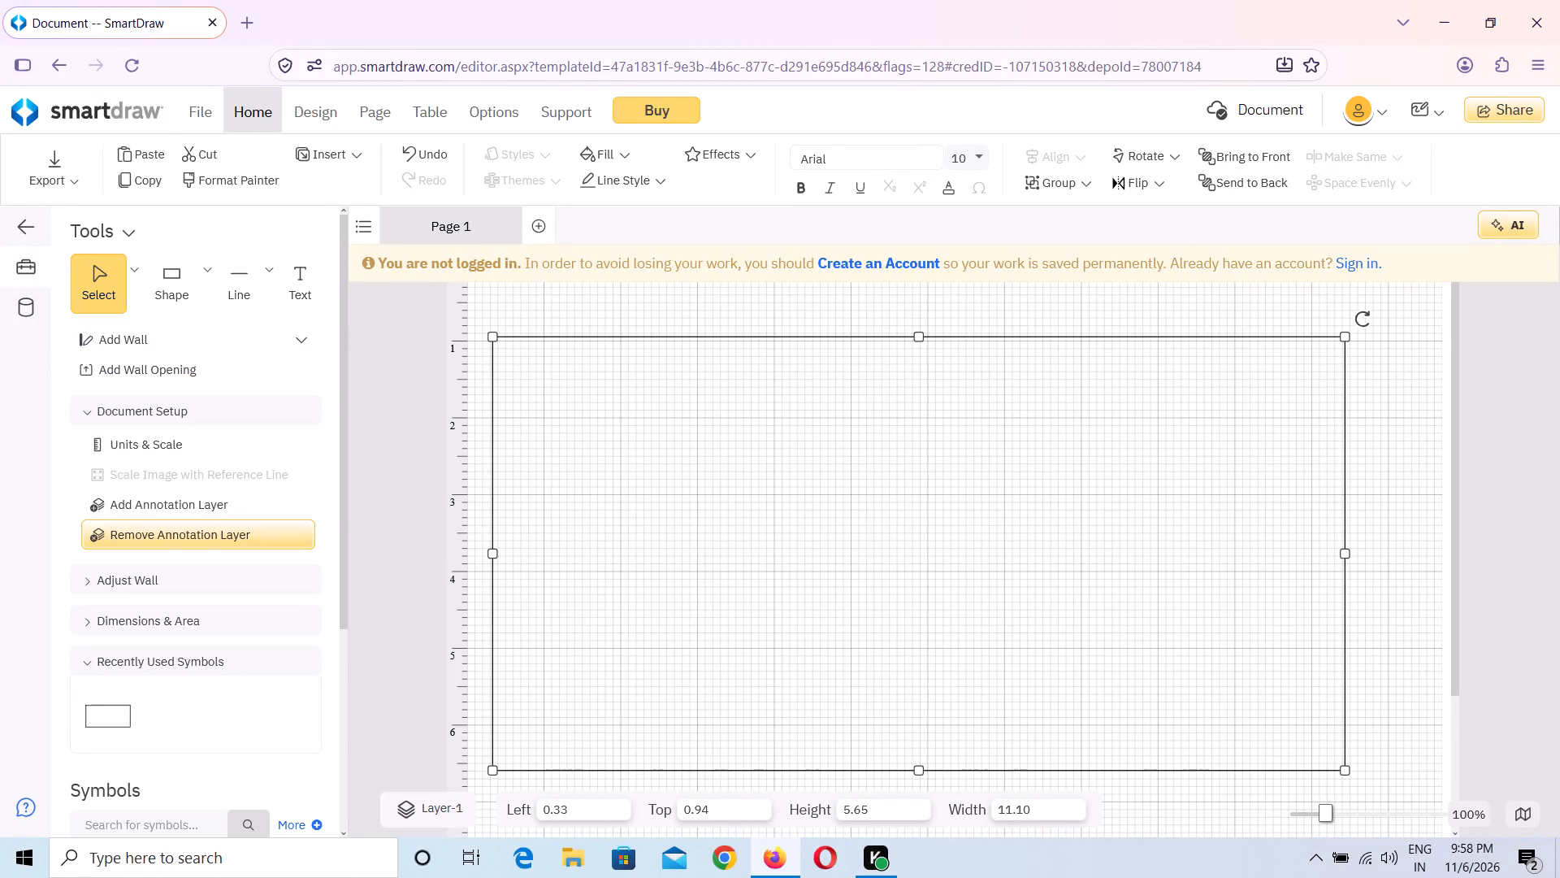
Fill the large rectangle on the page with the darkest purple of the standard colors.
left_click(614, 150)
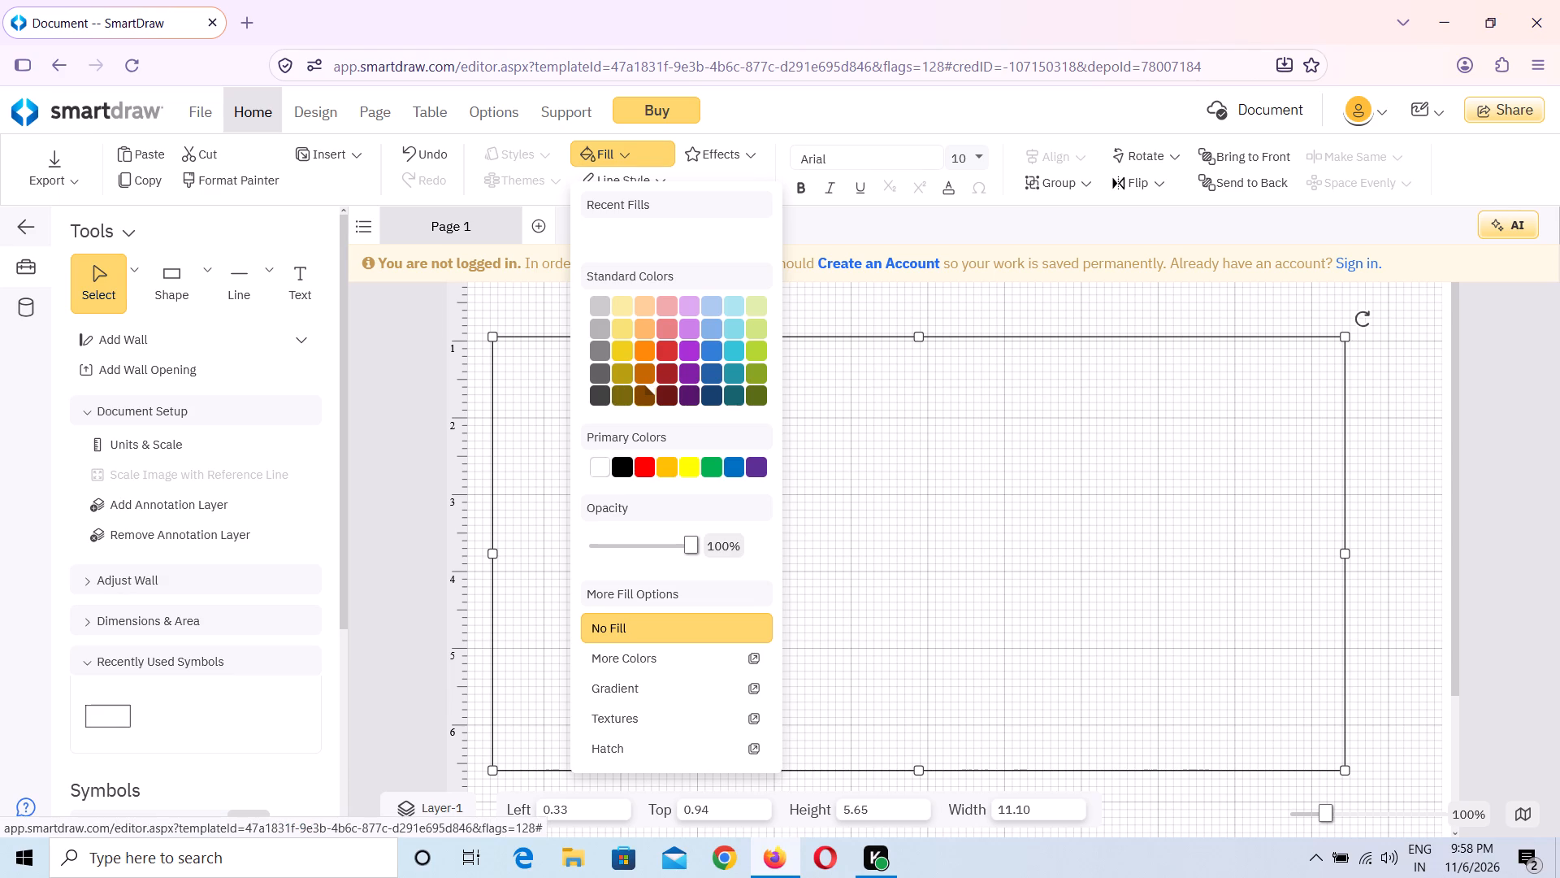
left_click(691, 402)
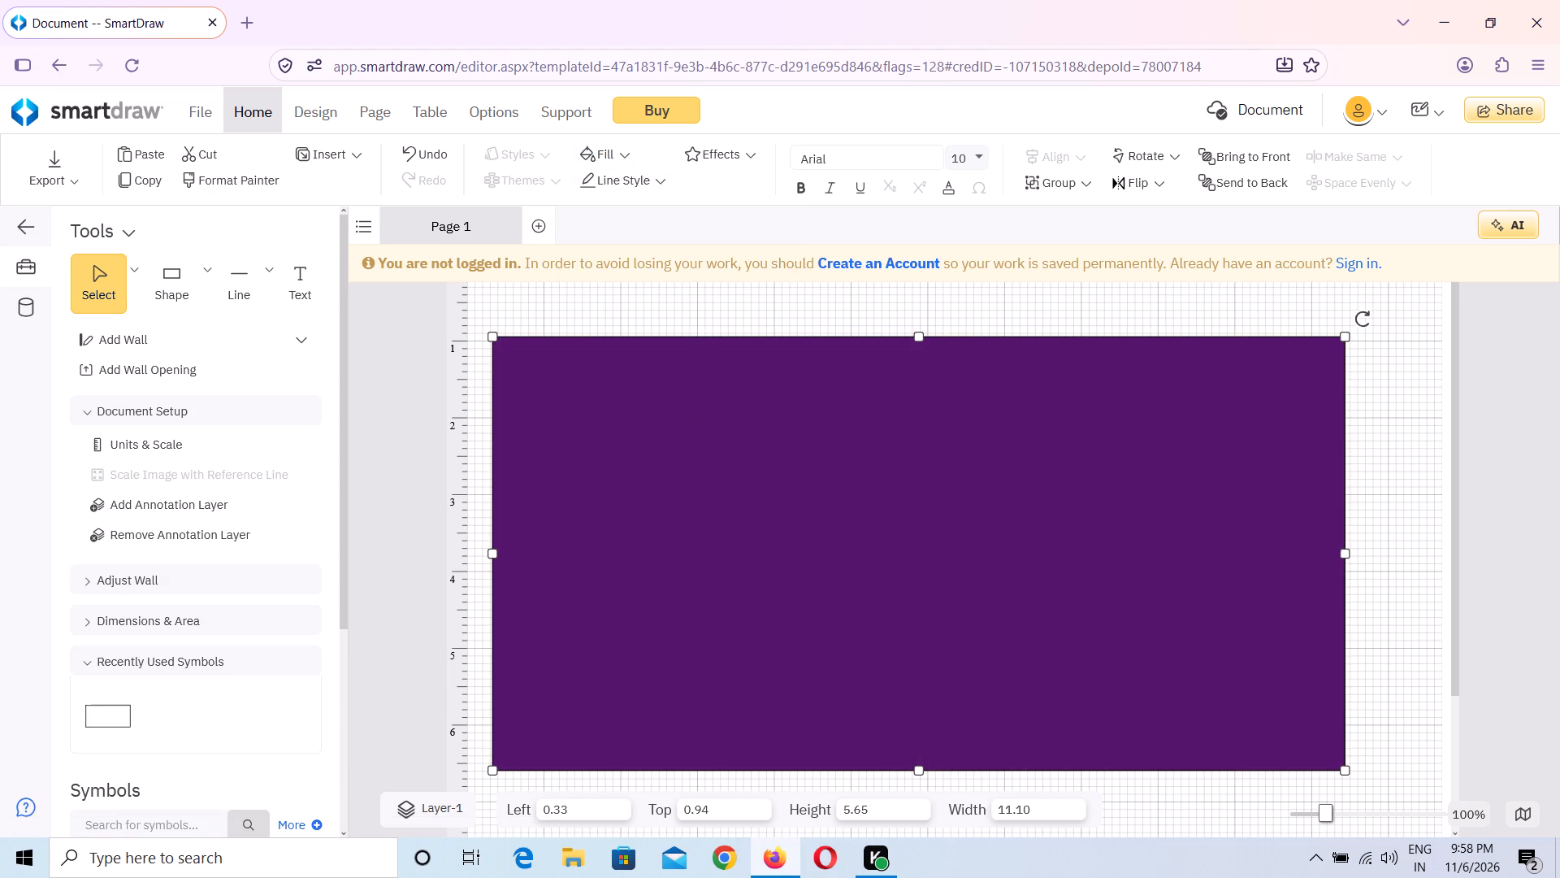
left_click(557, 310)
Expand the Room Outlines symbol category.
scroll(214, 606, "down", 1)
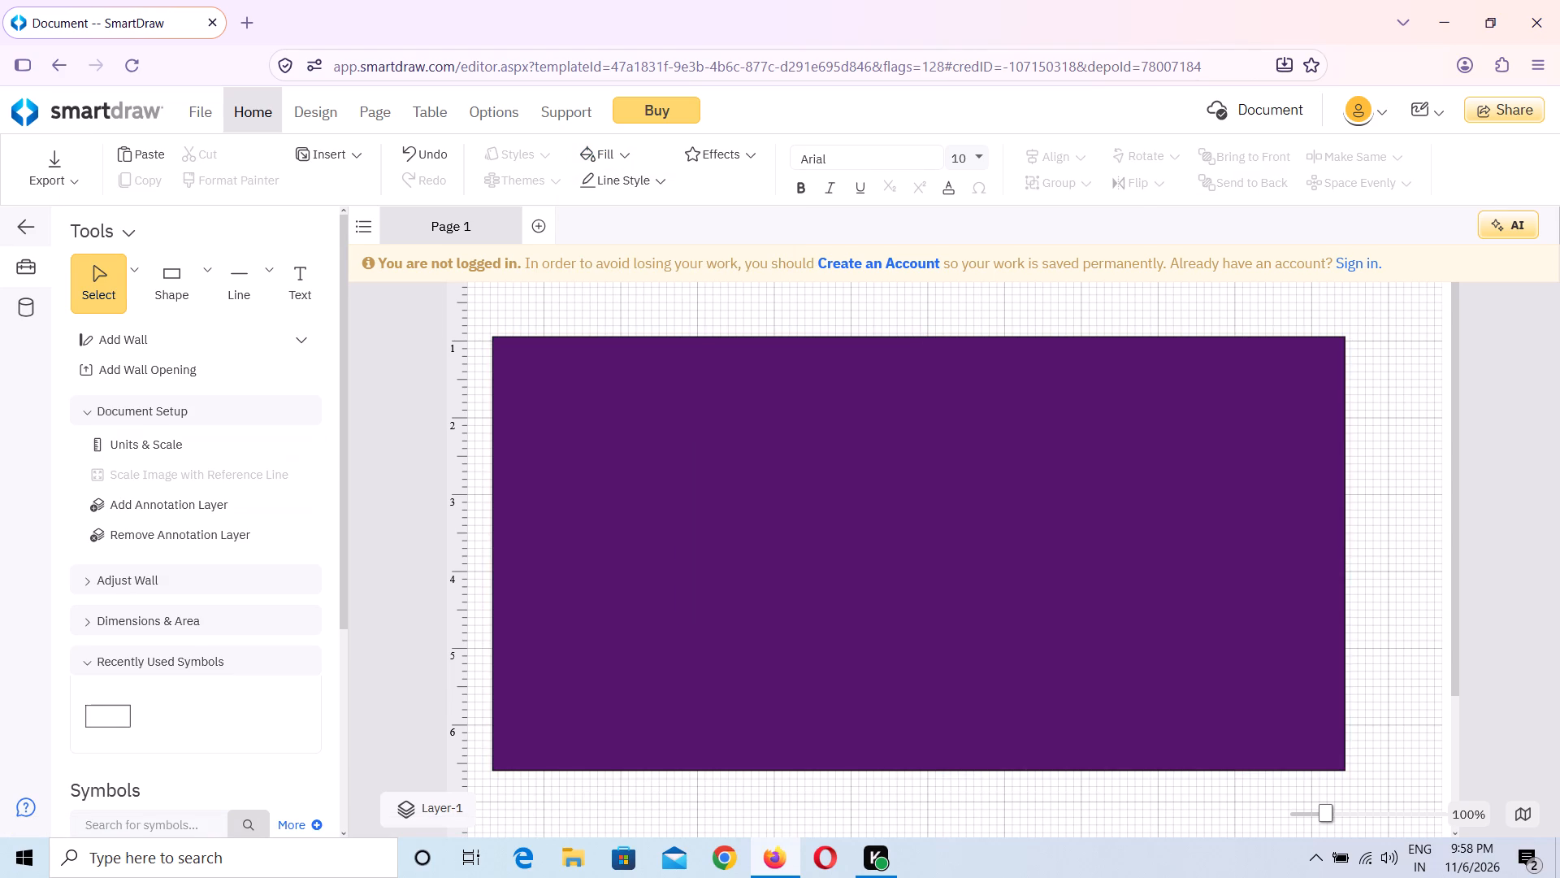
scroll(214, 606, "down", 4)
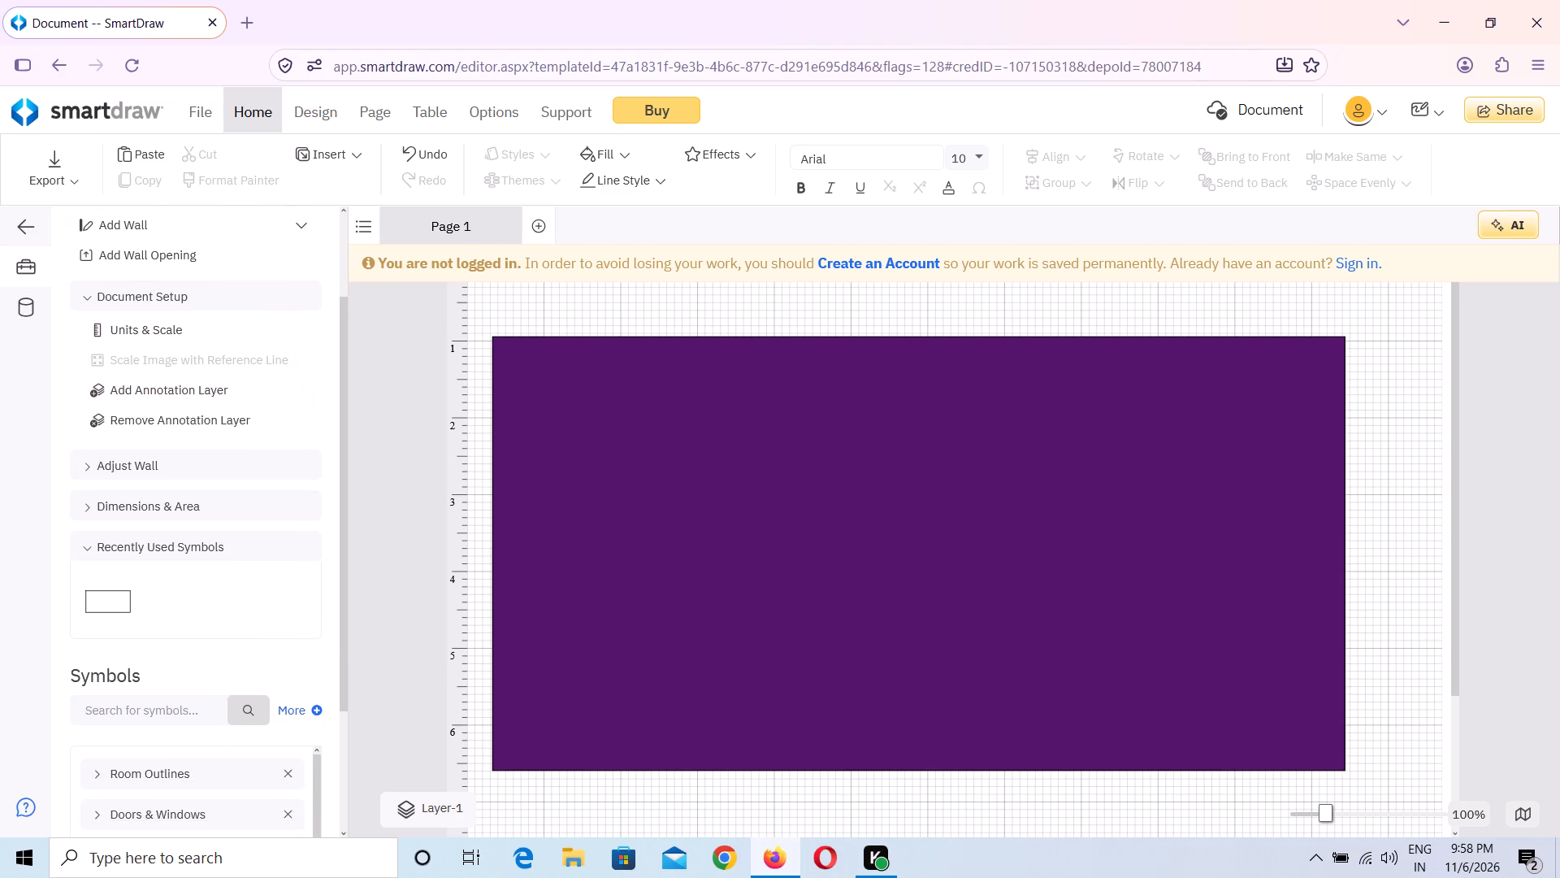
scroll(214, 606, "down", 4)
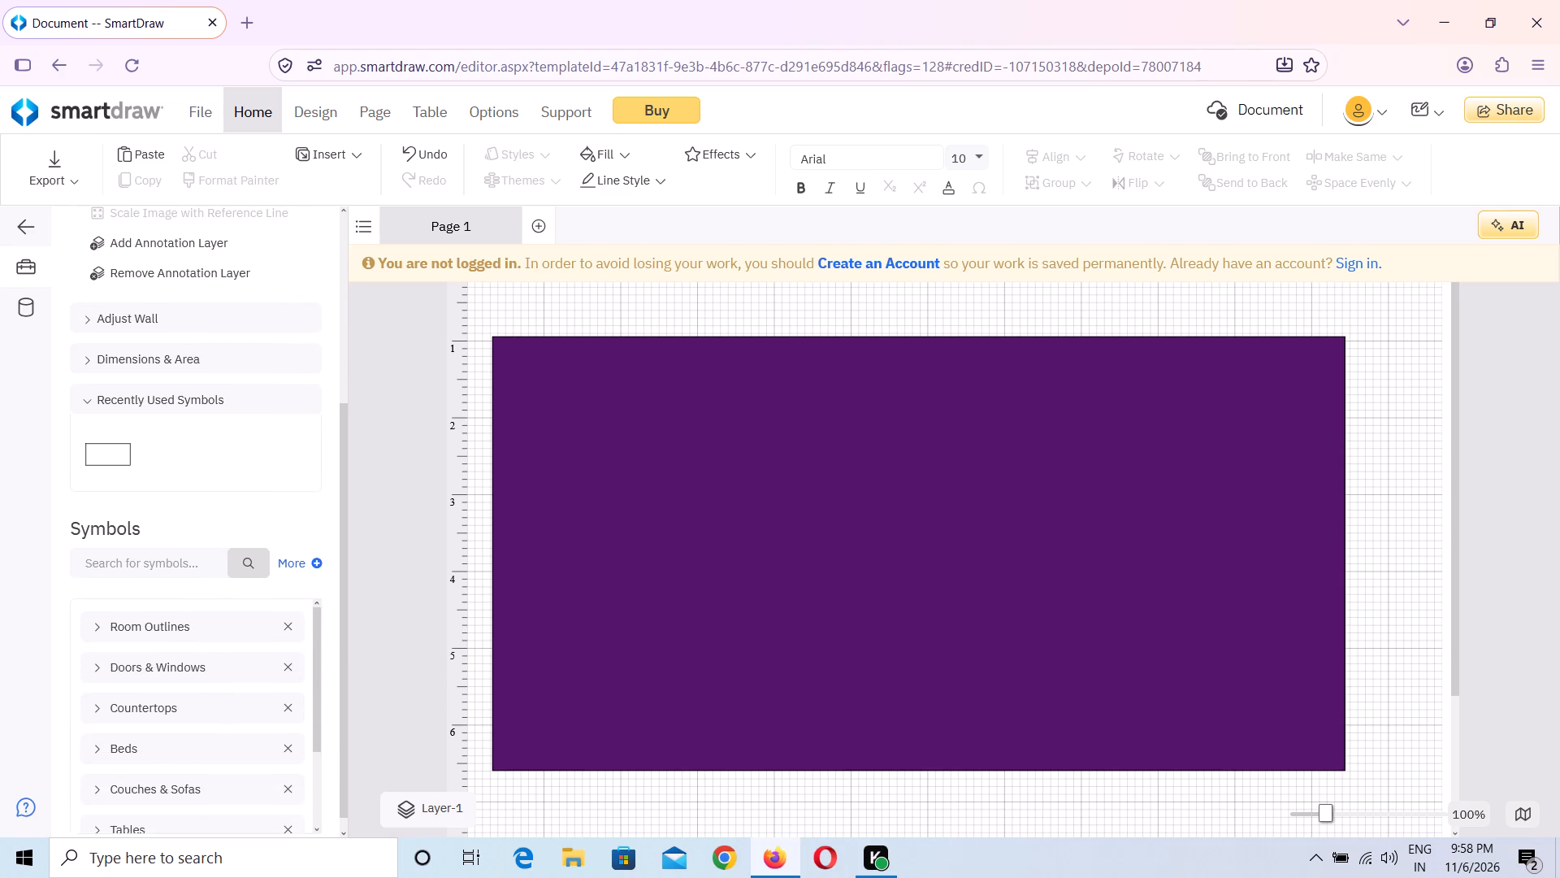
scroll(214, 606, "down", 1)
left_click_drag(86, 607, 94, 610)
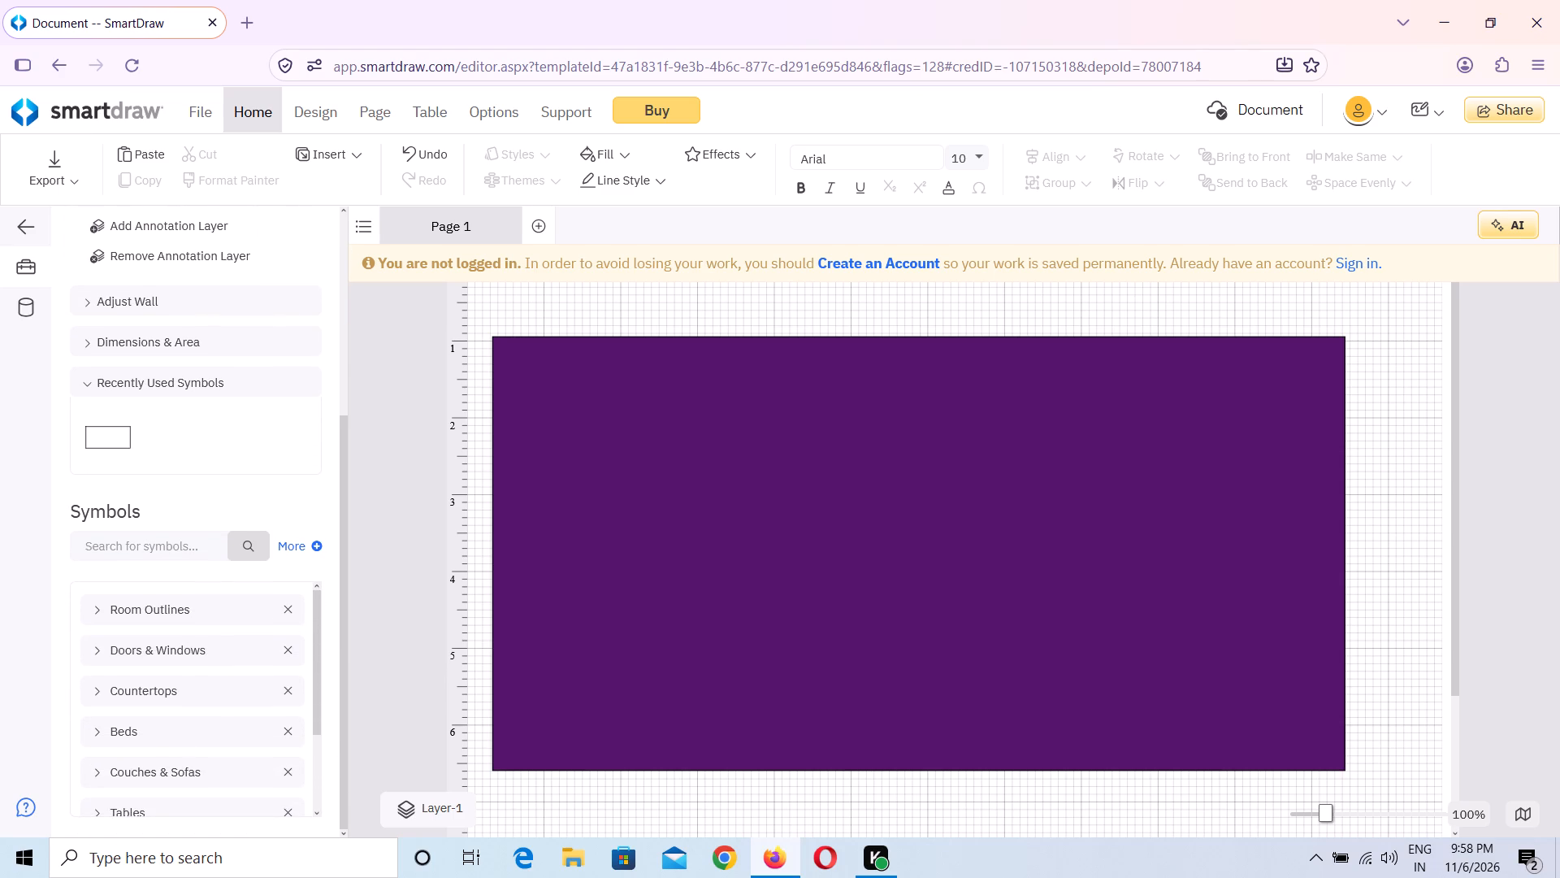
left_click_drag(94, 610, 95, 610)
left_click(95, 610)
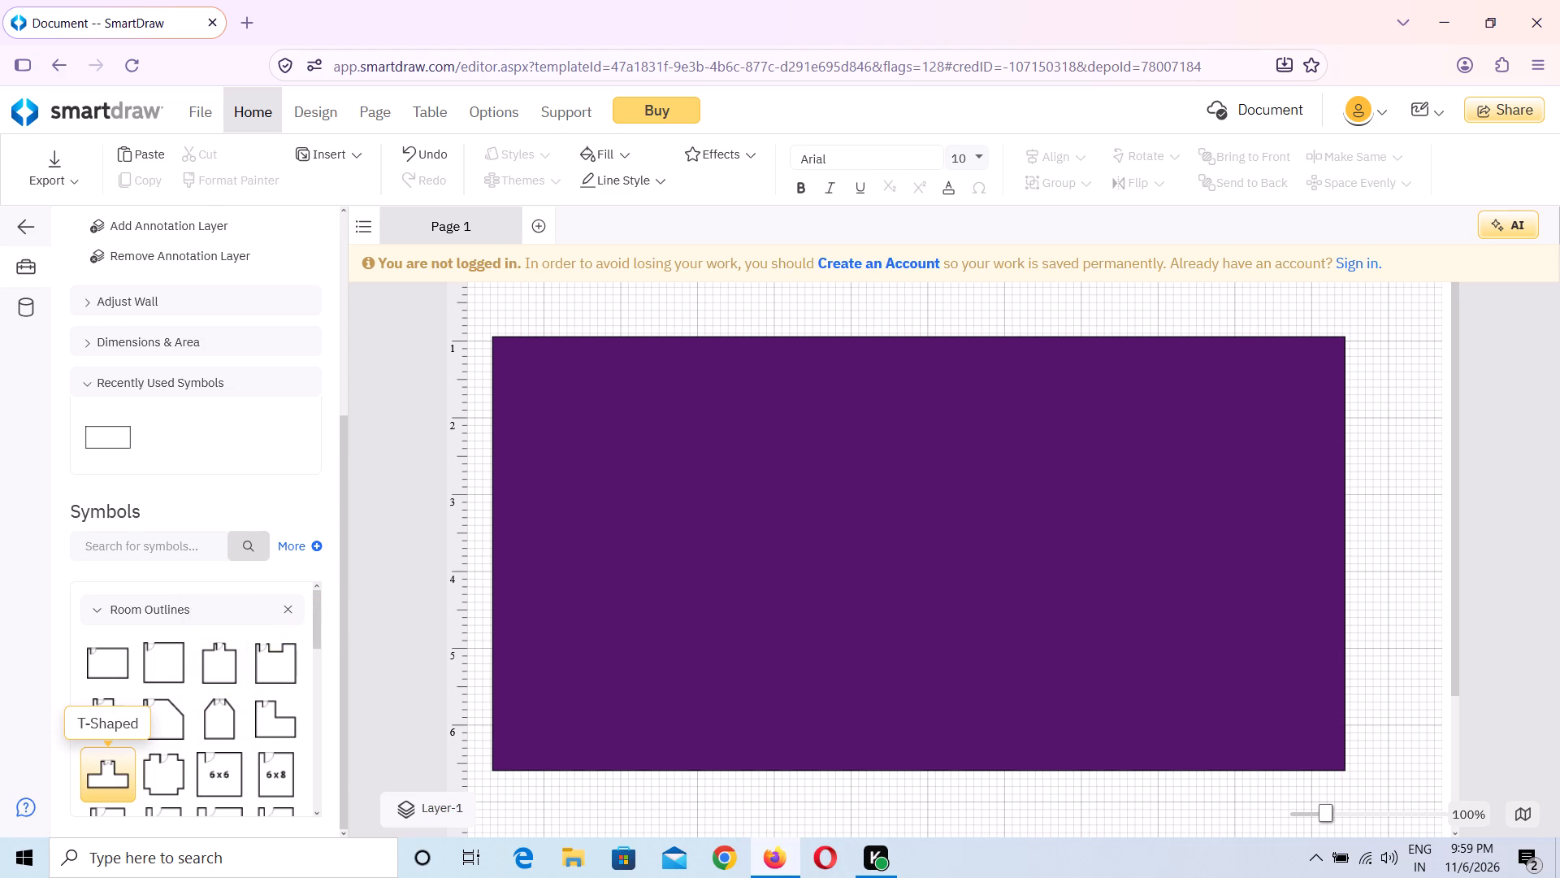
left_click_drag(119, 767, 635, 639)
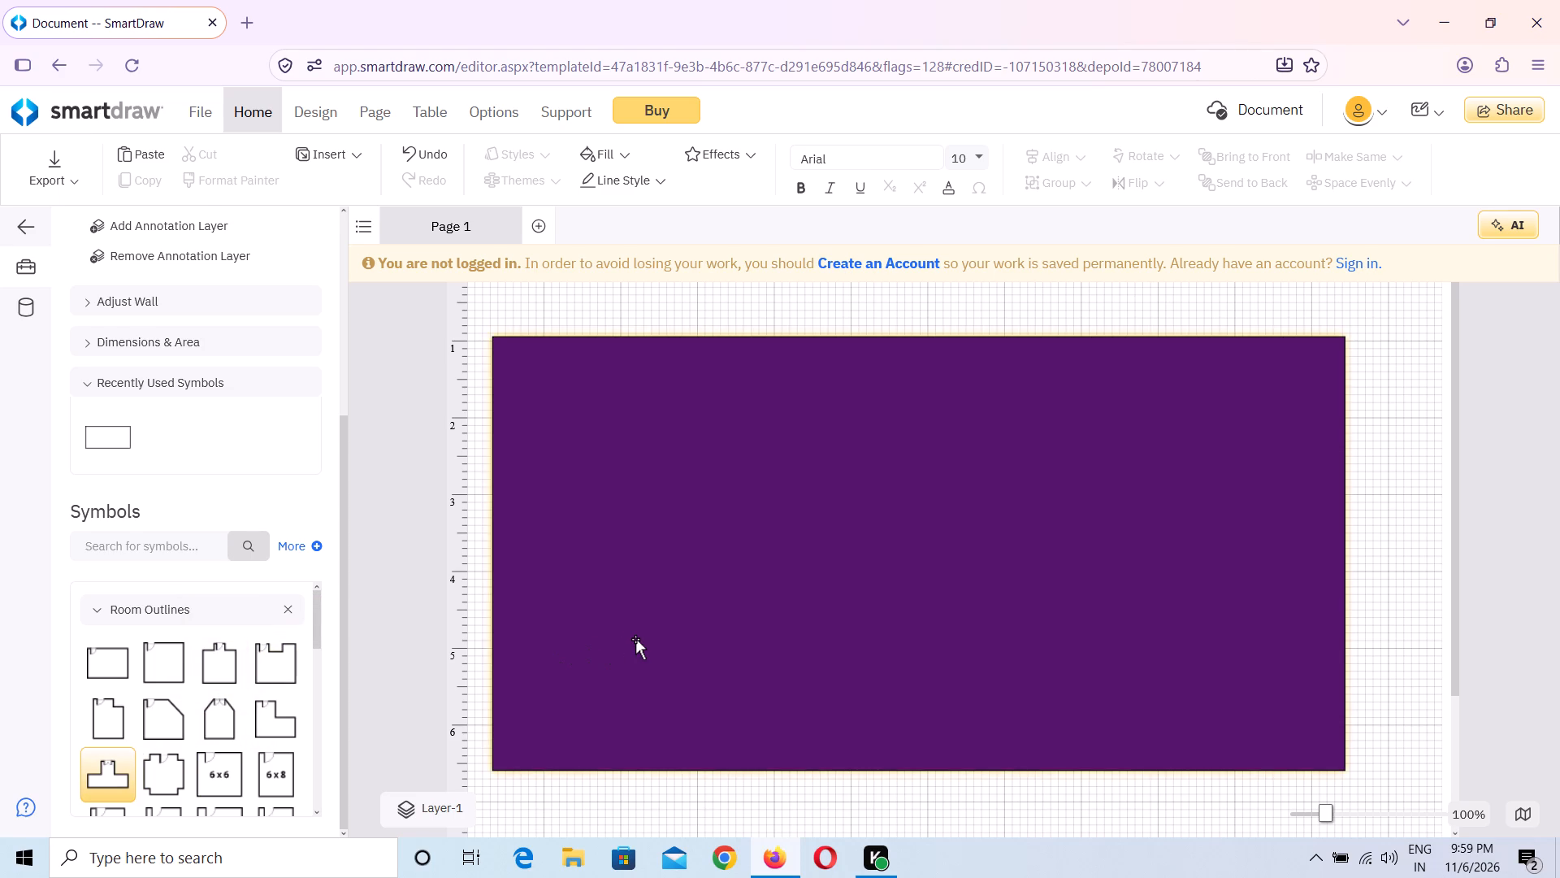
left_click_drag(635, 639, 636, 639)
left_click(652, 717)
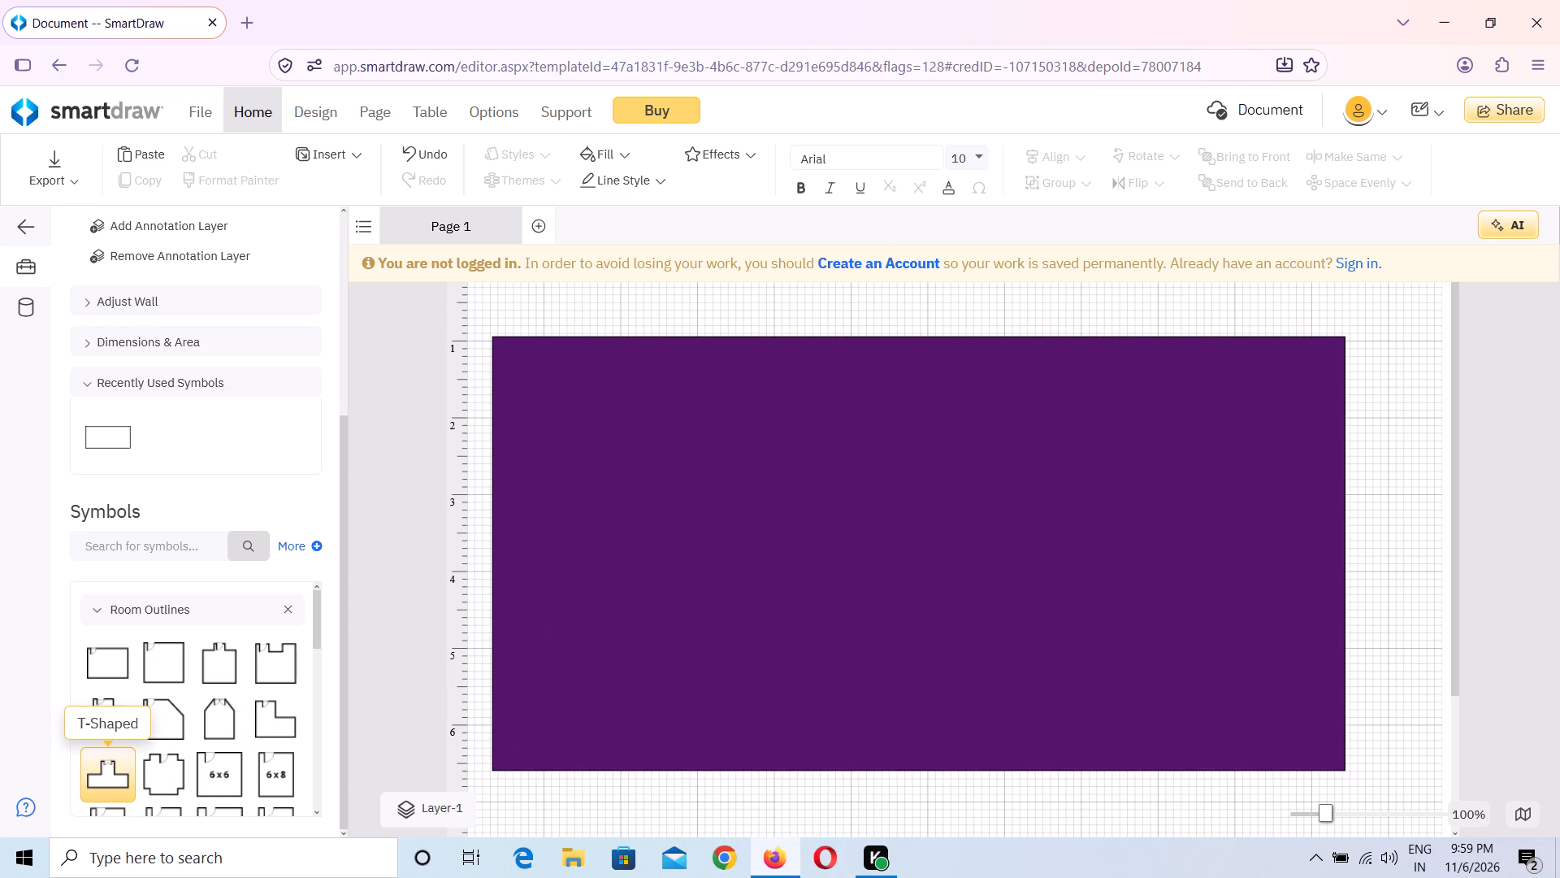
Place a T-Shaped room outline over the purple rectangle, at about 0.63 from the left and 0.59 from the top.
left_click_drag(118, 786, 648, 630)
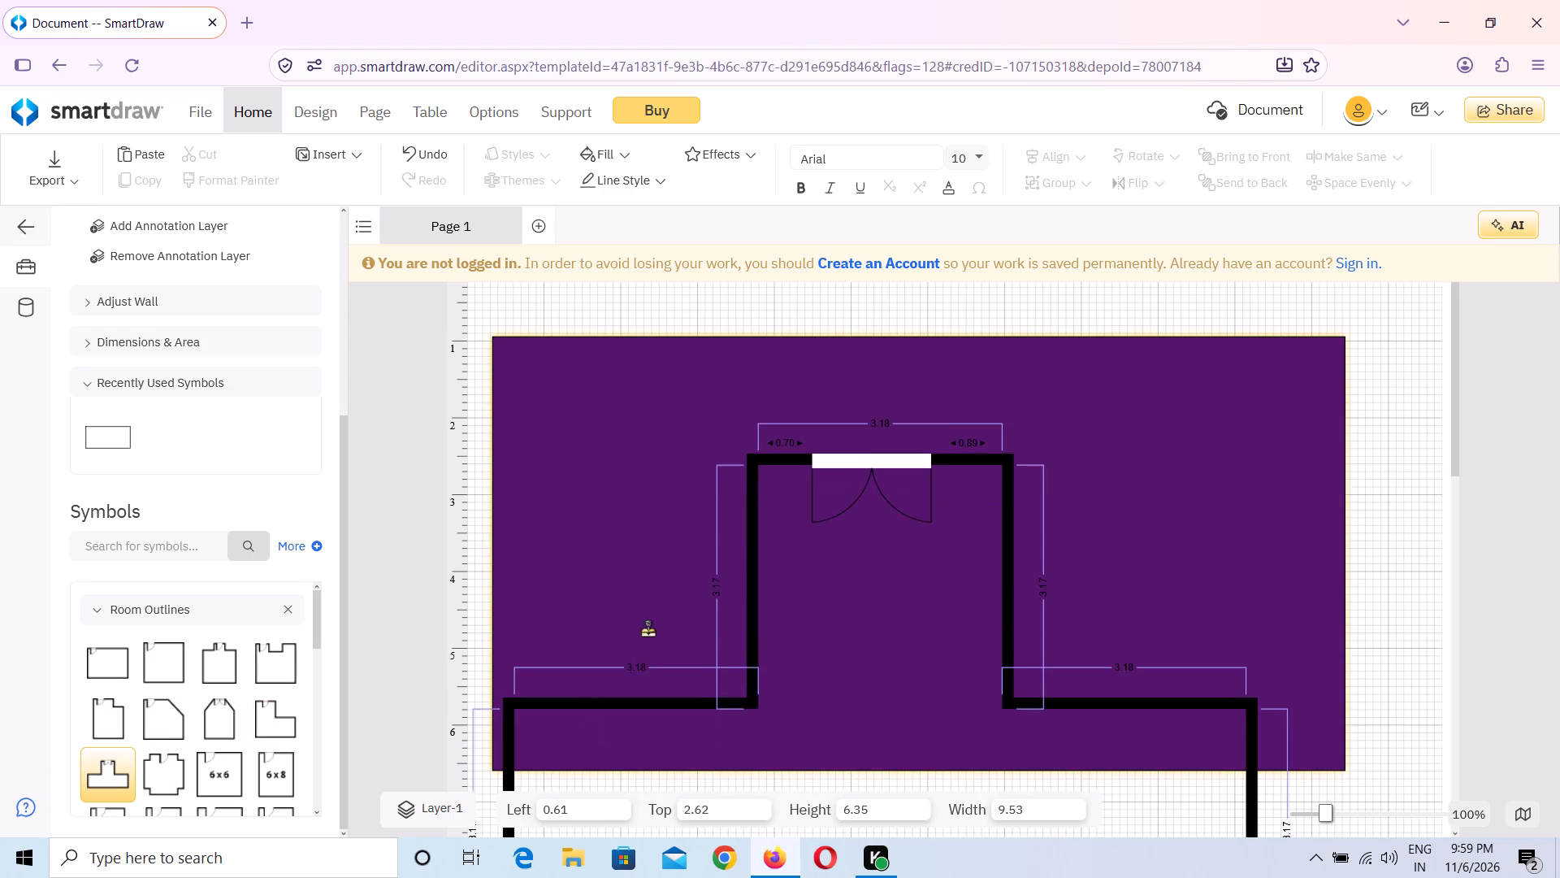
left_click_drag(648, 630, 617, 496)
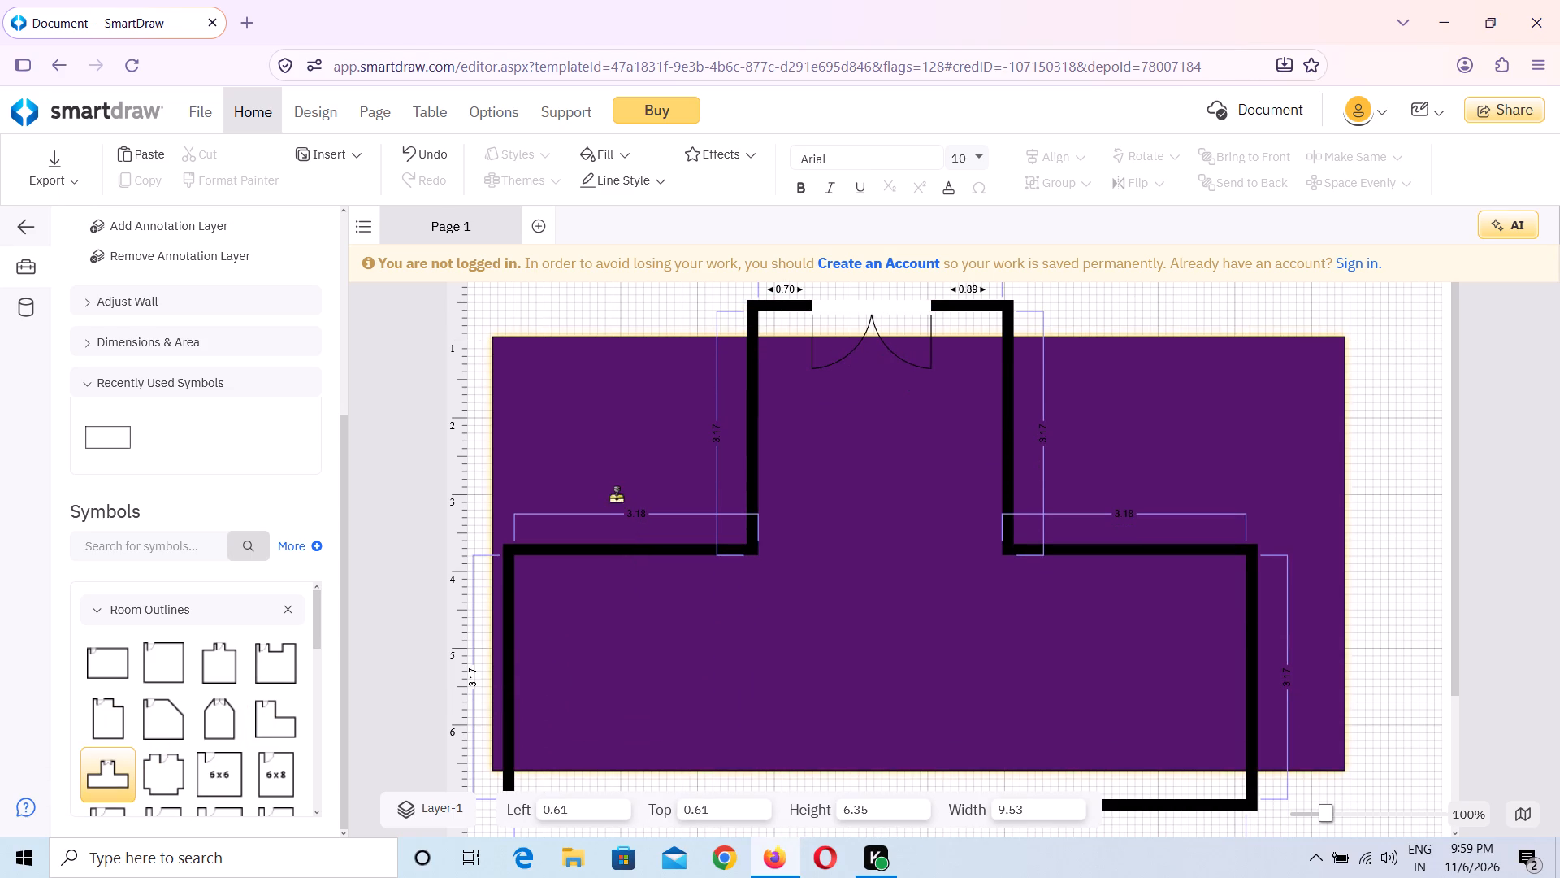
left_click_drag(617, 496, 614, 472)
left_click_drag(614, 472, 614, 467)
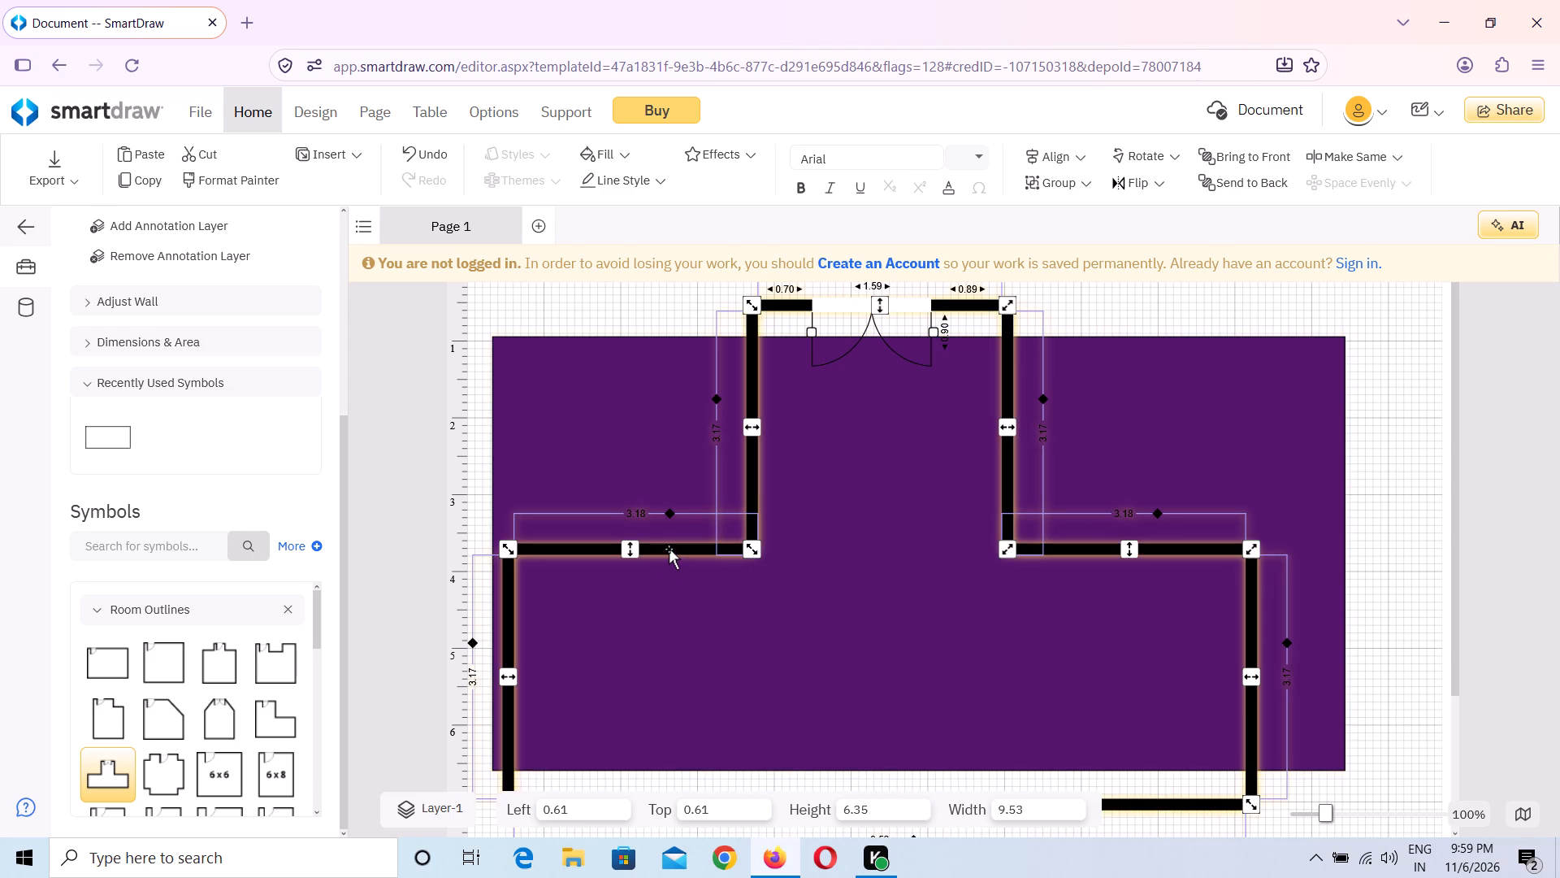
left_click_drag(669, 549, 665, 490)
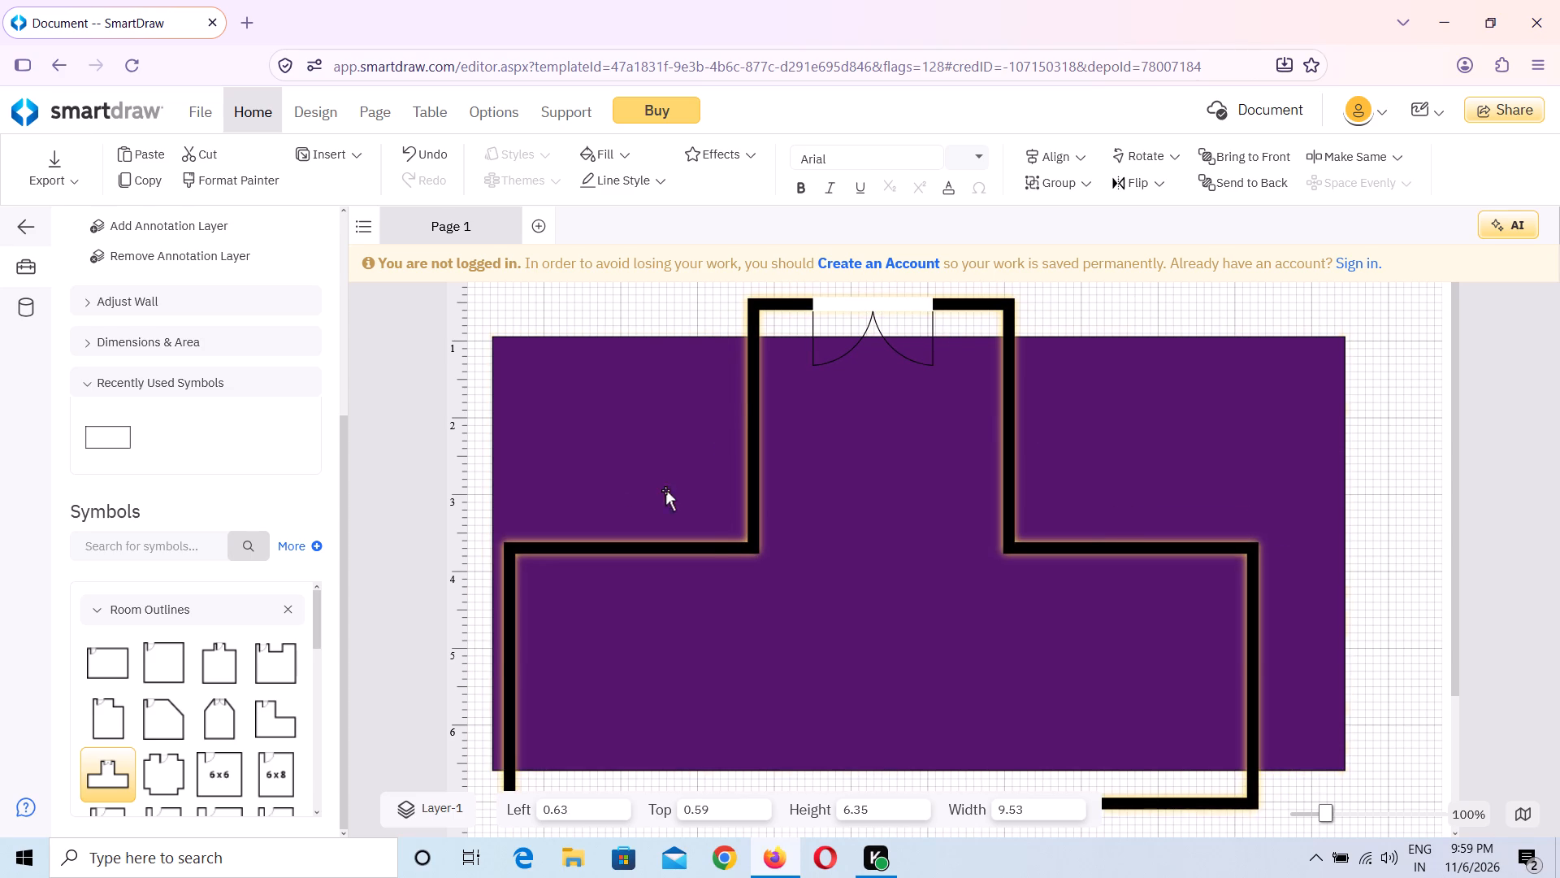
Move the T-shaped outline's bottom wall up, making the lower side walls about 2.33, and its top door wall down inside the purple rectangle.
scroll(788, 598, "down", 4)
scroll(788, 598, "up", 1)
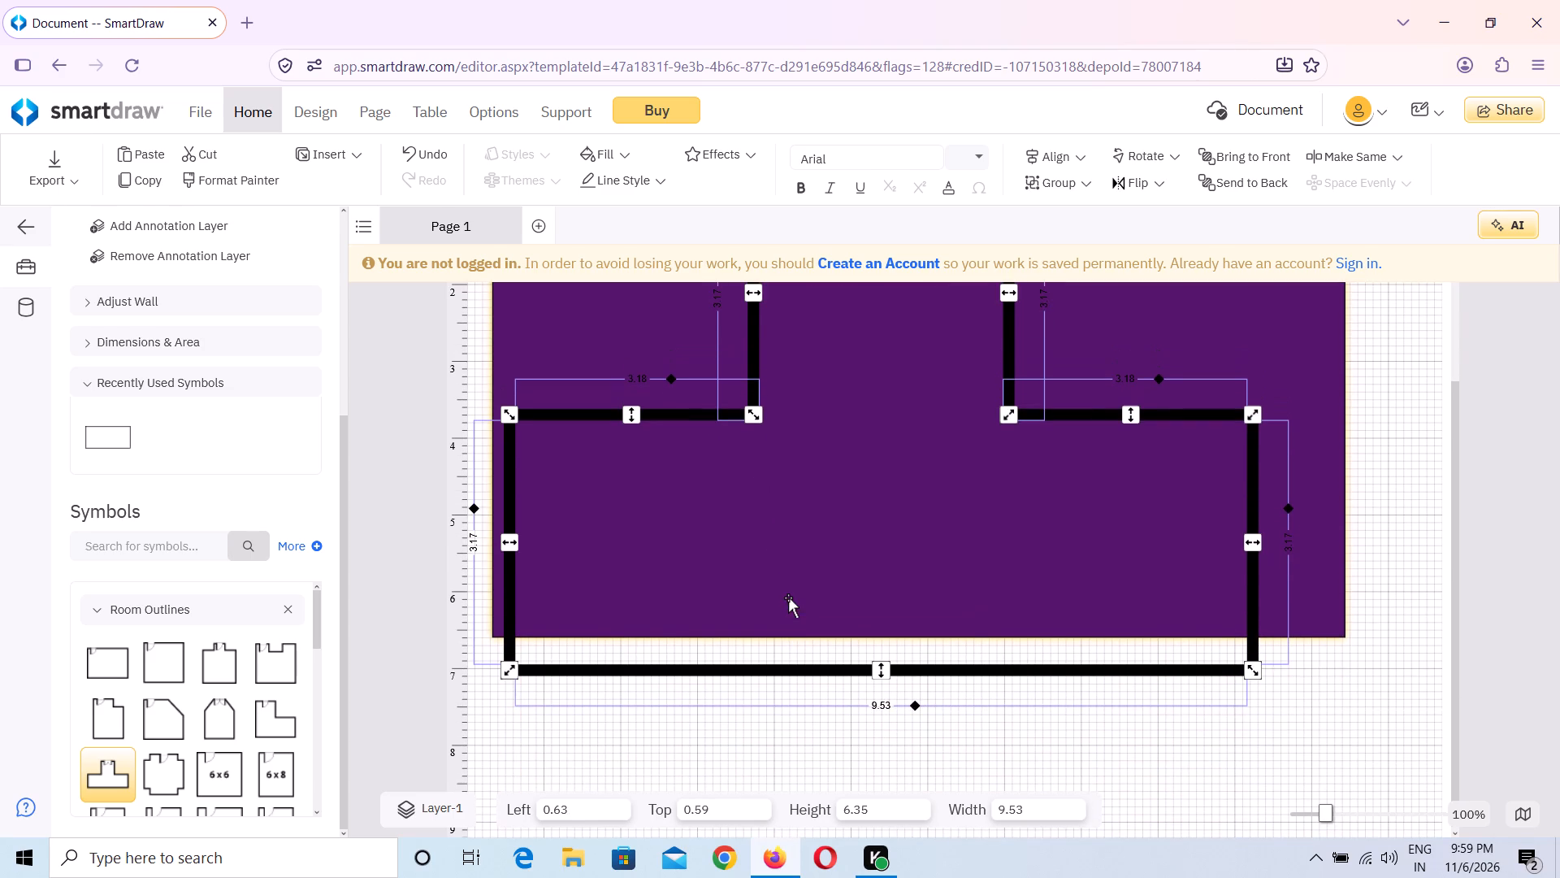
left_click(883, 668)
left_click_drag(877, 675, 877, 609)
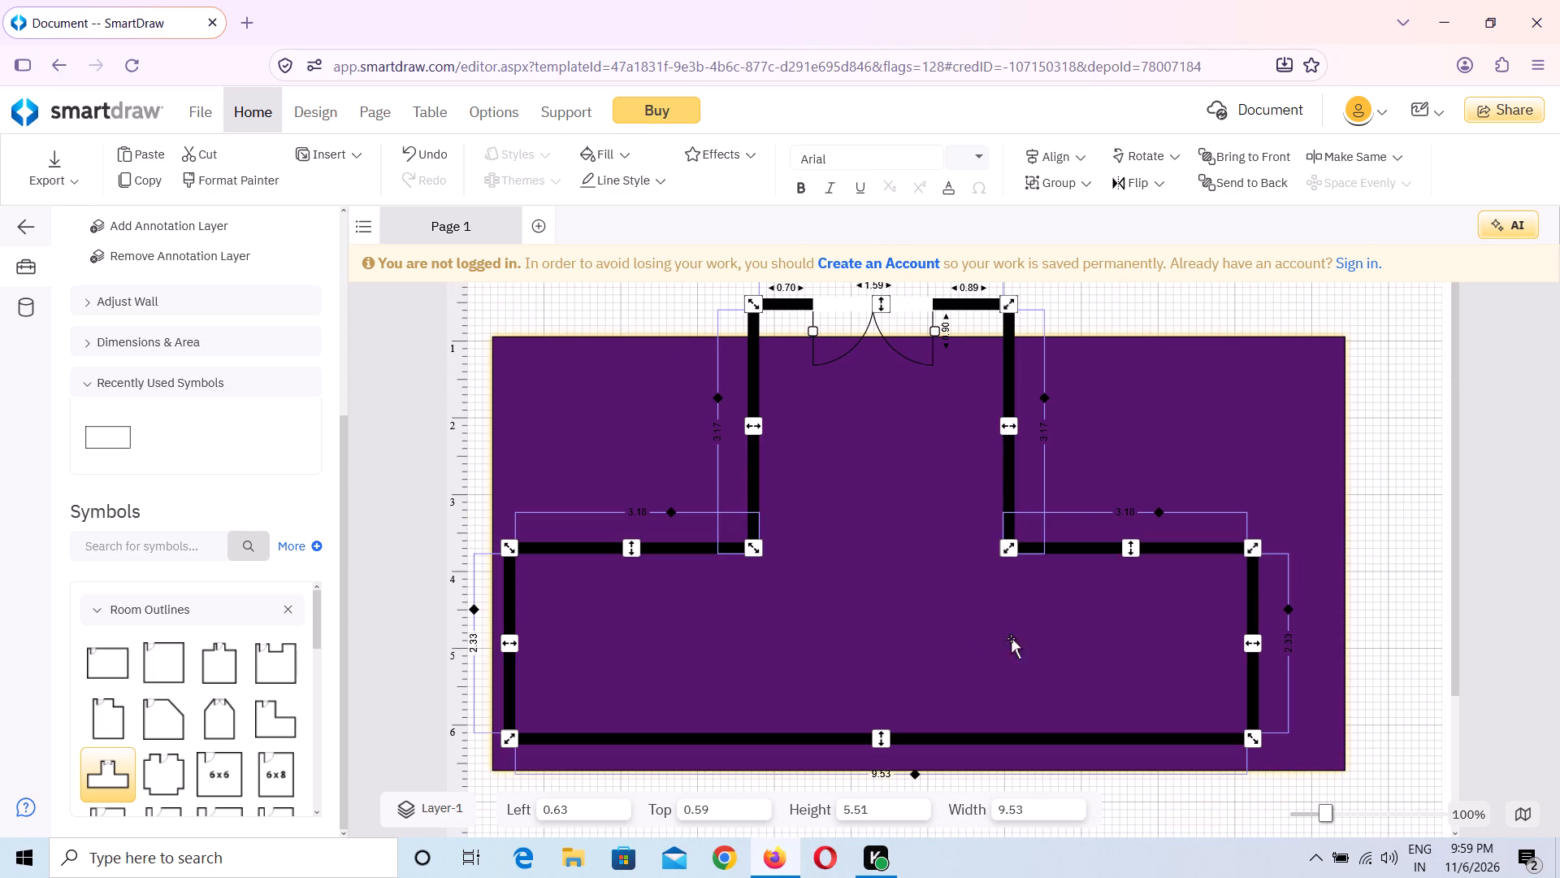
left_click(947, 304)
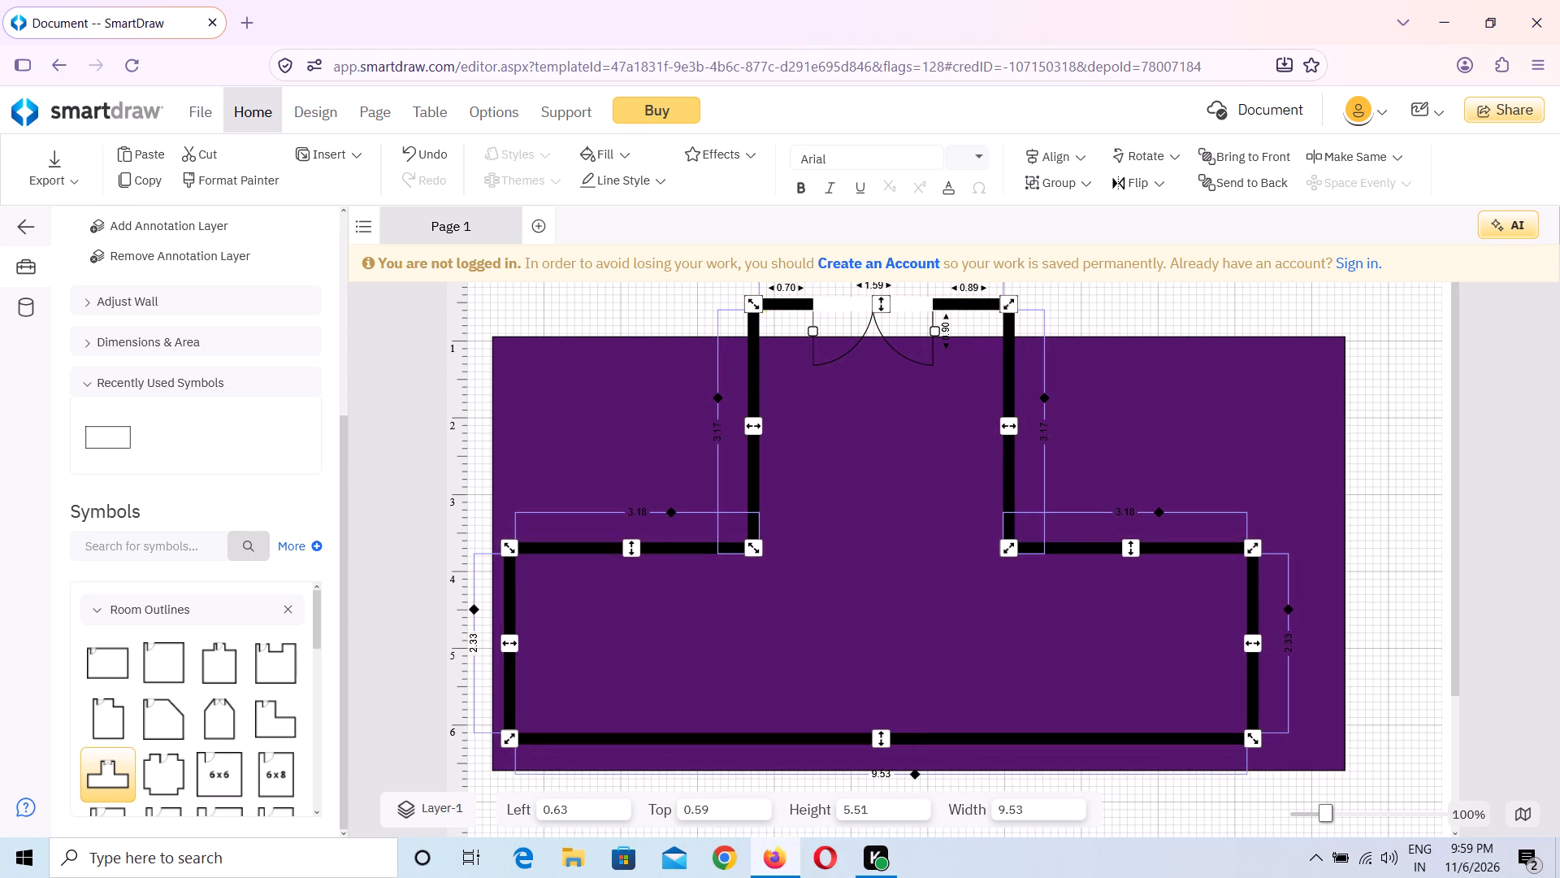
left_click_drag(882, 299, 883, 359)
left_click(1181, 417)
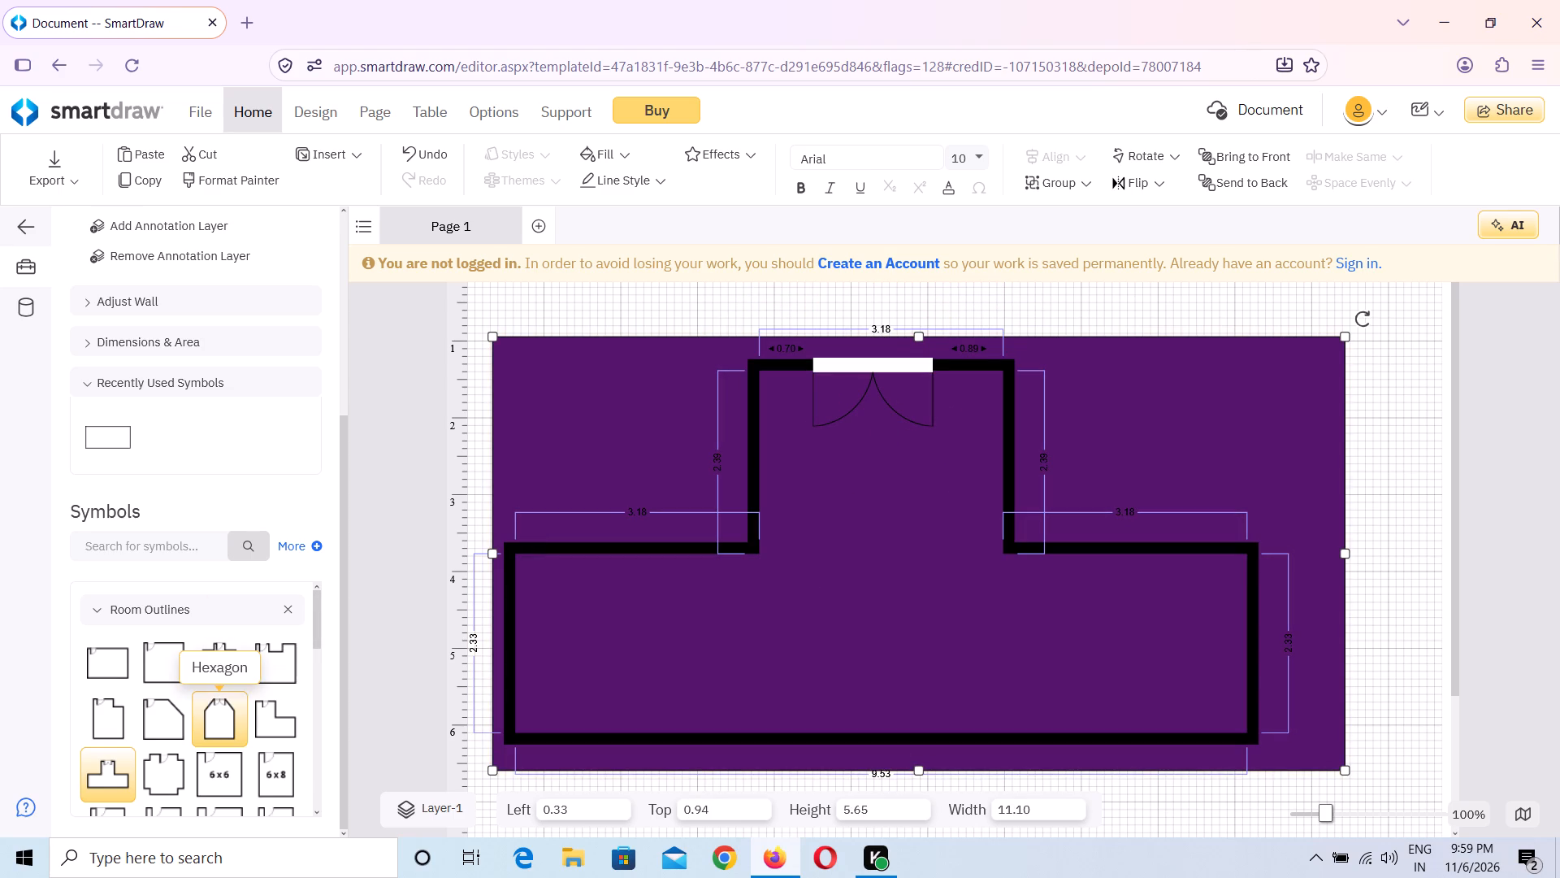
Place a 6 x 6 Room in the lower-left corner of the T-shaped outline, at about left 0.77 and top 4.08.
scroll(246, 722, "down", 1)
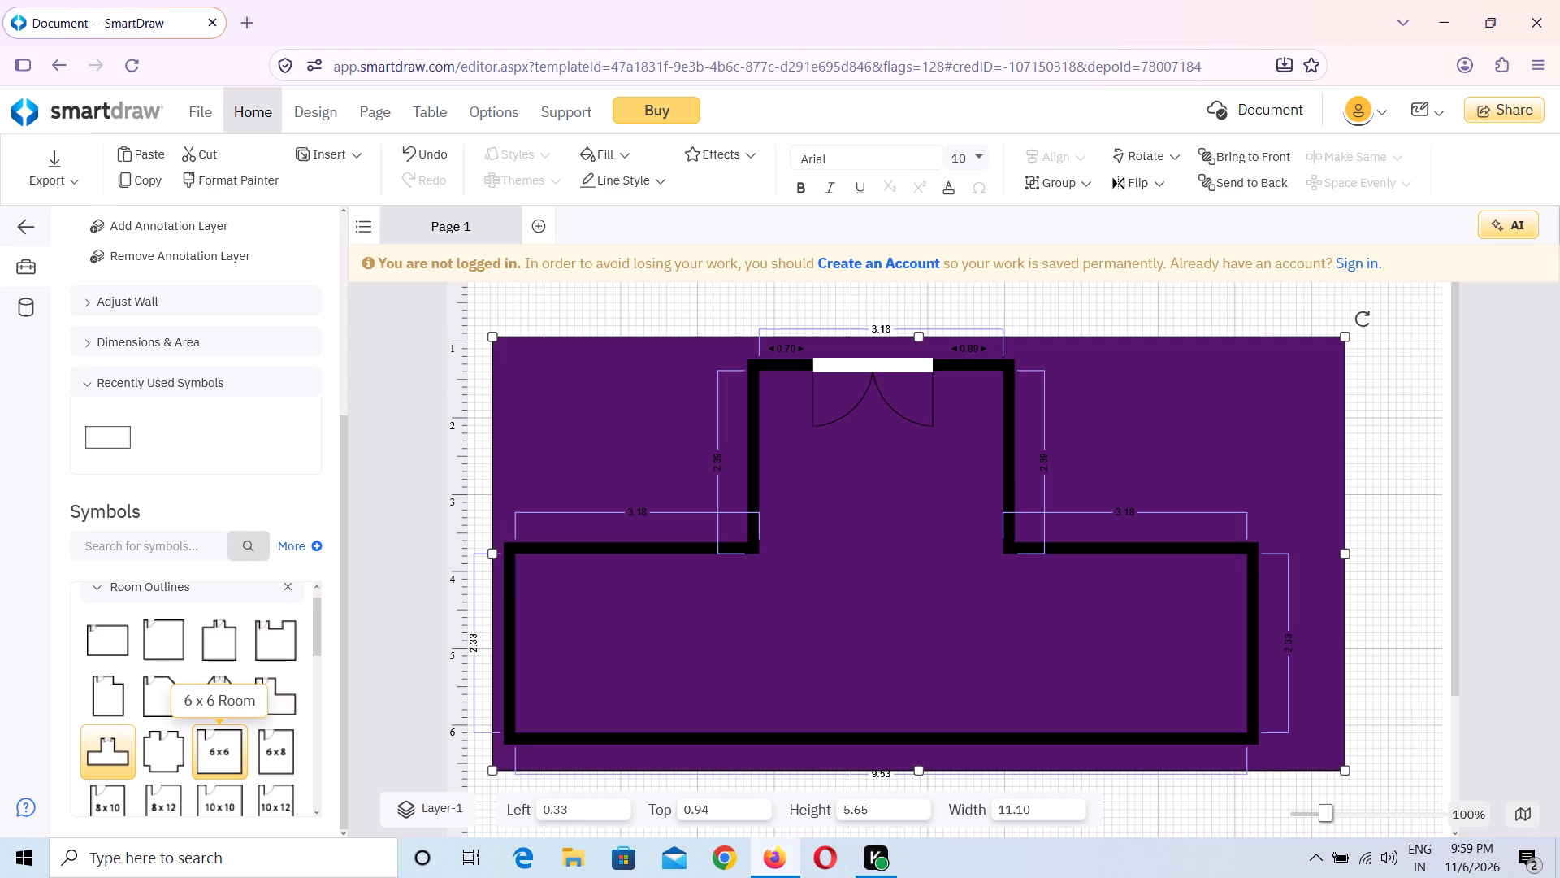
left_click_drag(216, 745, 572, 668)
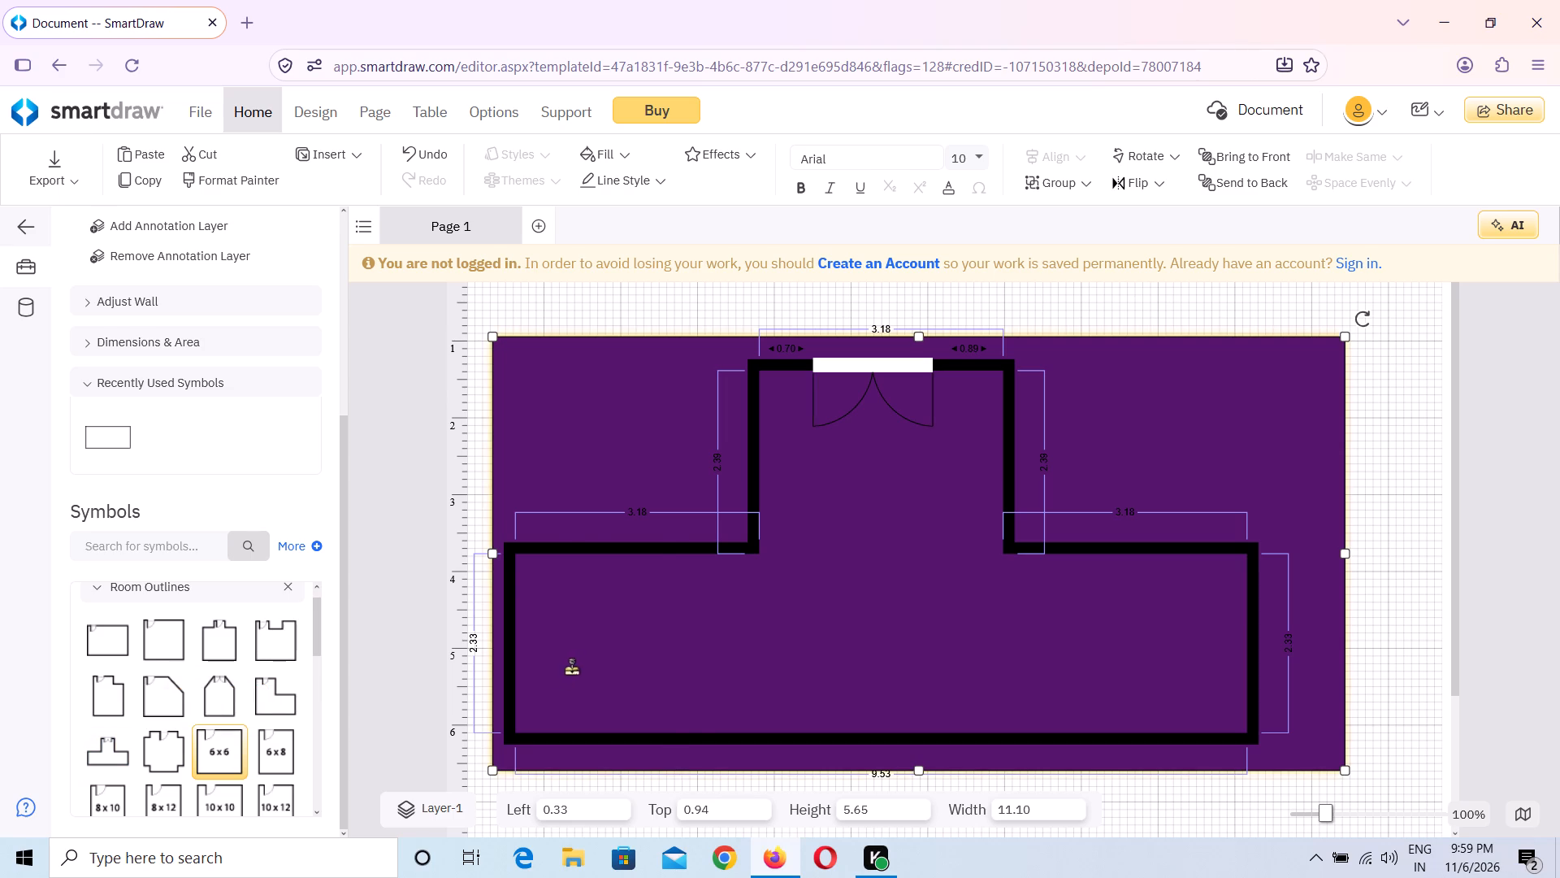
left_click_drag(572, 668, 621, 647)
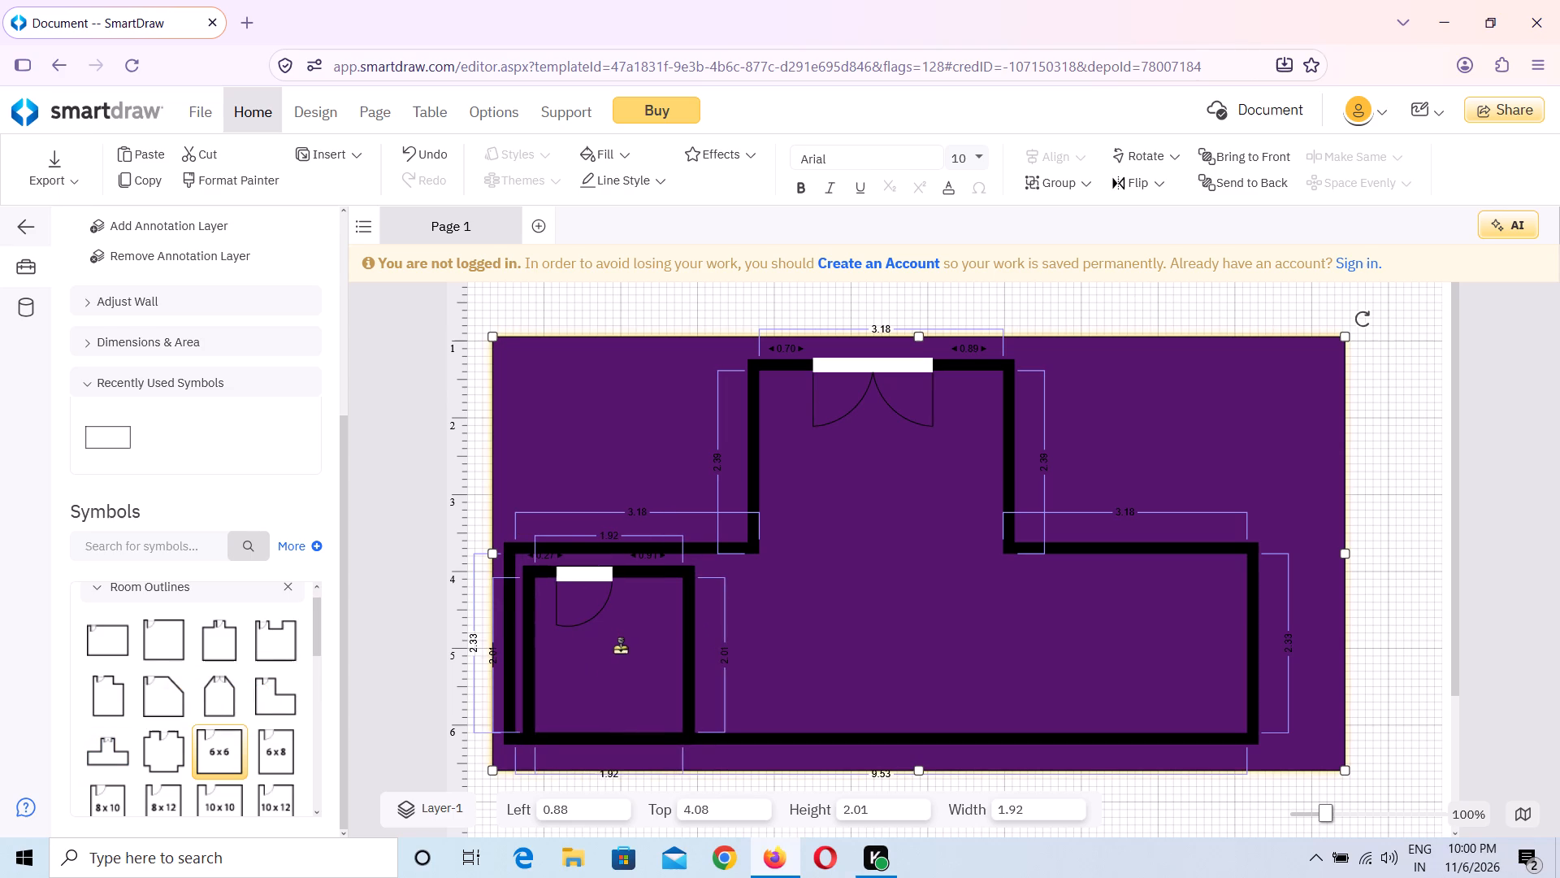
left_click_drag(621, 647, 615, 641)
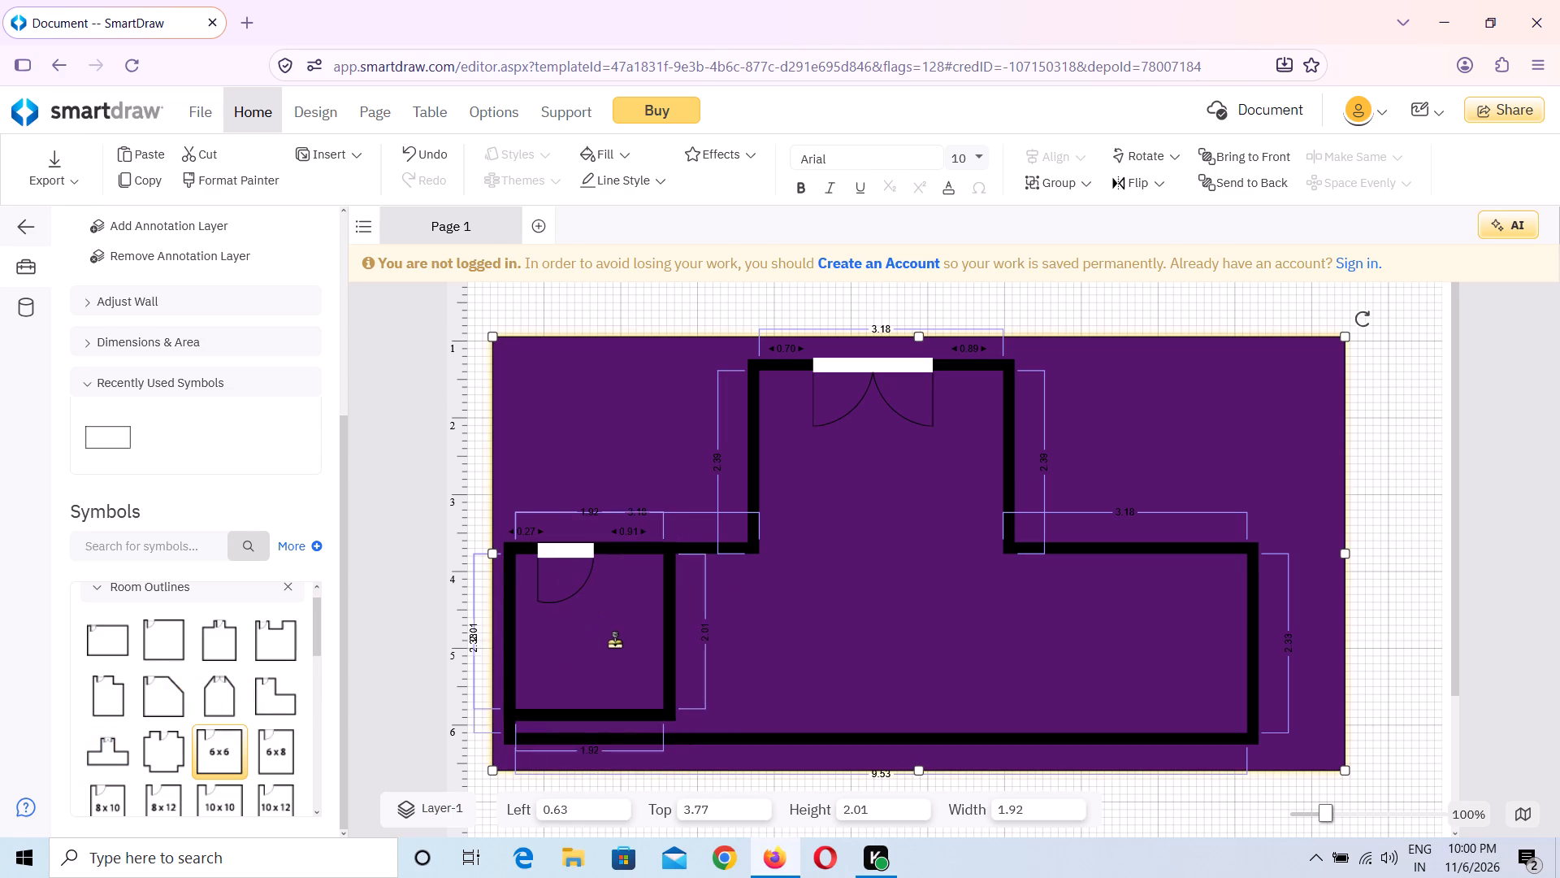
left_click_drag(615, 641, 613, 646)
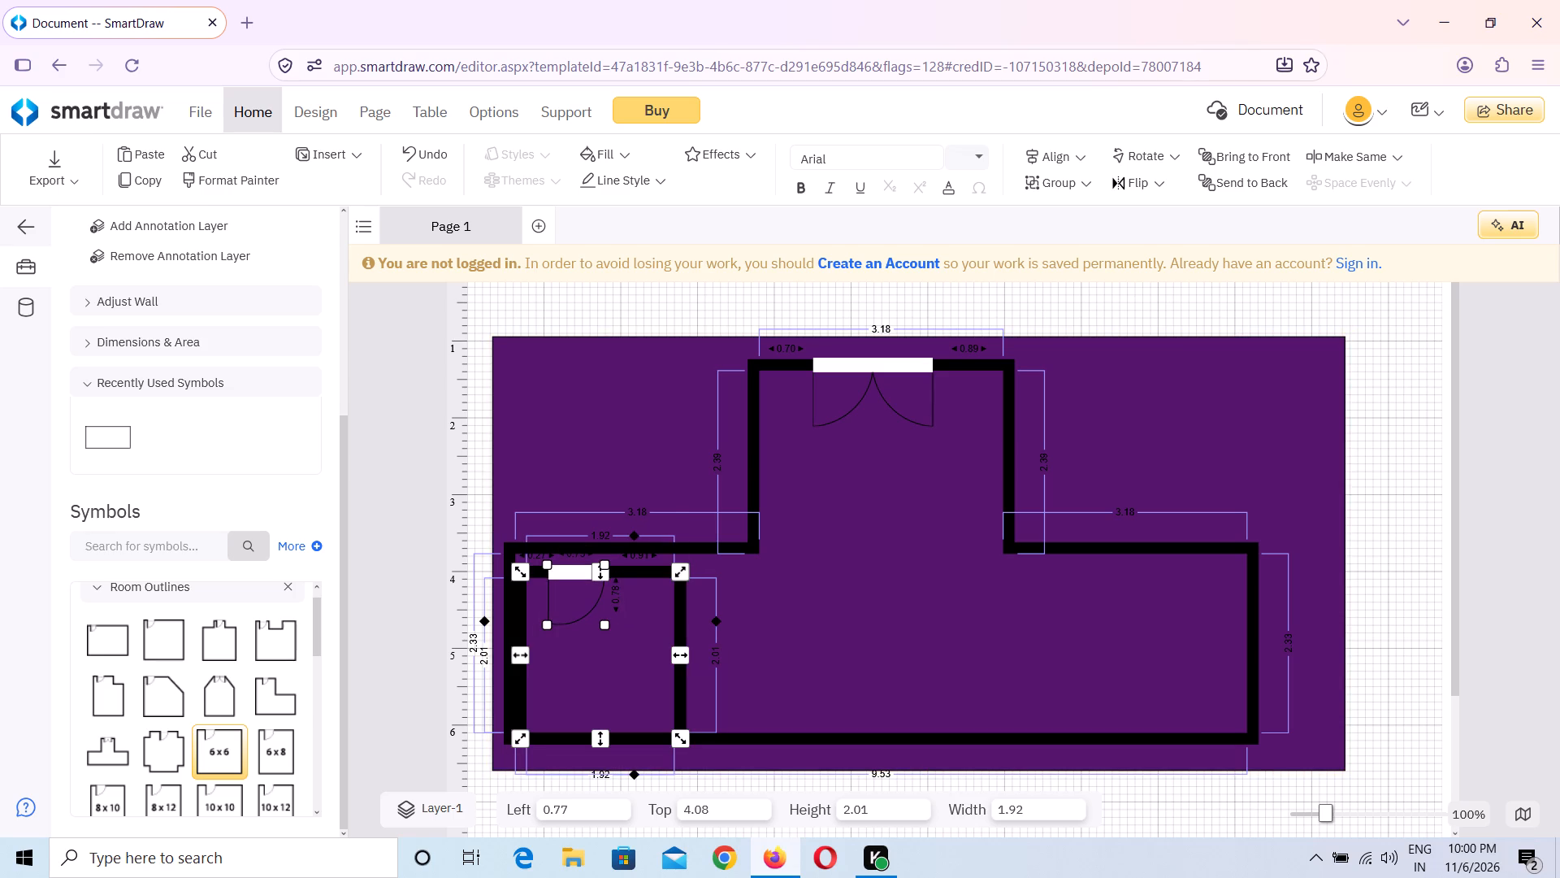
Shorten the 6 x 6 room to about 1.67 high from its door wall and align it with the outline's left wall at about 0.63.
left_click_drag(604, 572, 603, 597)
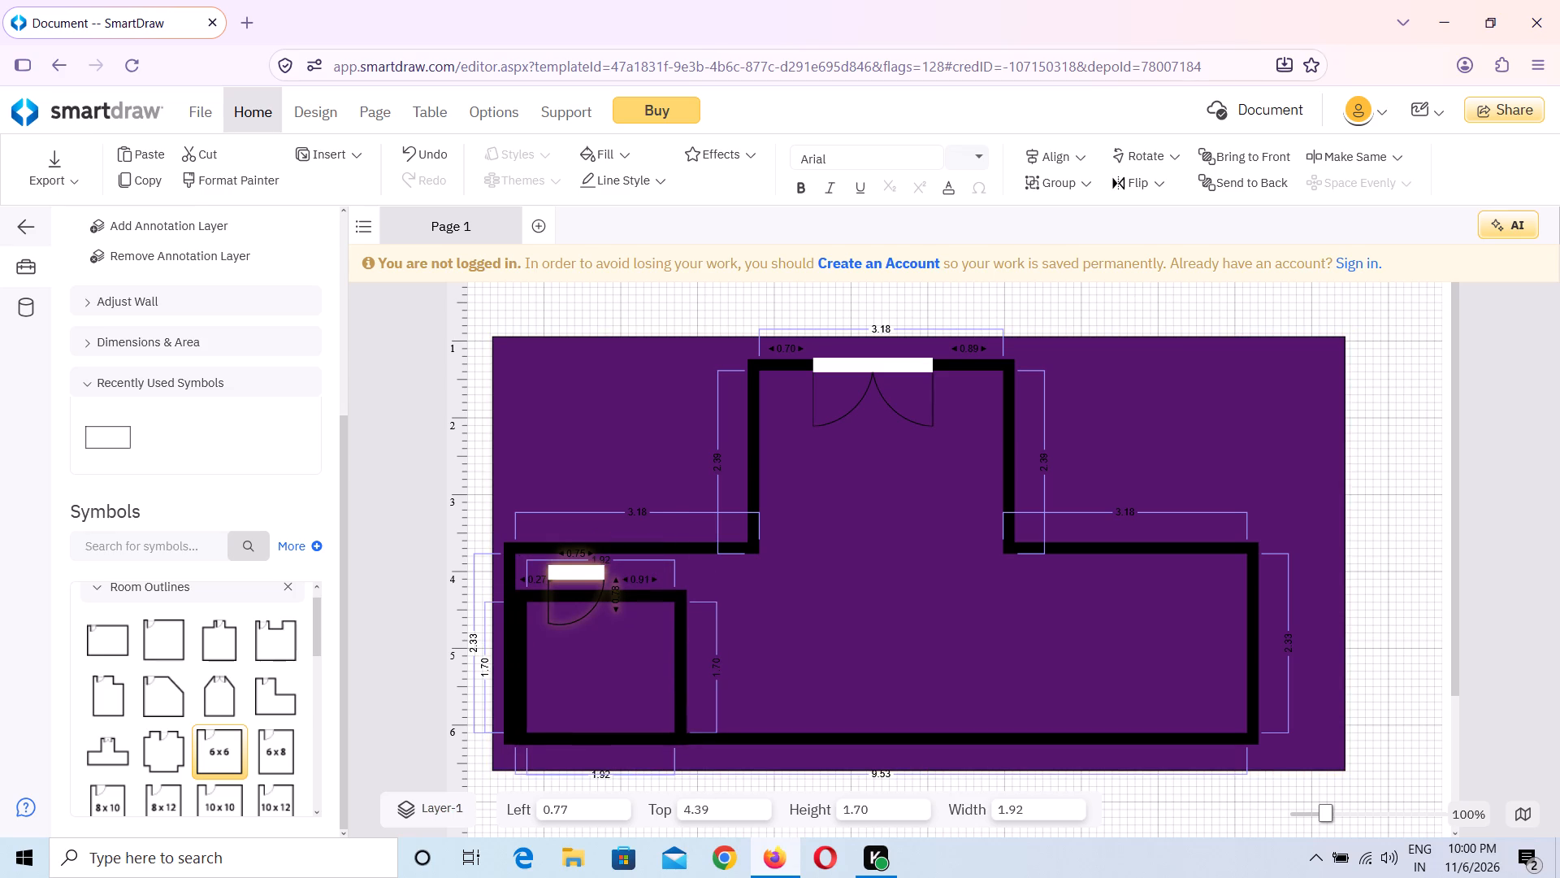
left_click_drag(603, 597, 603, 598)
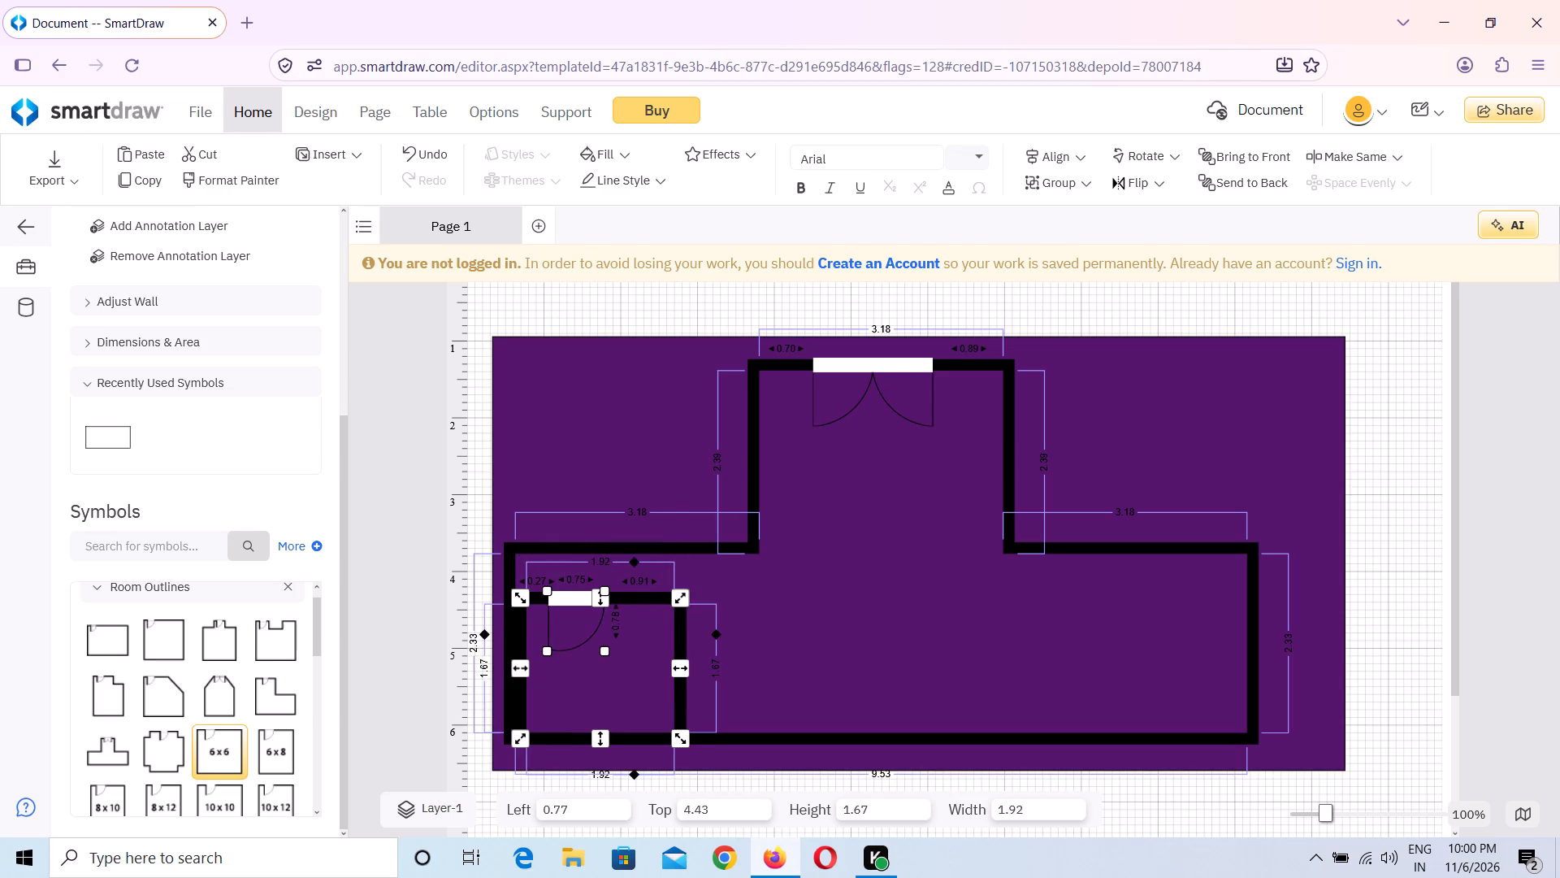
left_click_drag(640, 597, 630, 598)
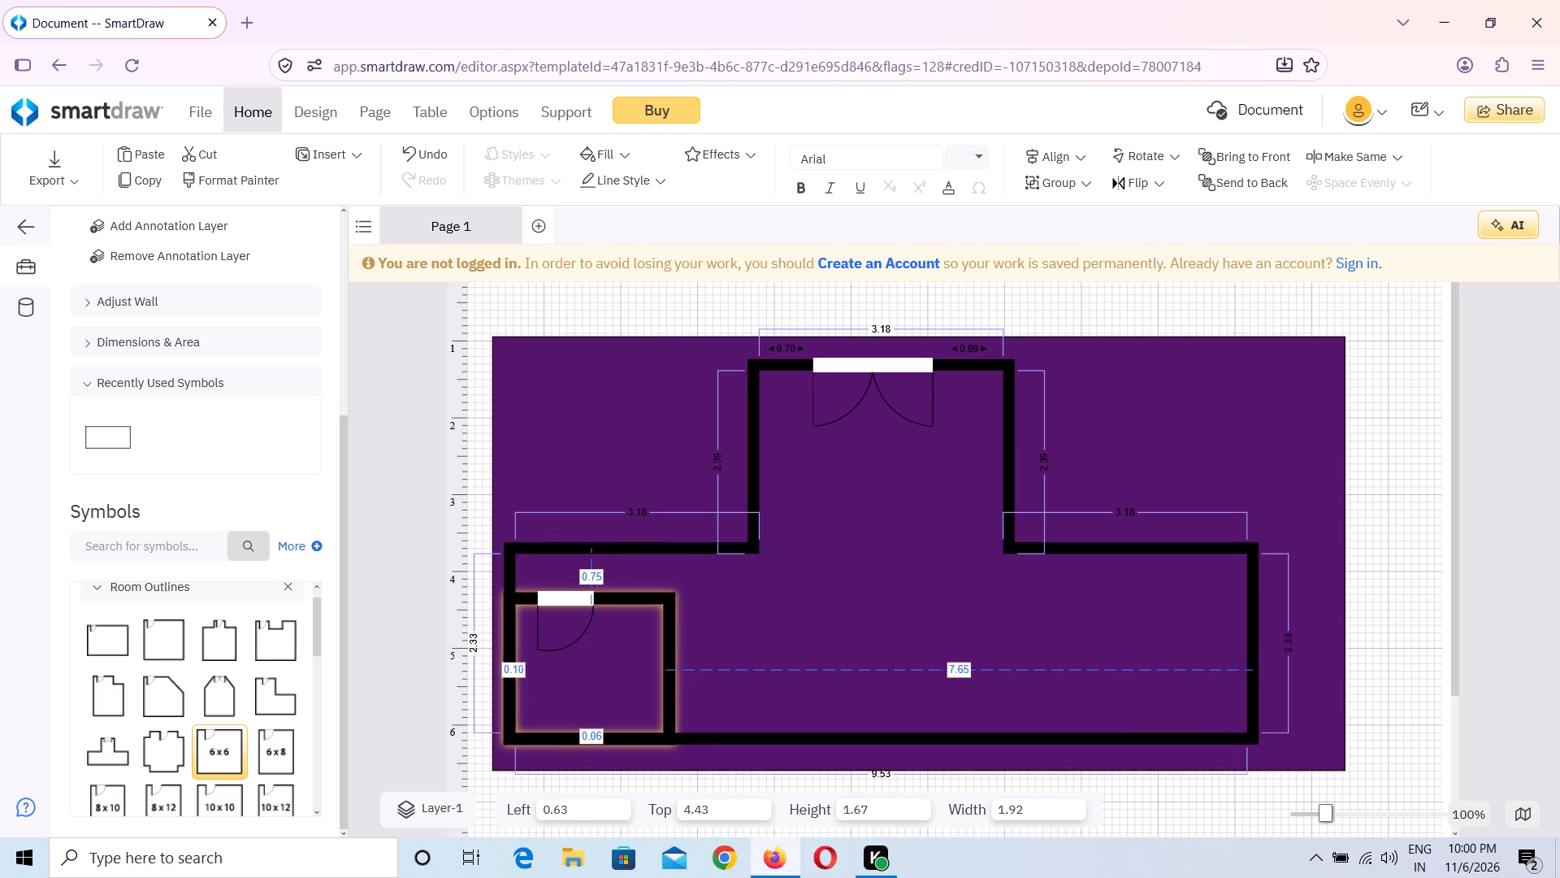
left_click_drag(630, 598, 633, 598)
left_click(751, 623)
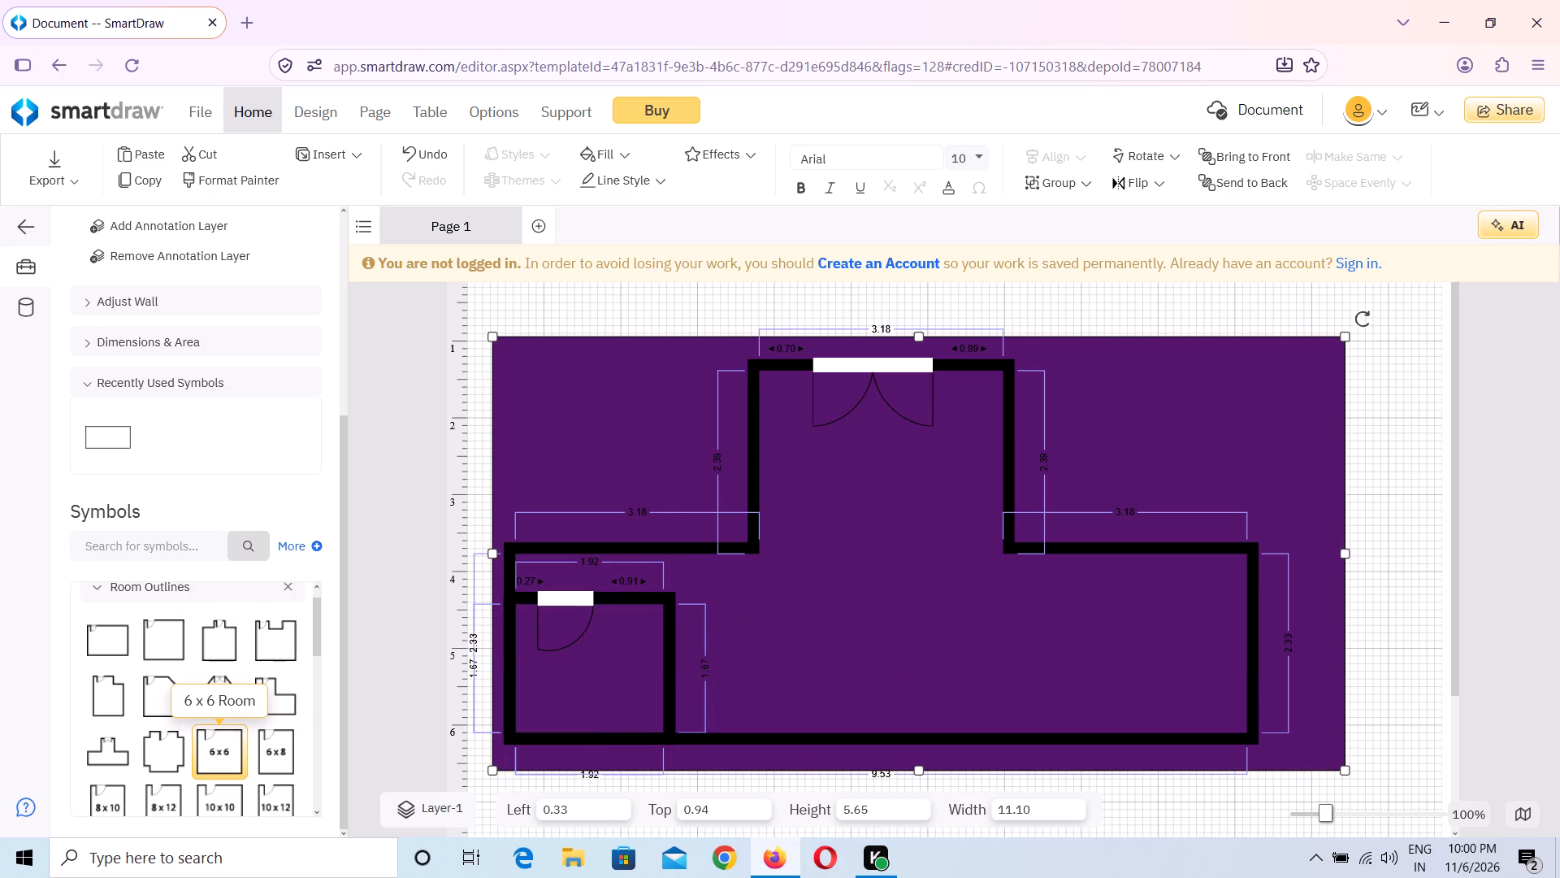
Add a second 6 x 6 Room sharing the first room's right wall, at about left 2.71, and shorten it to about 1.67 high.
left_click_drag(206, 736, 790, 667)
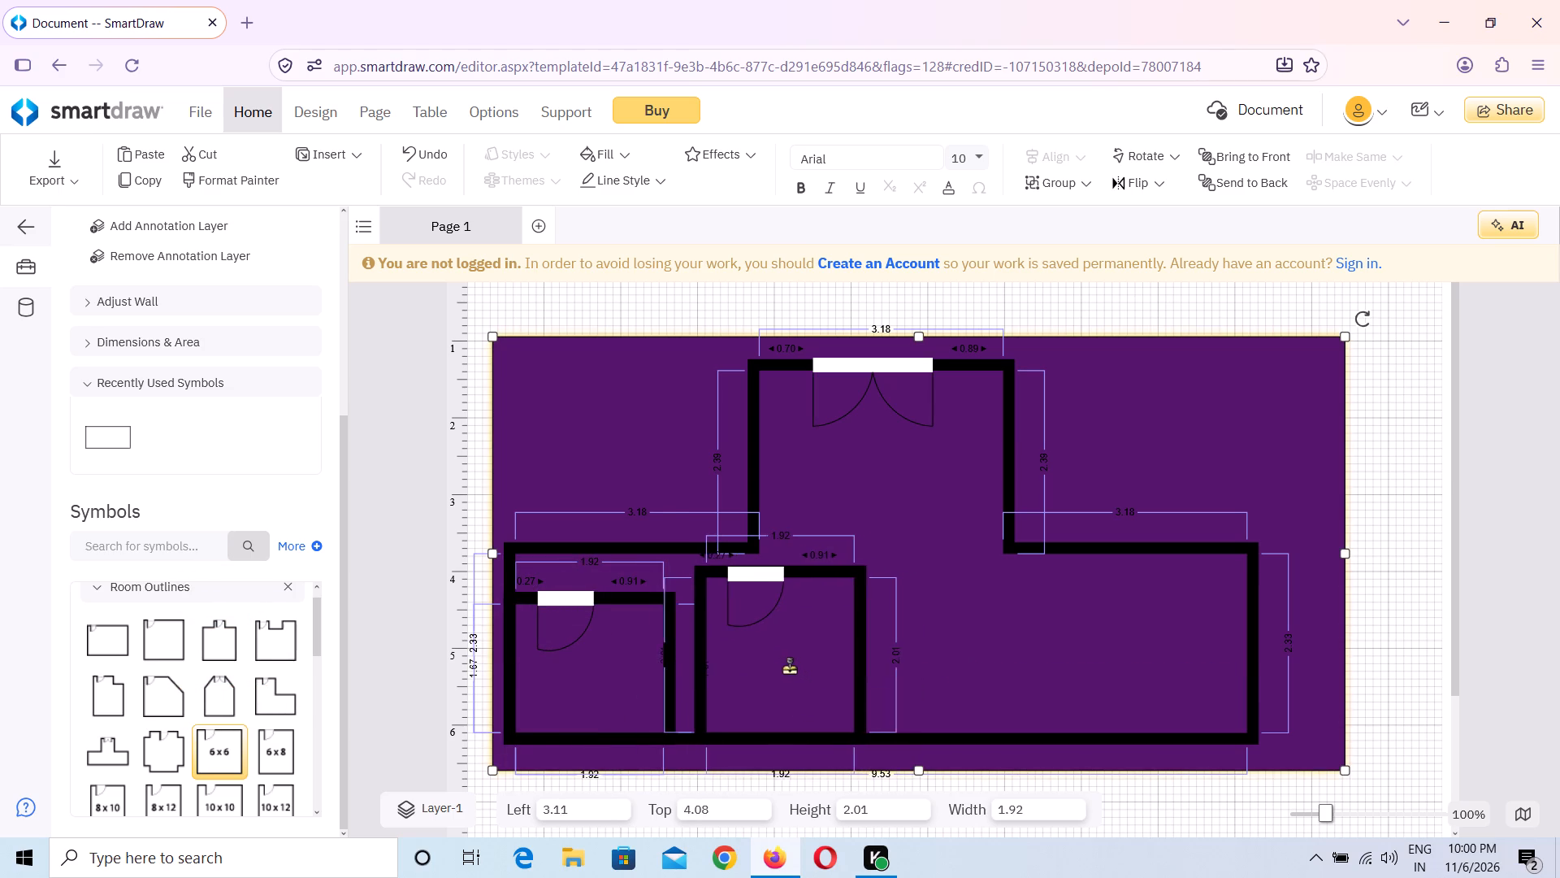
left_click_drag(790, 667, 768, 665)
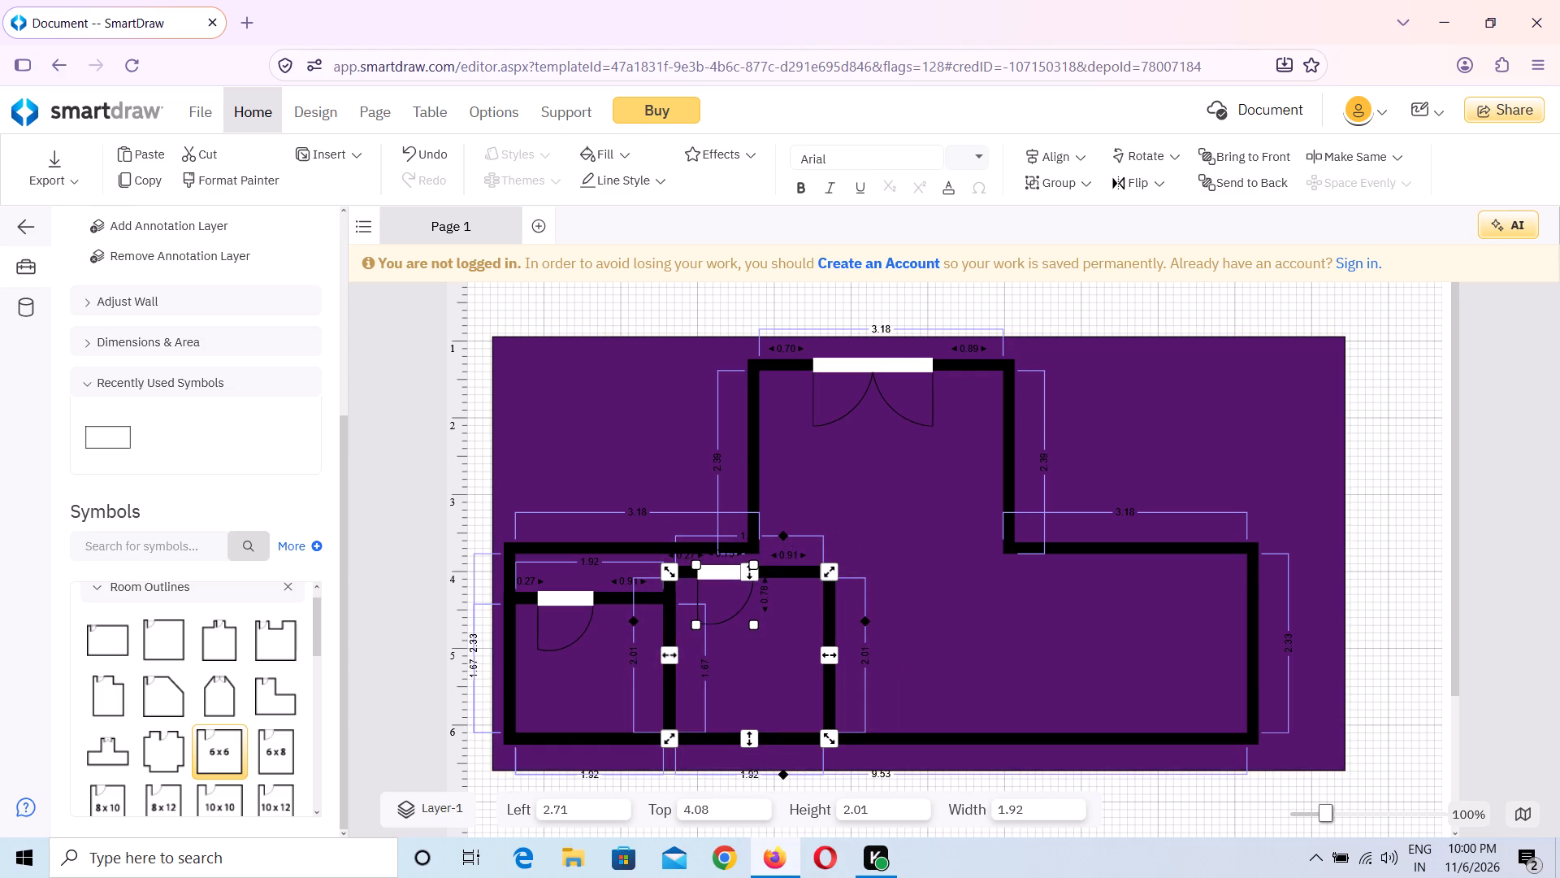
left_click_drag(752, 575, 752, 617)
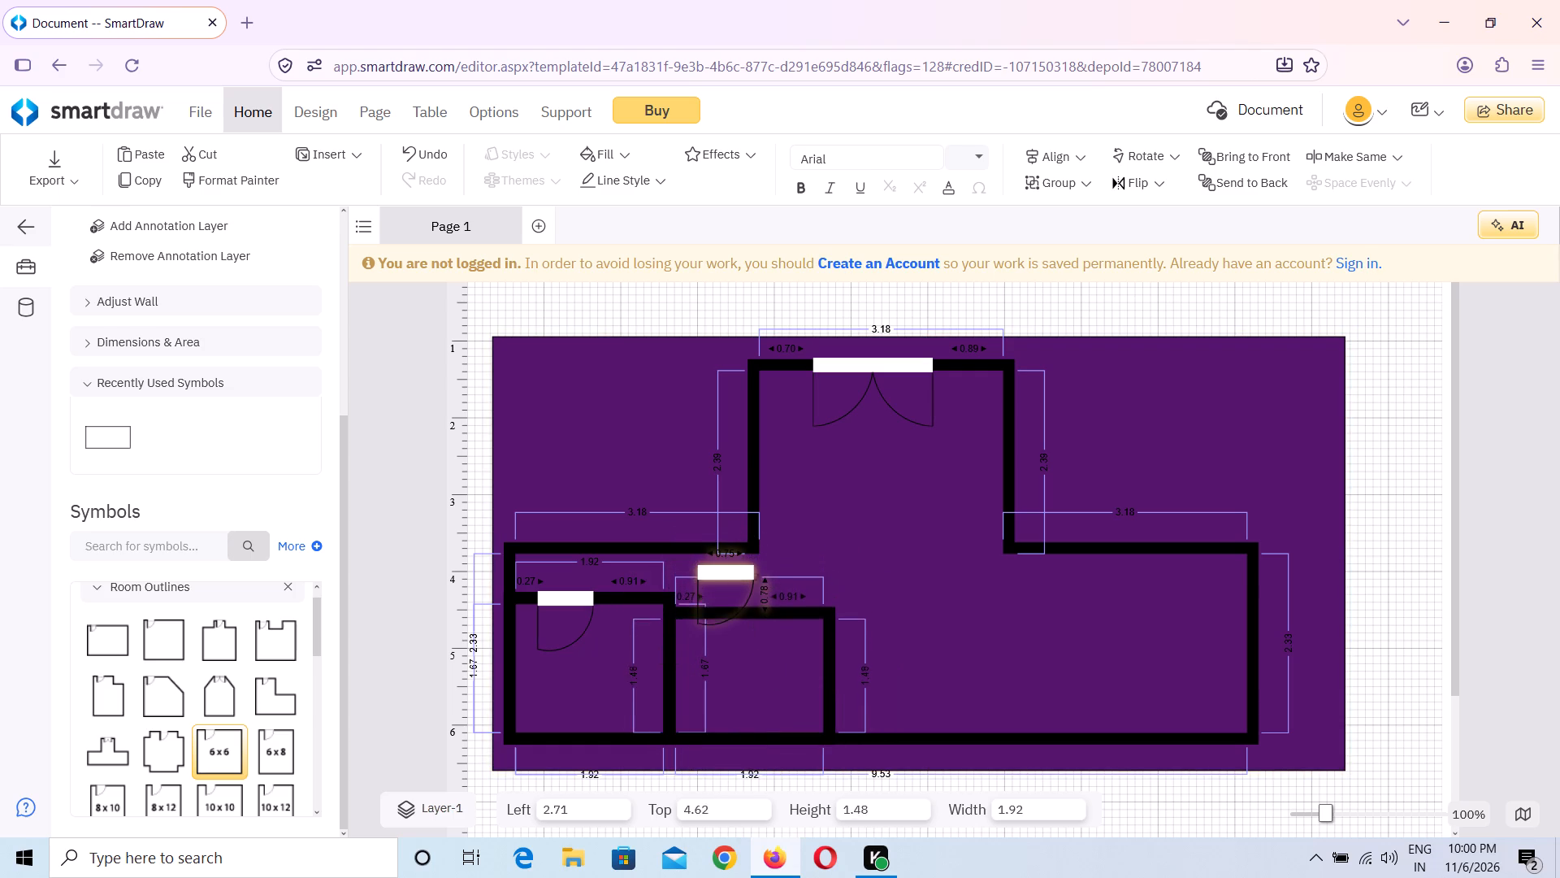
left_click_drag(752, 617, 747, 599)
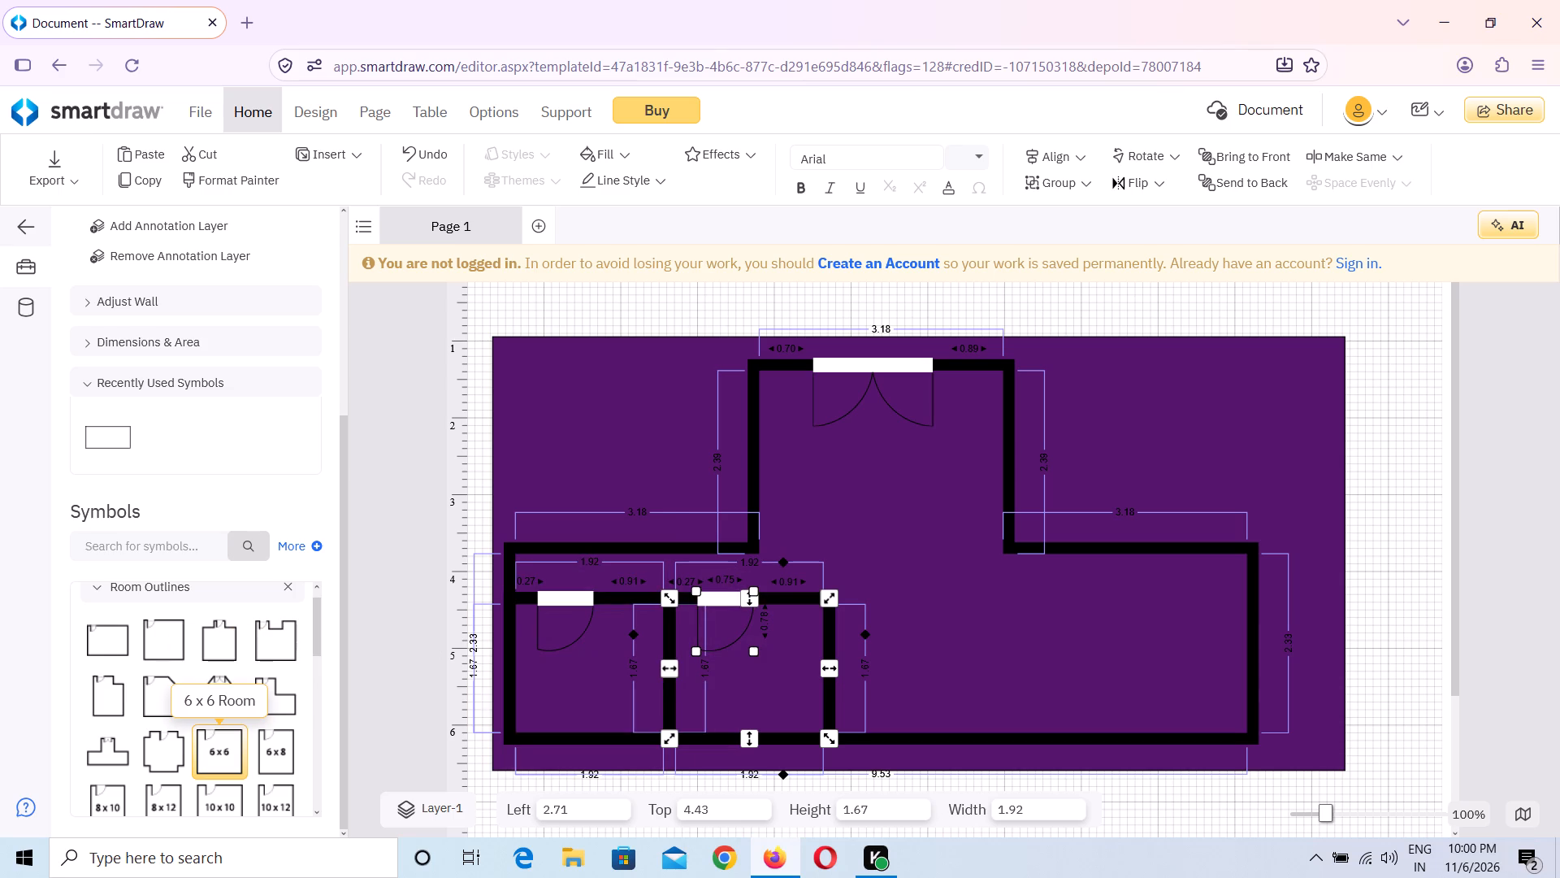
Add a third 6 x 6 Room on the outline's bottom wall at about left 6.46, raising its door wall to about 2.30 high.
left_click_drag(223, 750, 964, 709)
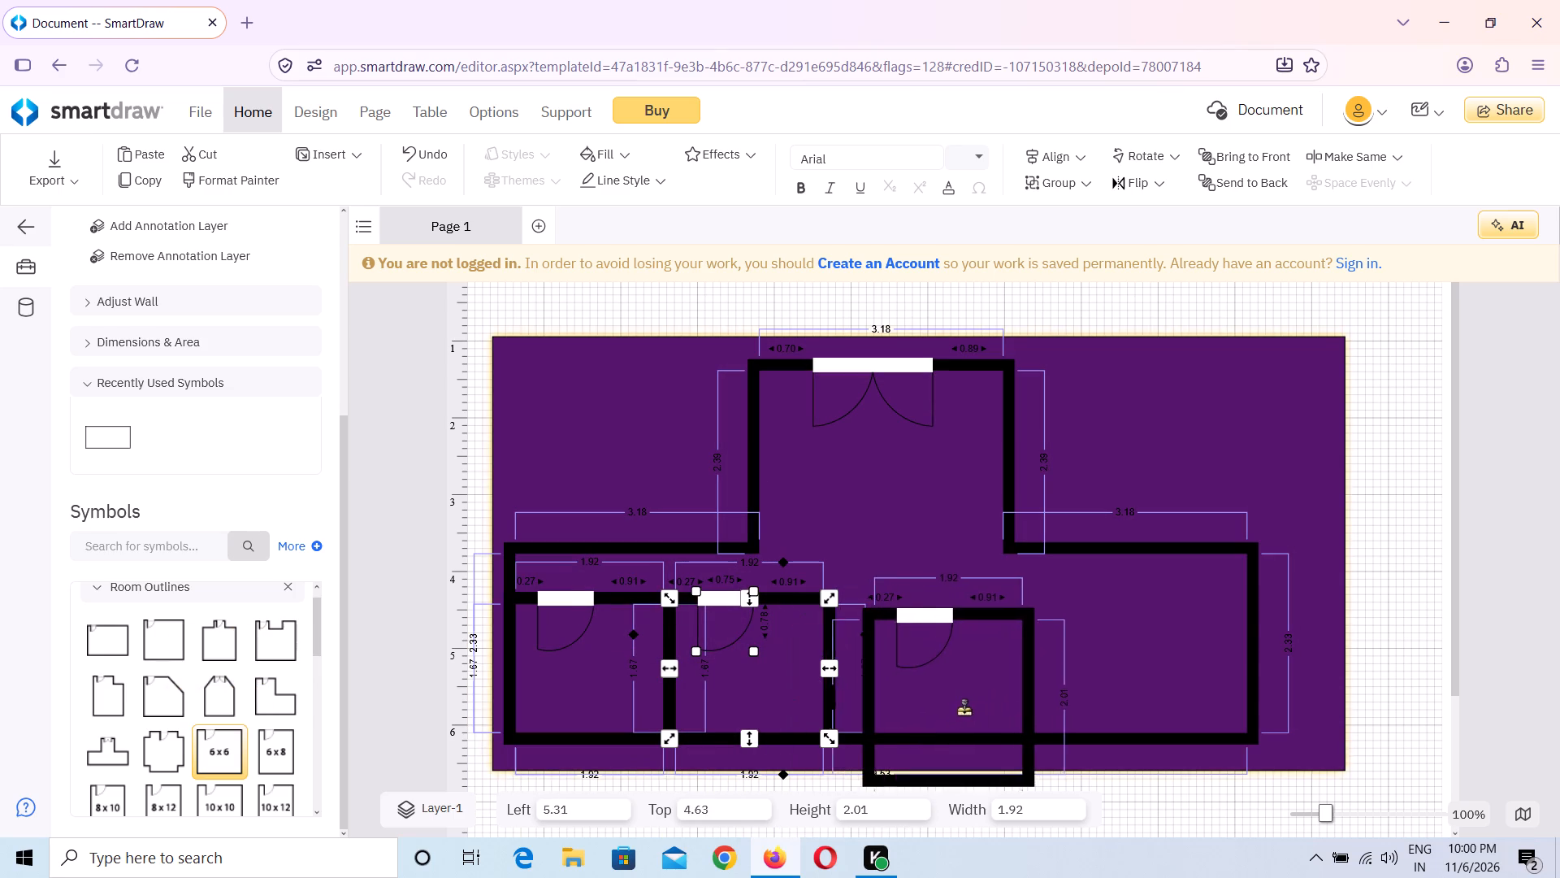
left_click_drag(964, 709, 1049, 672)
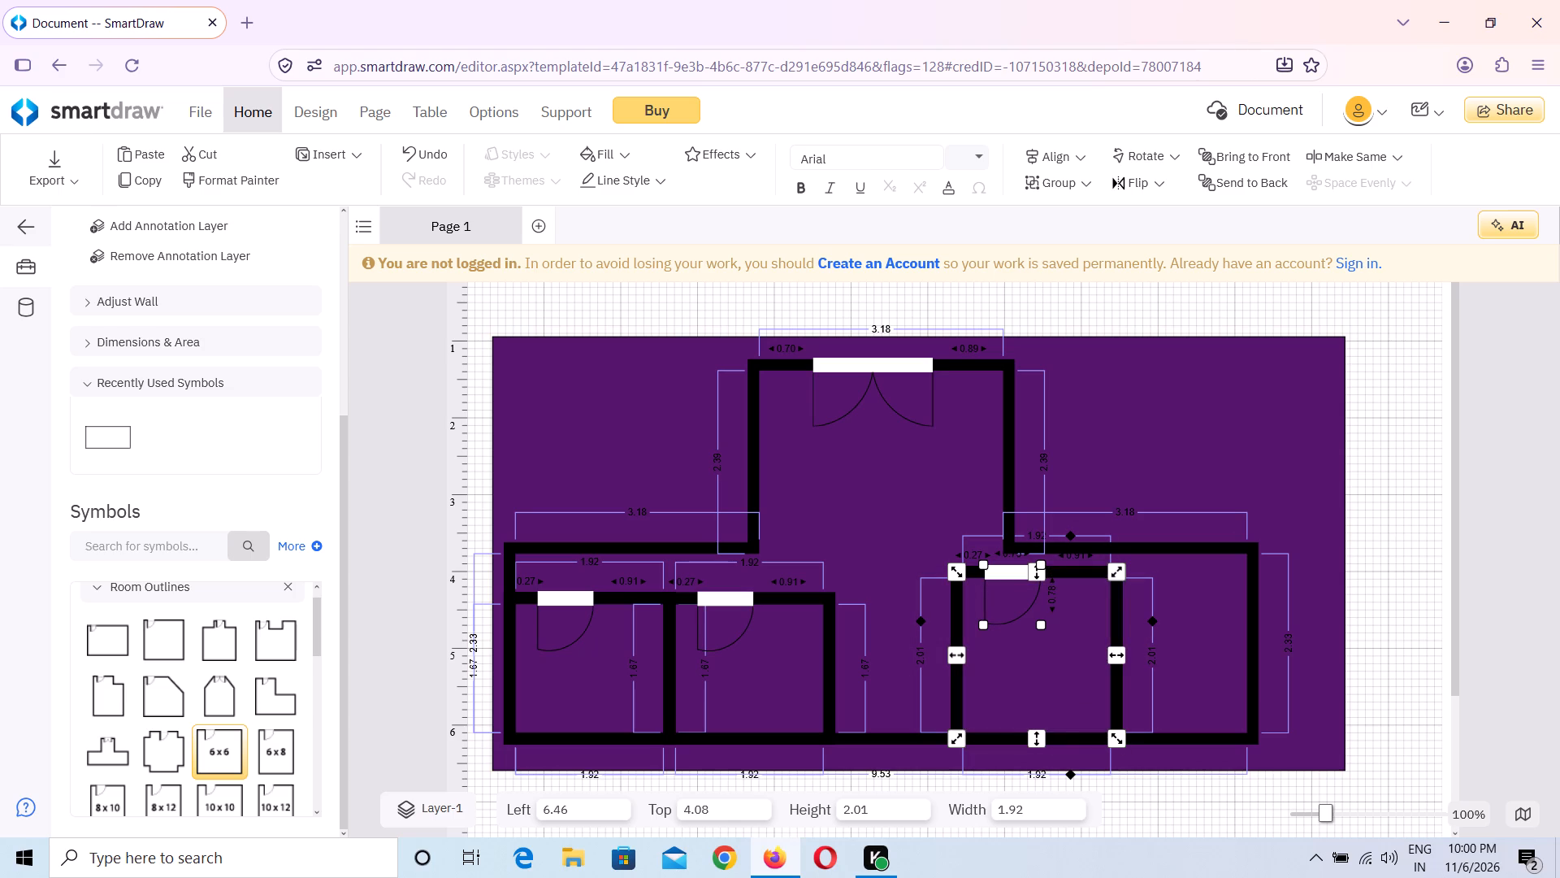
left_click_drag(1037, 576, 1037, 556)
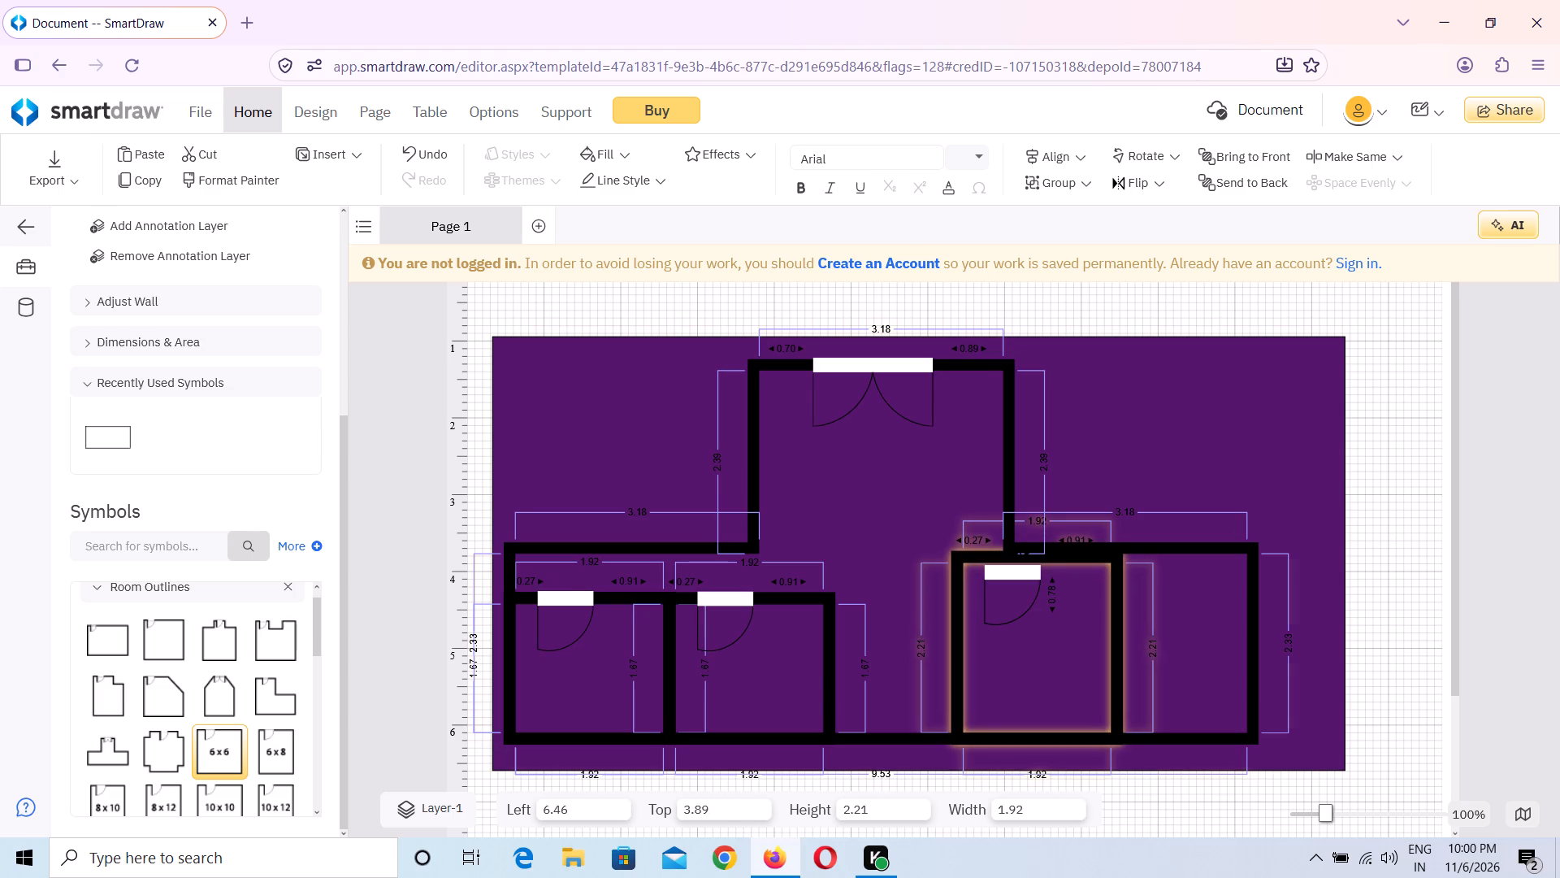
left_click_drag(1037, 556, 1034, 553)
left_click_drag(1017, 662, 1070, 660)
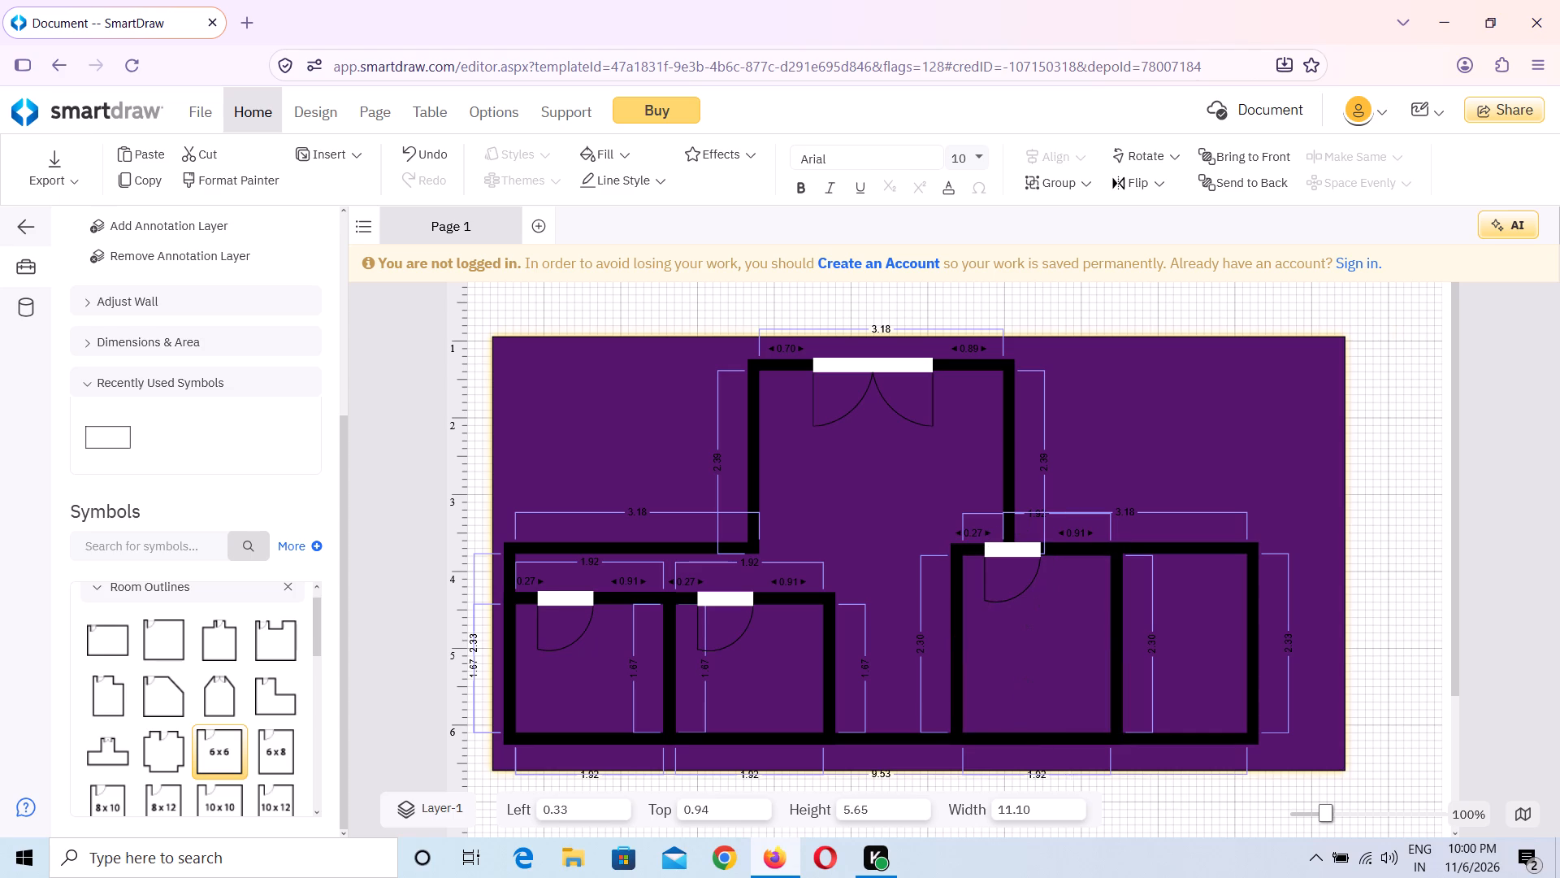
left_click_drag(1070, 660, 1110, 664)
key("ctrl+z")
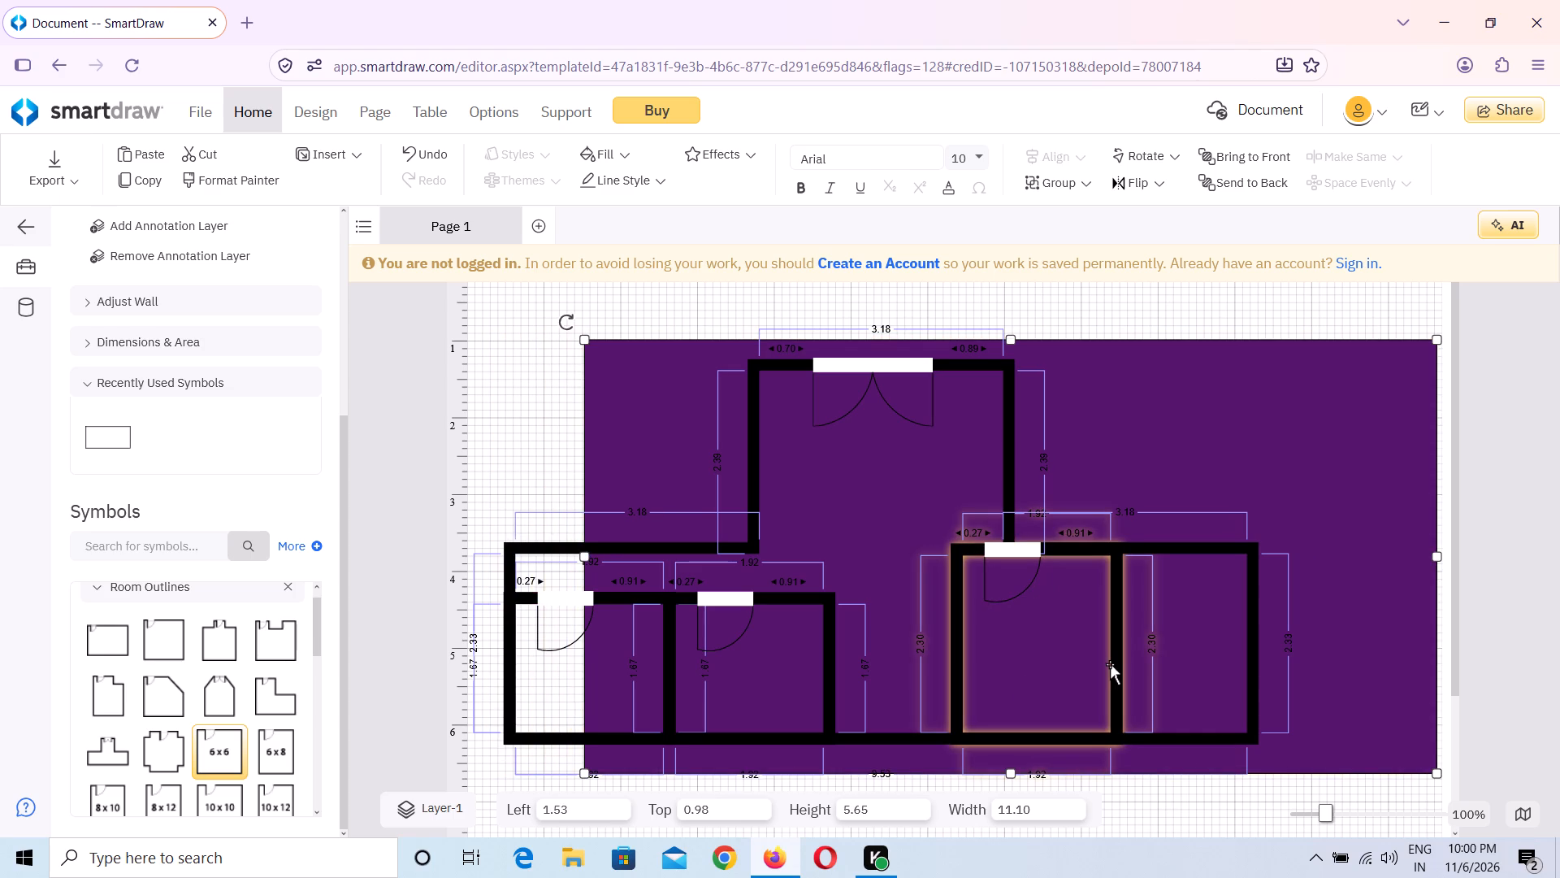
Move the third 6 x 6 room into the T-shaped outline's lower-right corner, at about left 8.23 and top 3.79.
left_click(953, 600)
left_click_drag(953, 600, 1073, 616)
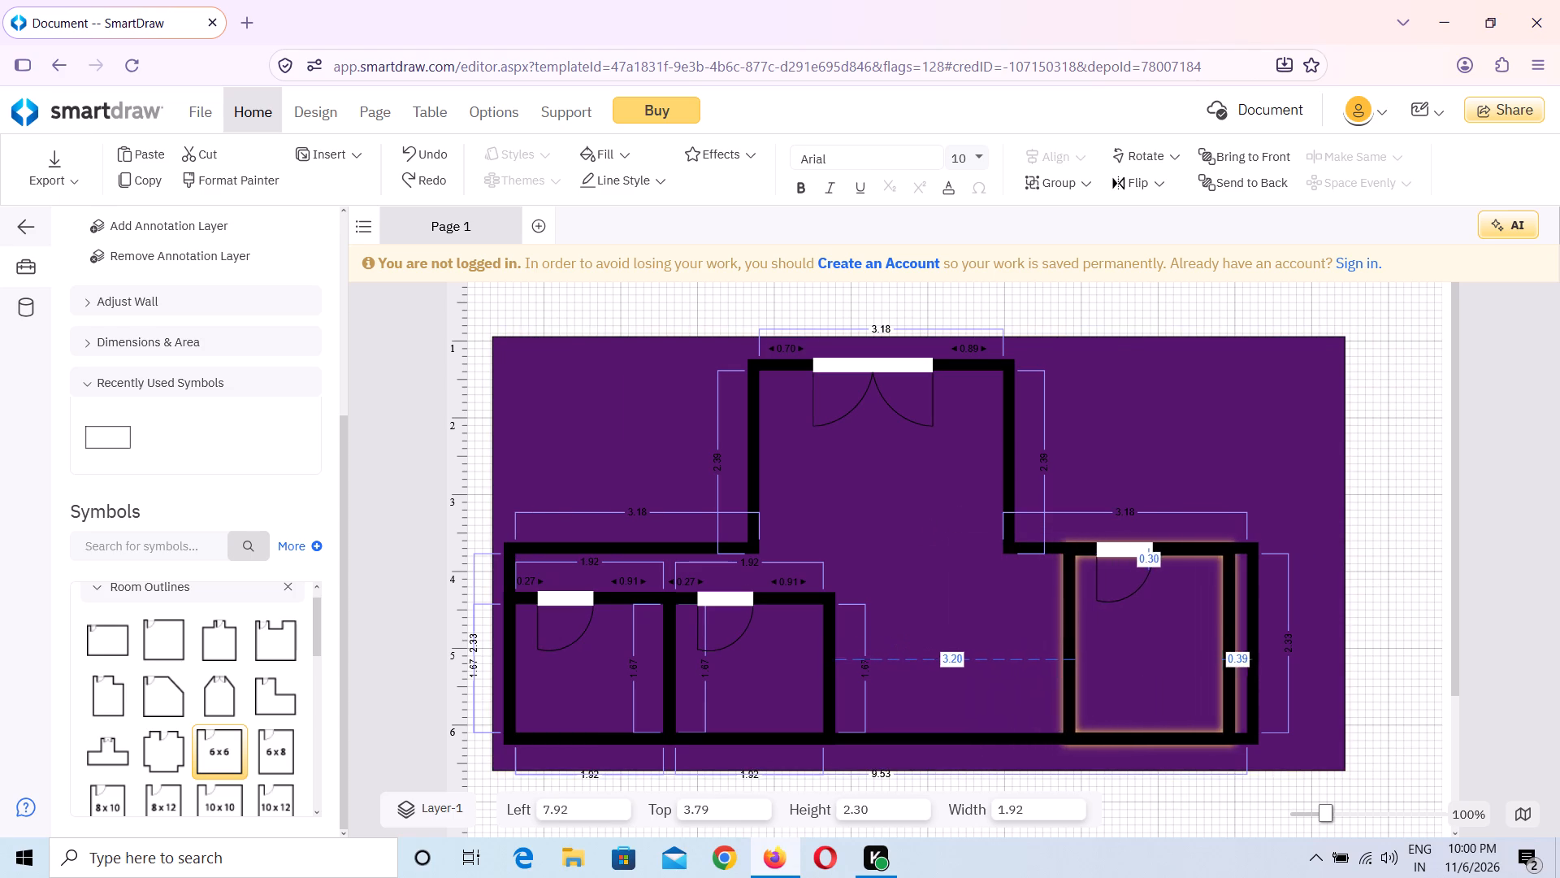
left_click_drag(1073, 616, 1082, 616)
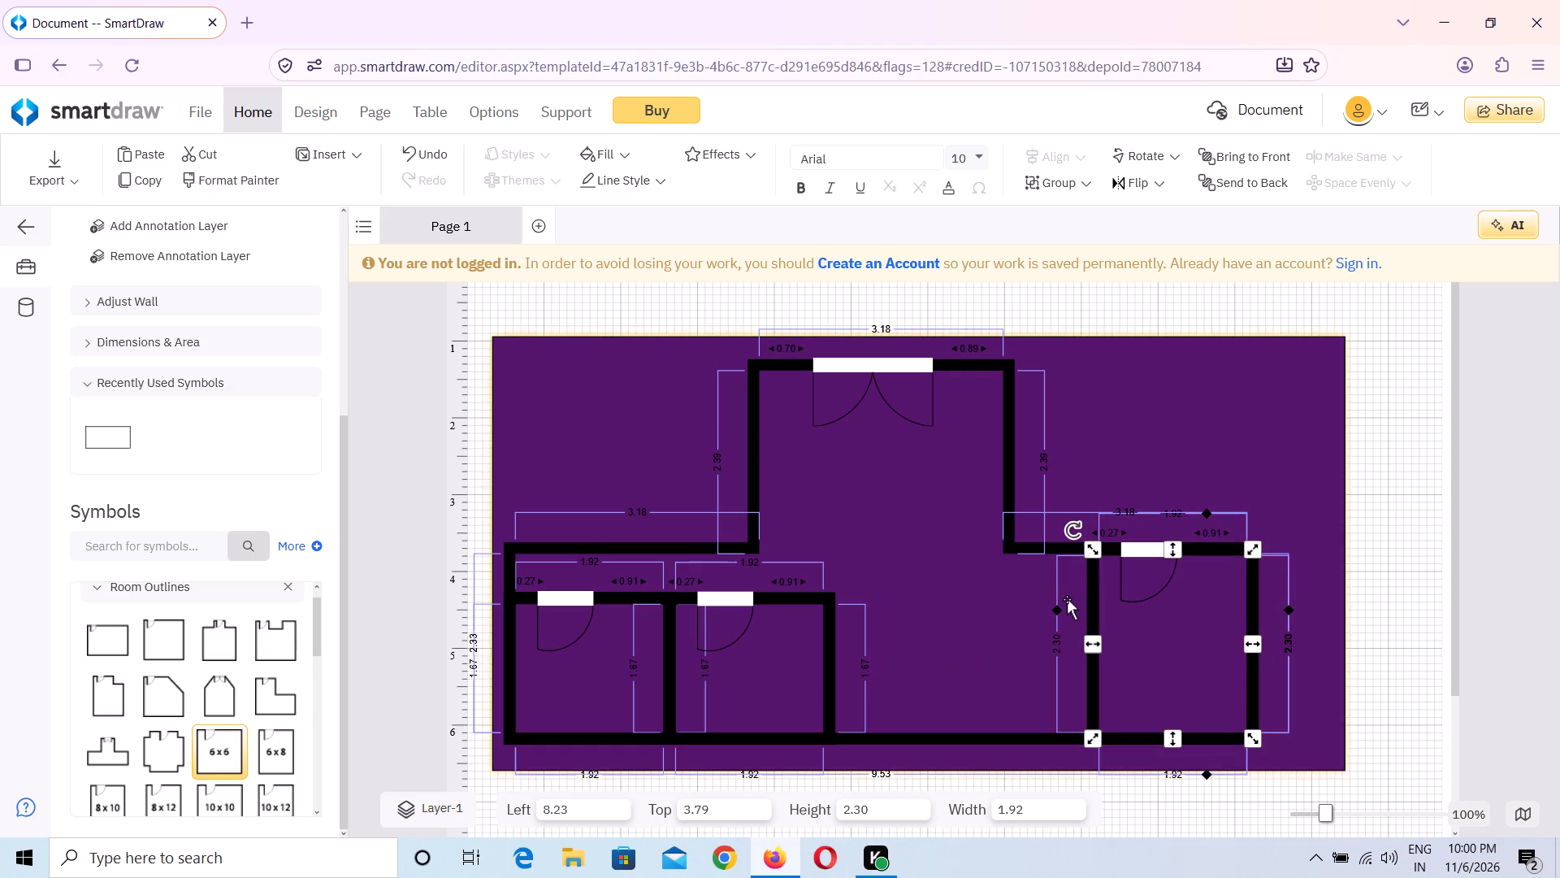
left_click(999, 602)
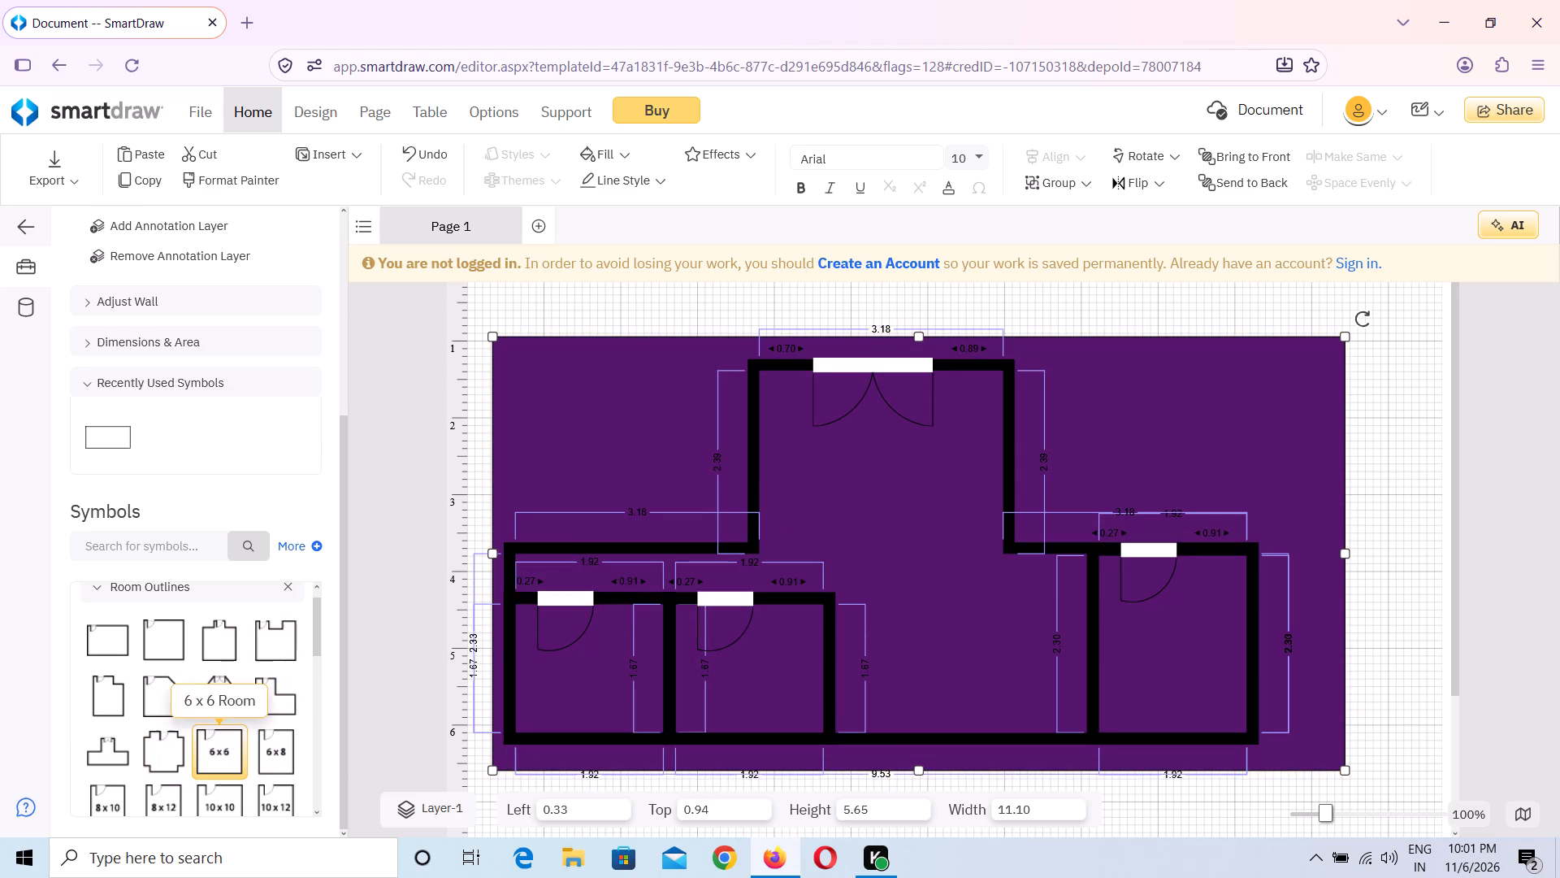
Add a 6 x 8 Room sharing the second room's right wall, at about left 4.79, and shorten it to about 1.15 high.
left_click_drag(271, 749, 767, 693)
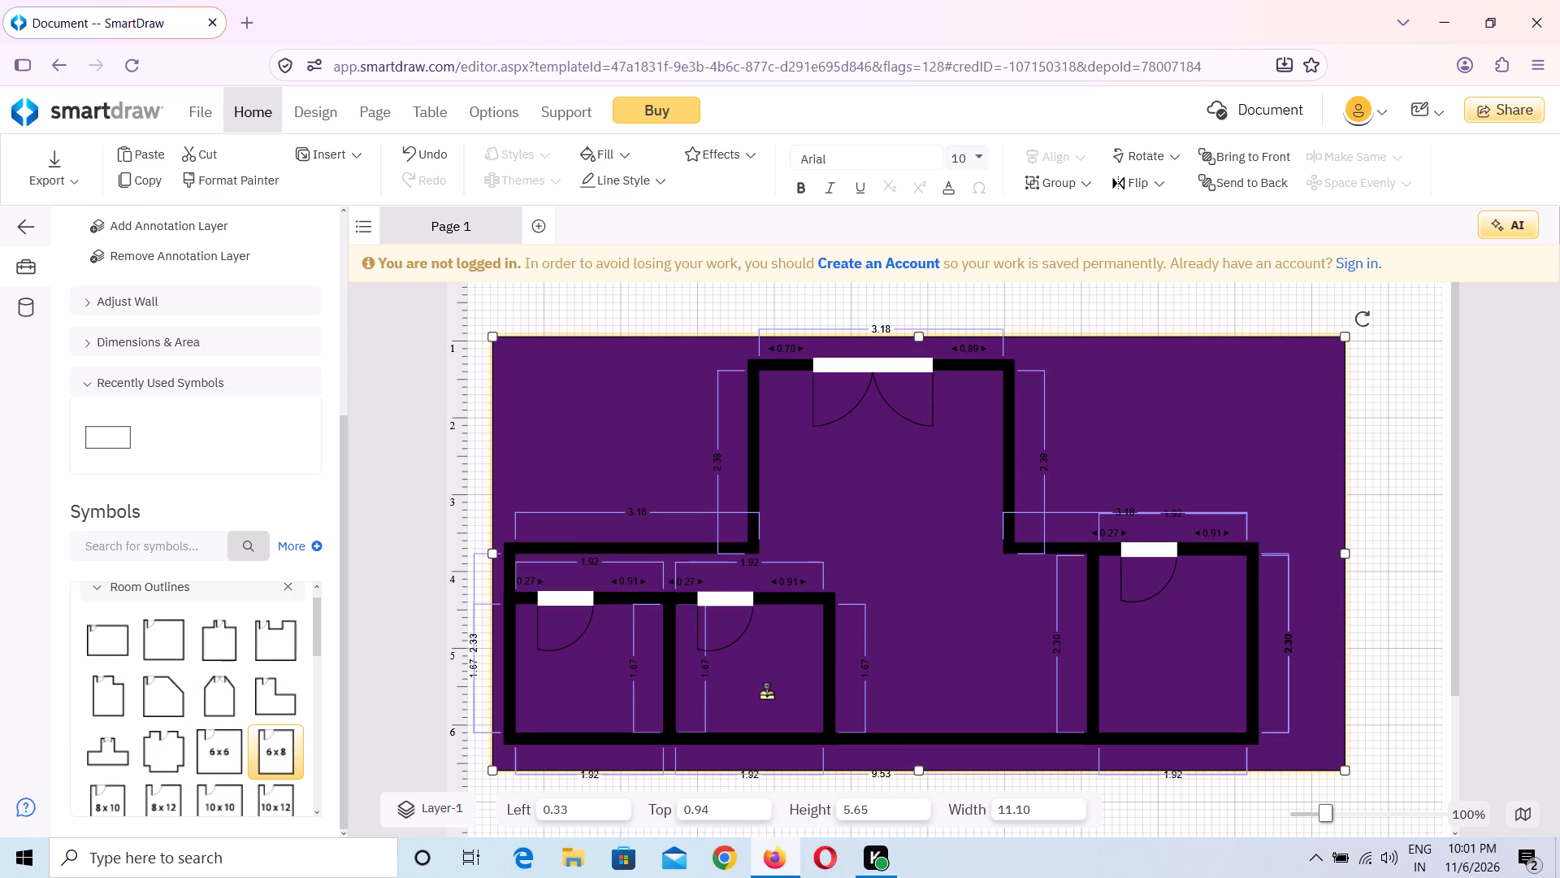
left_click_drag(767, 693, 915, 658)
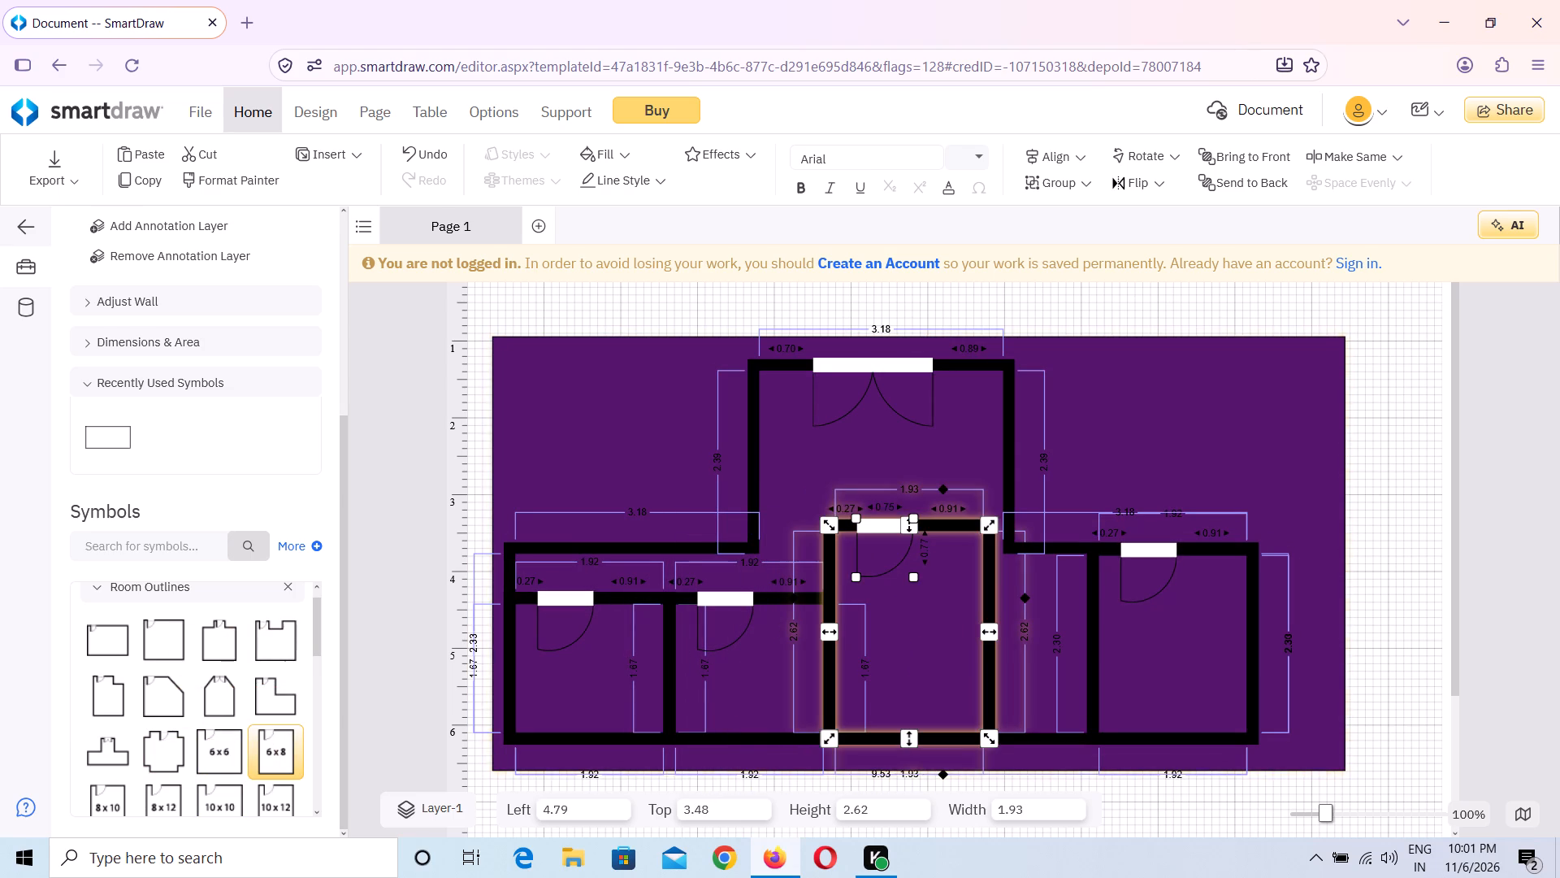
left_click_drag(913, 529, 908, 673)
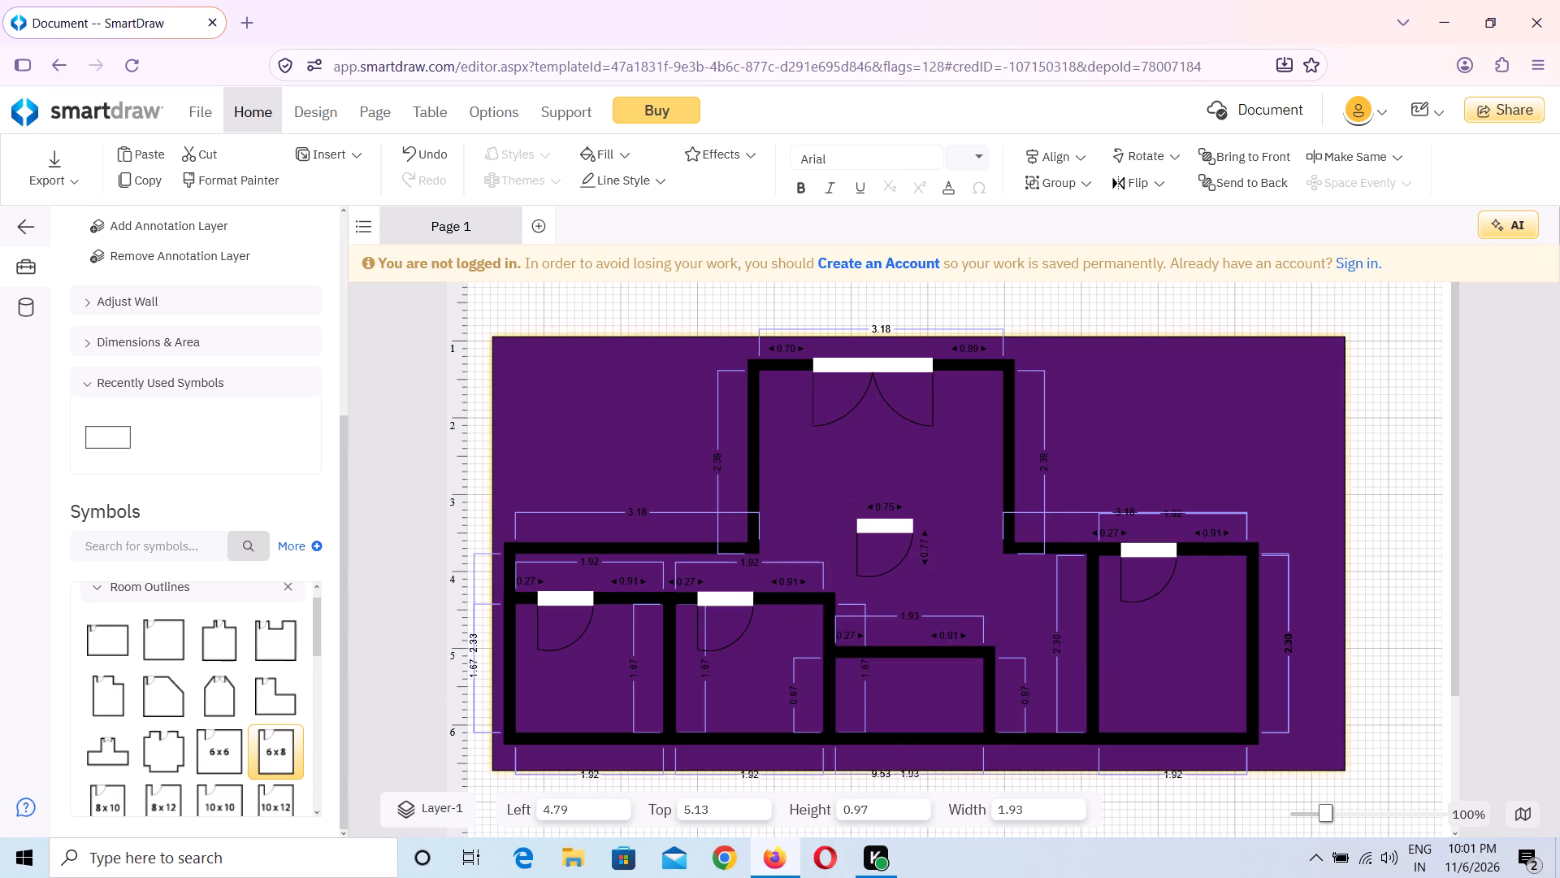
left_click_drag(908, 673, 906, 645)
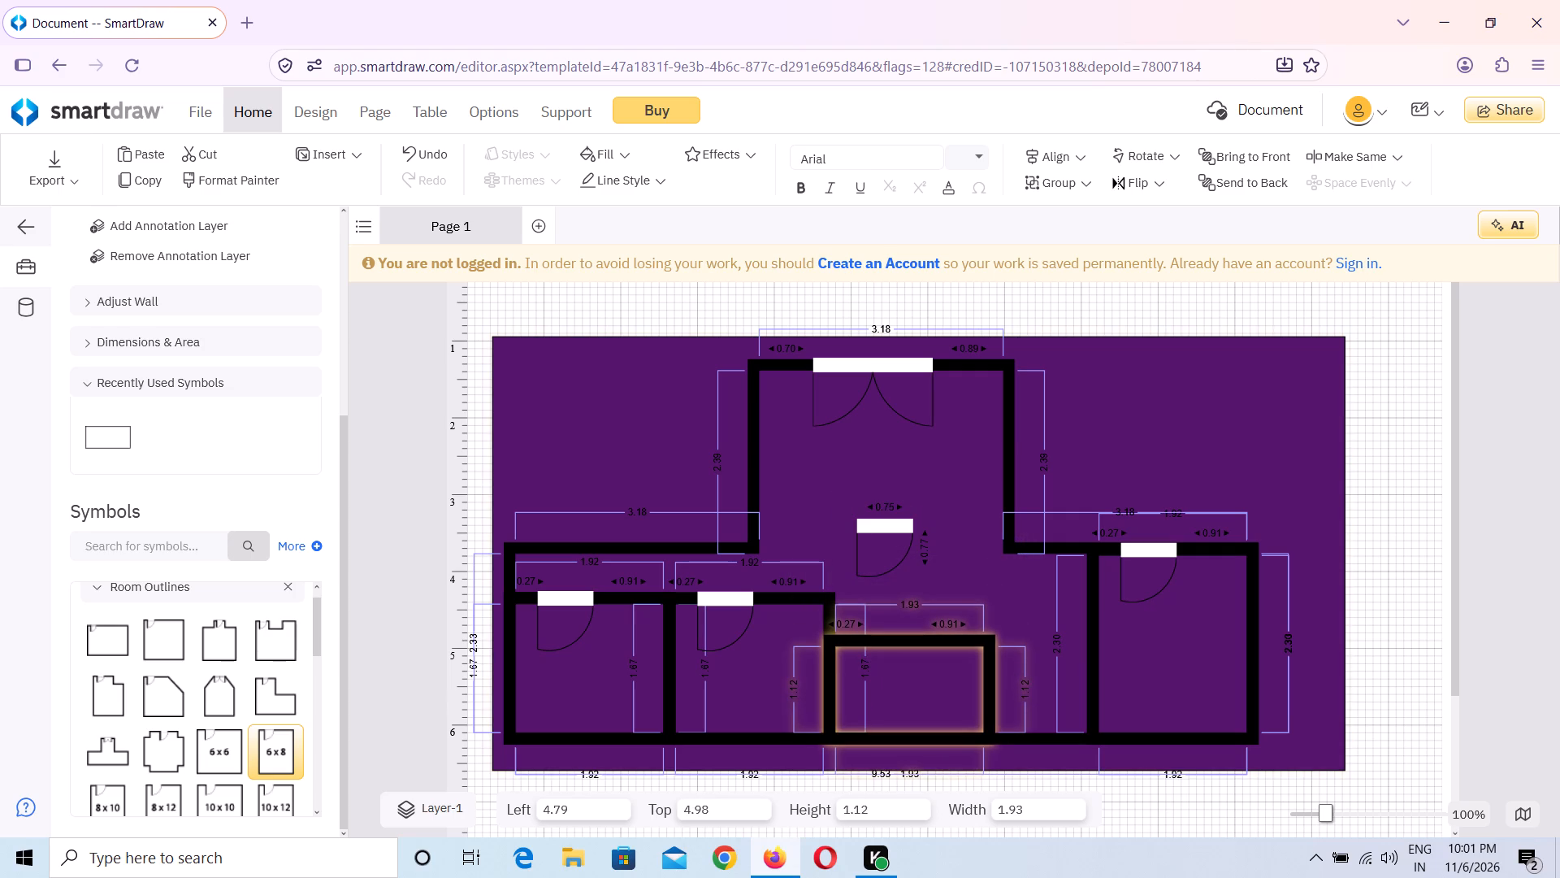
left_click_drag(906, 645, 906, 644)
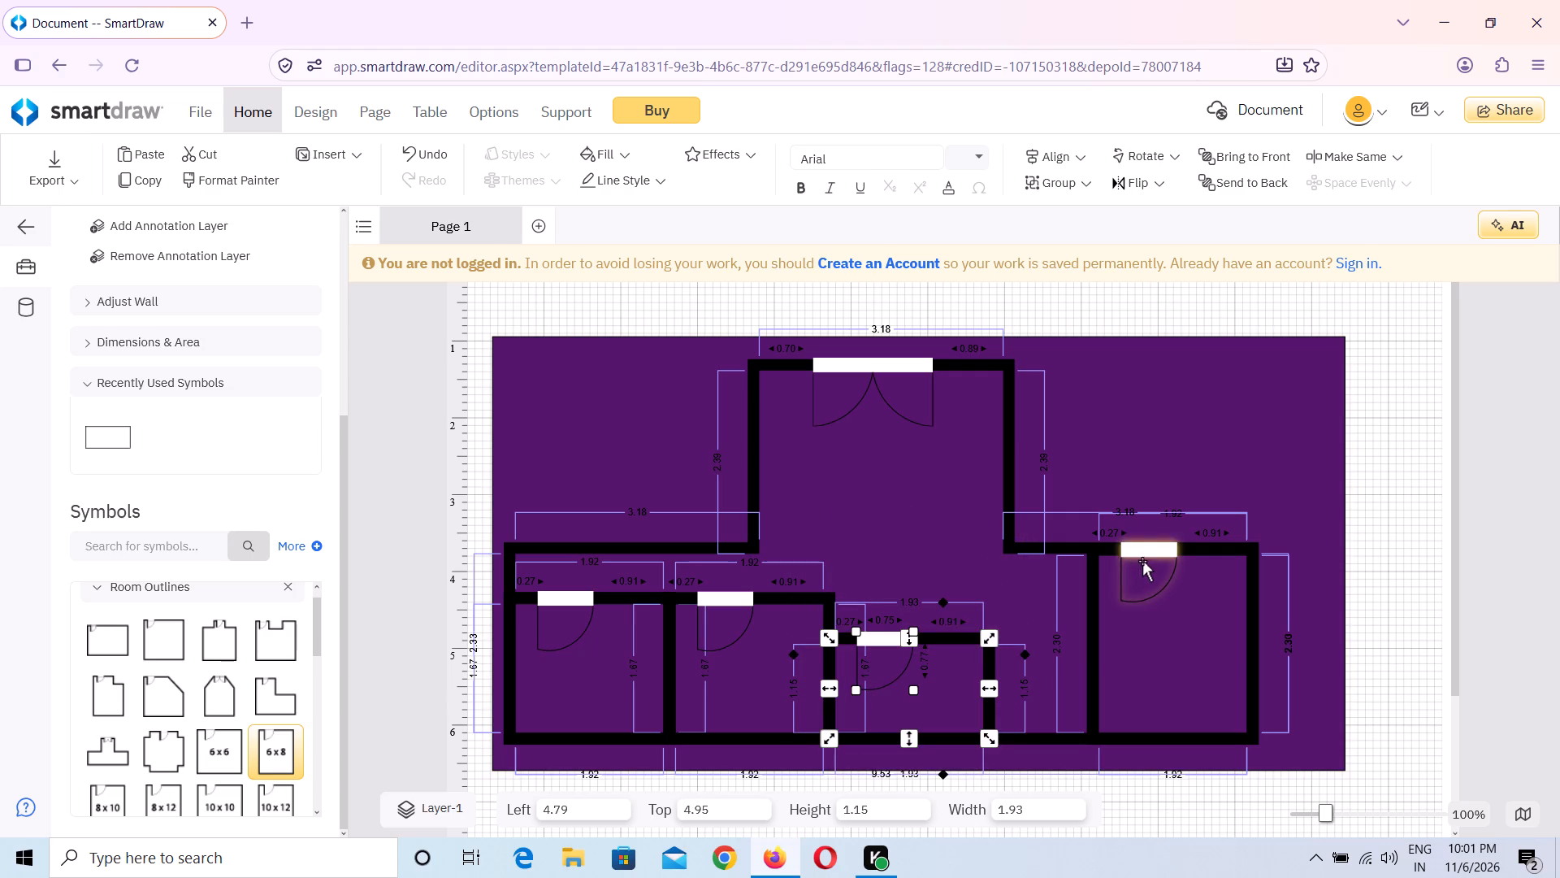
Move the lower-right room's door to the upper end of its left wall, about top 3.77, and flip it horizontally to open inward.
left_click_drag(1144, 547, 1103, 577)
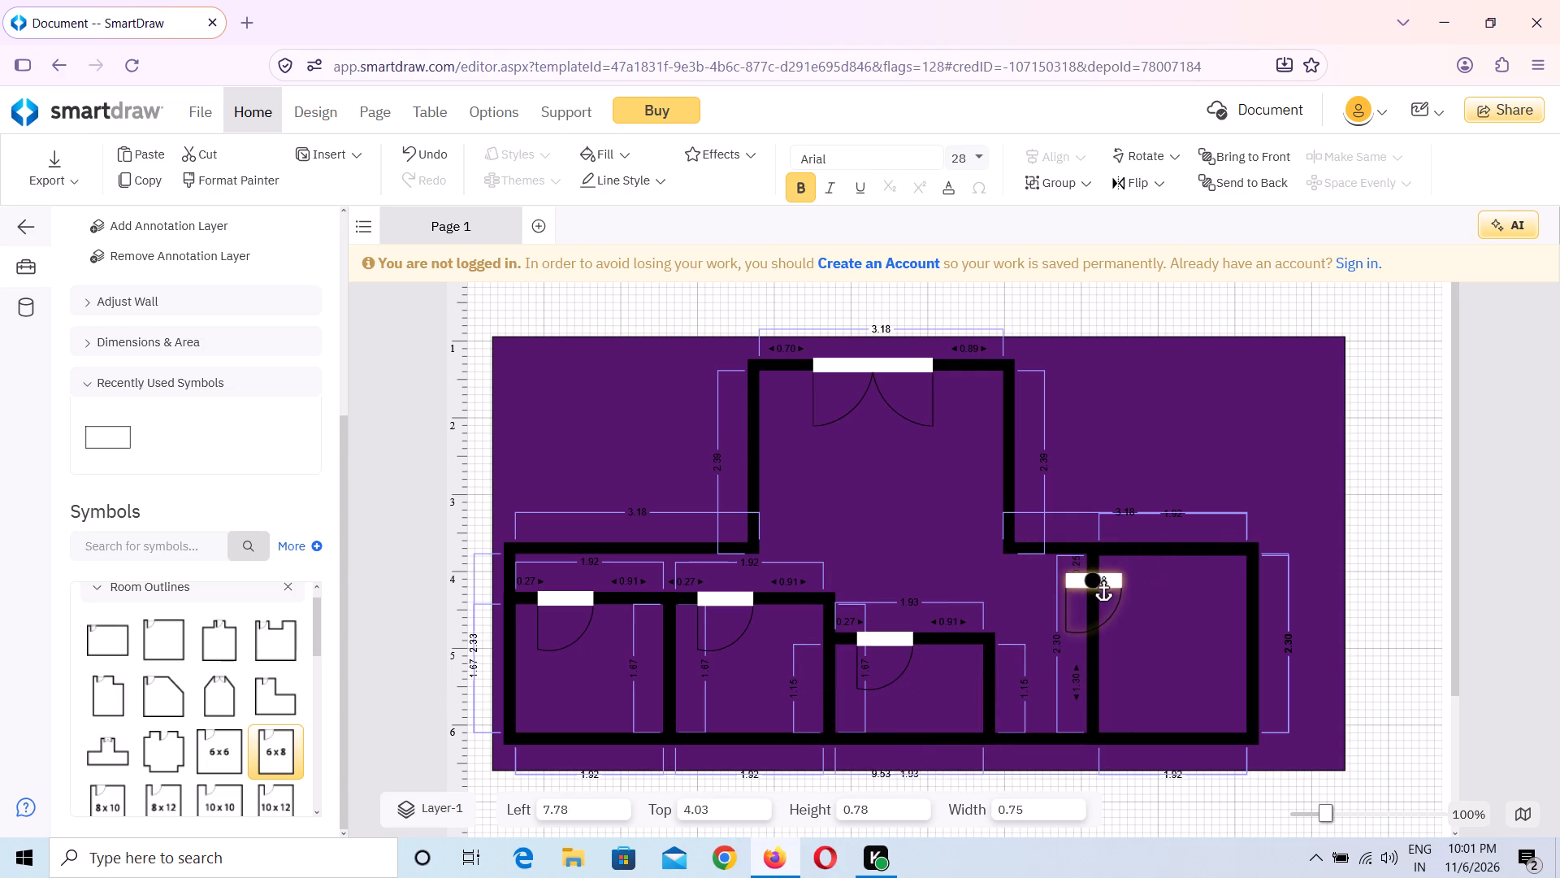
left_click_drag(1103, 577, 1102, 586)
left_click_drag(1093, 609, 1093, 601)
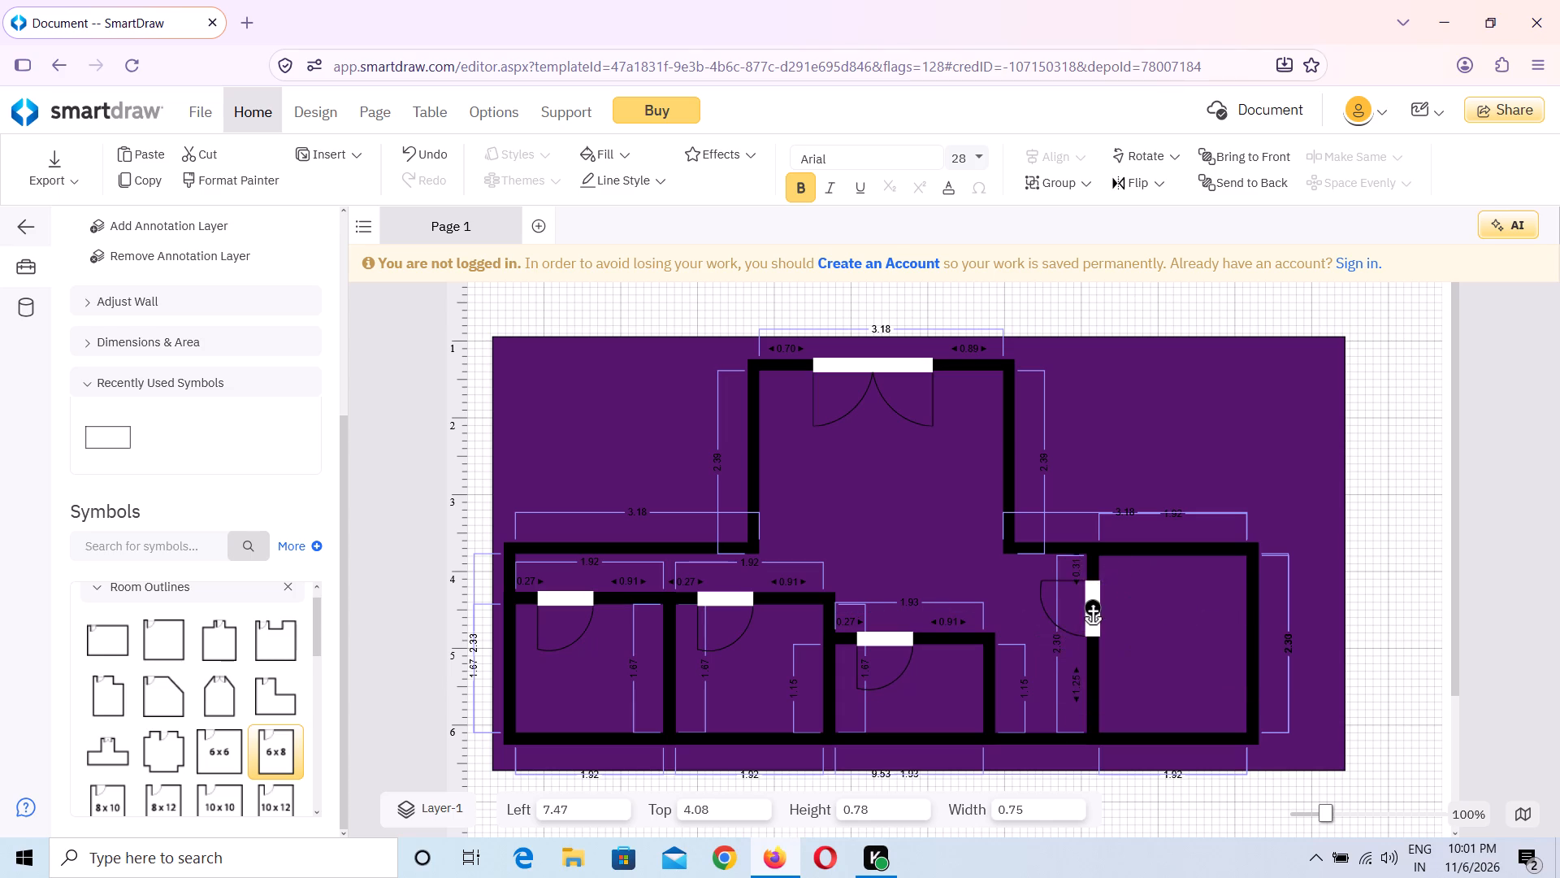
left_click_drag(1093, 601, 1093, 580)
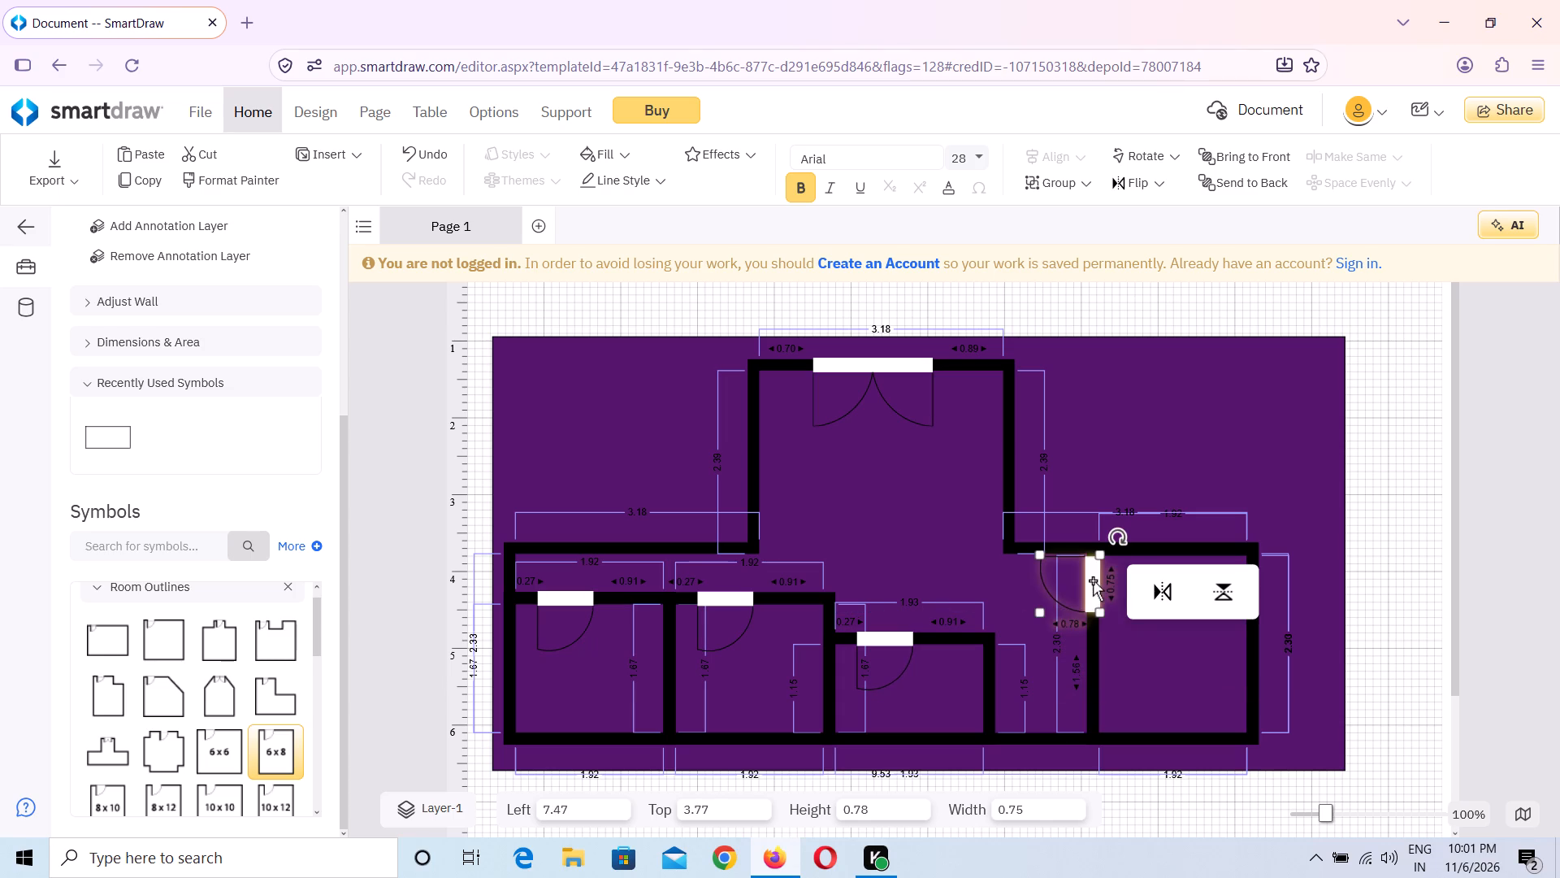
left_click(1167, 598)
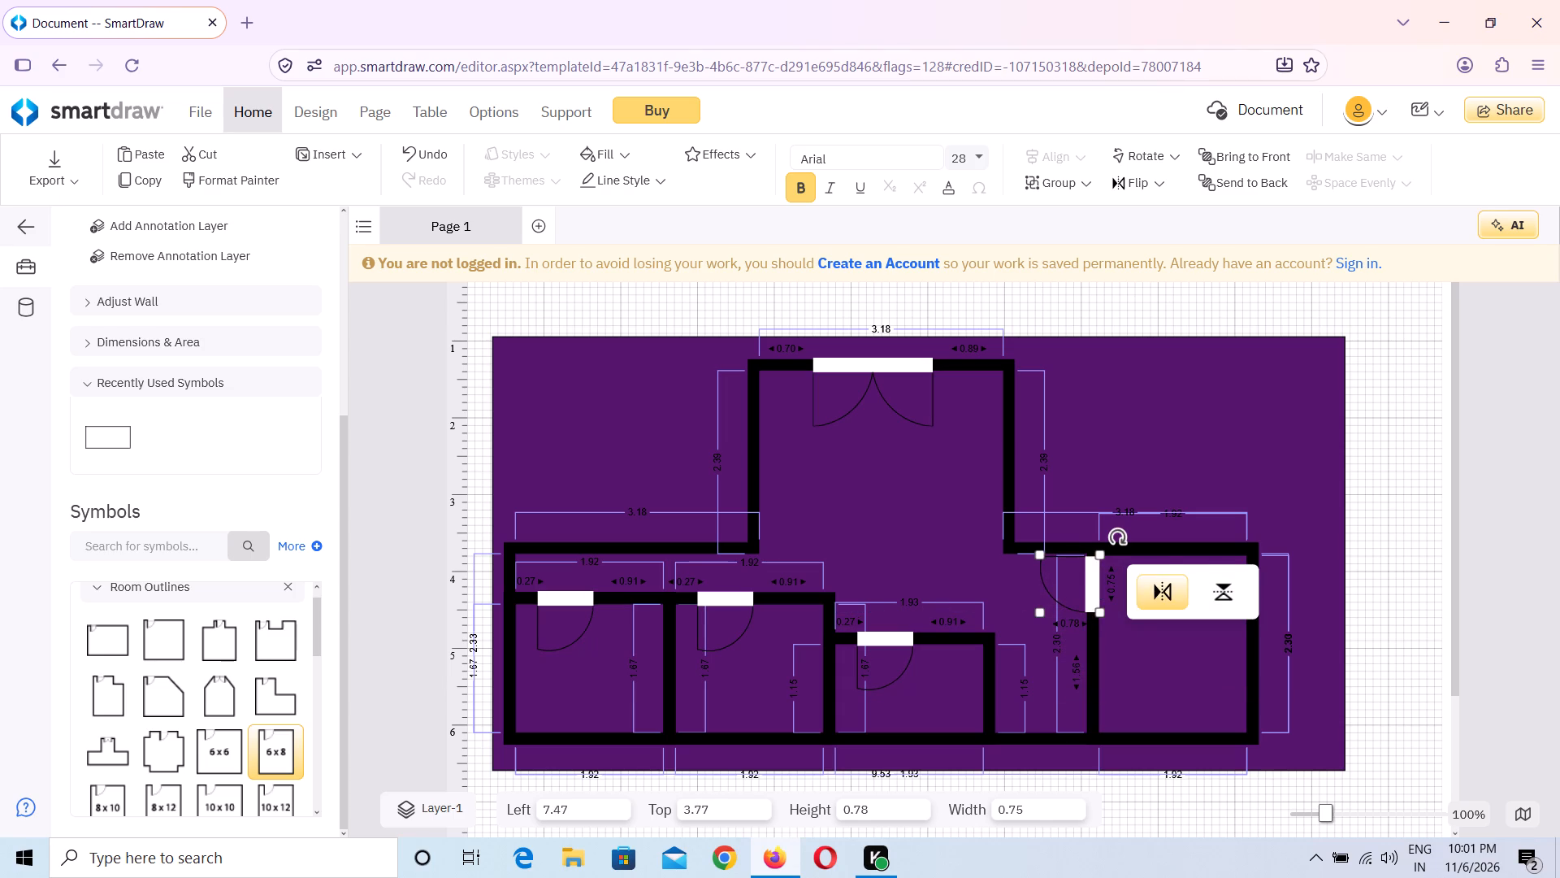
left_click(1015, 590)
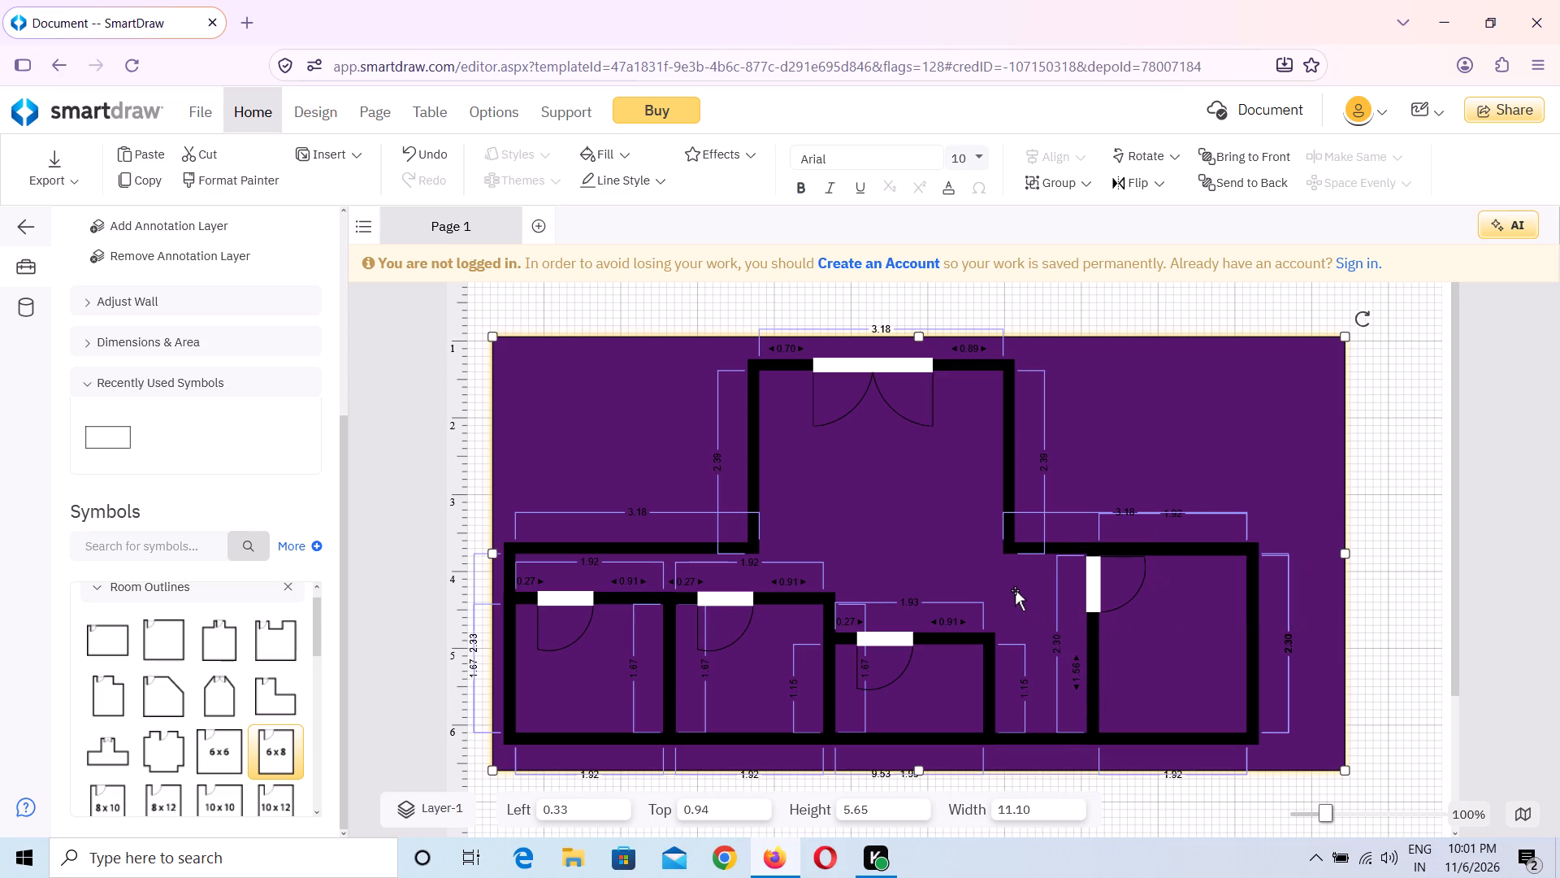
Slide the 6 x 8 room's door to the left end of its top wall, at about left 4.78.
left_click(879, 637)
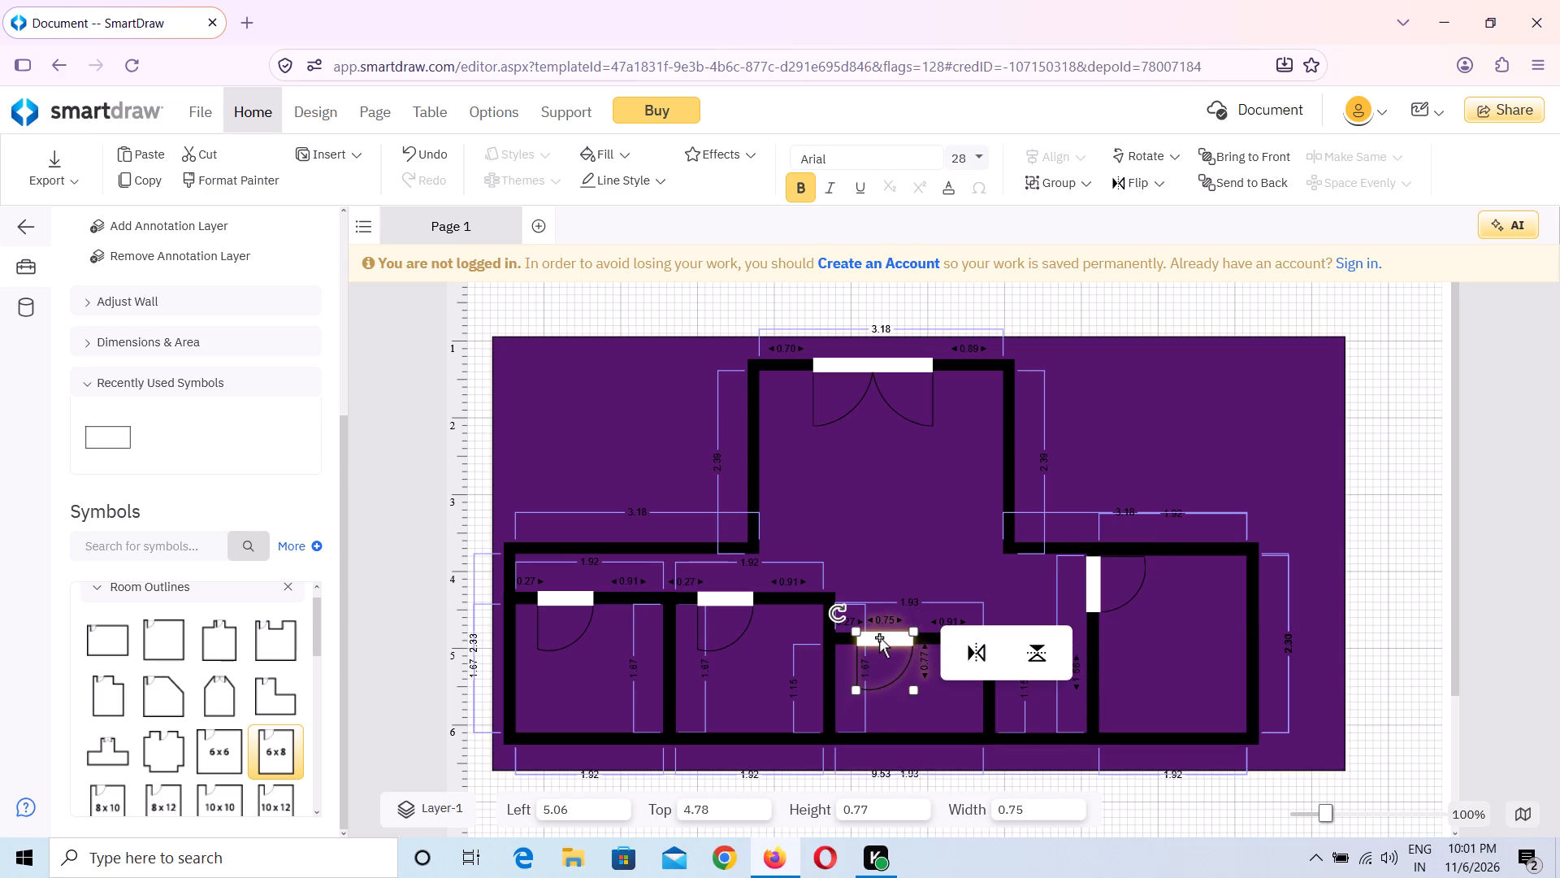
left_click_drag(879, 637, 859, 637)
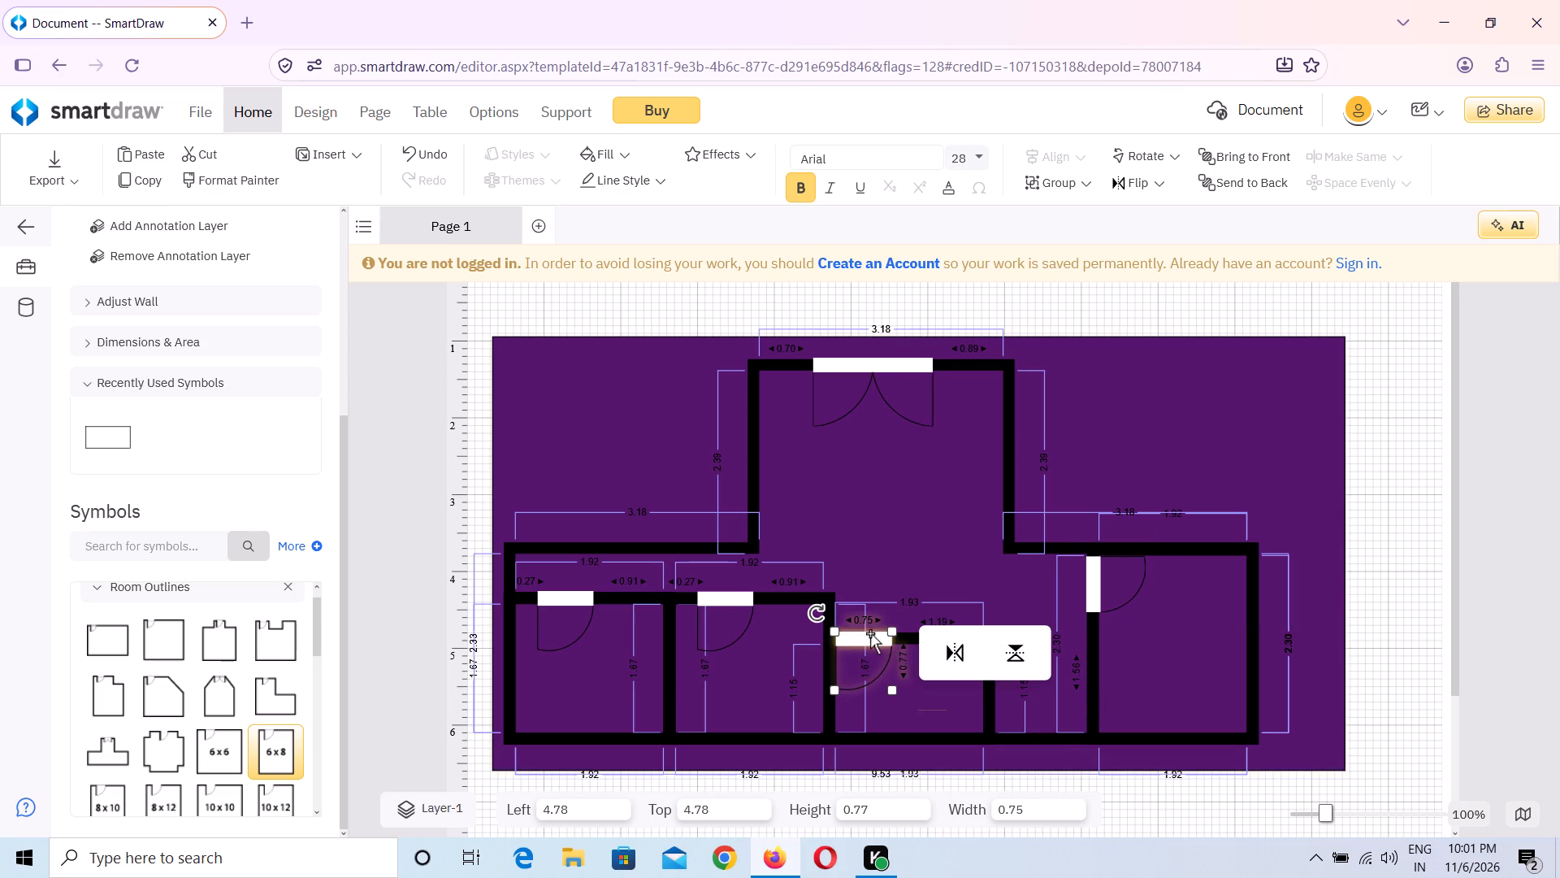
left_click(886, 595)
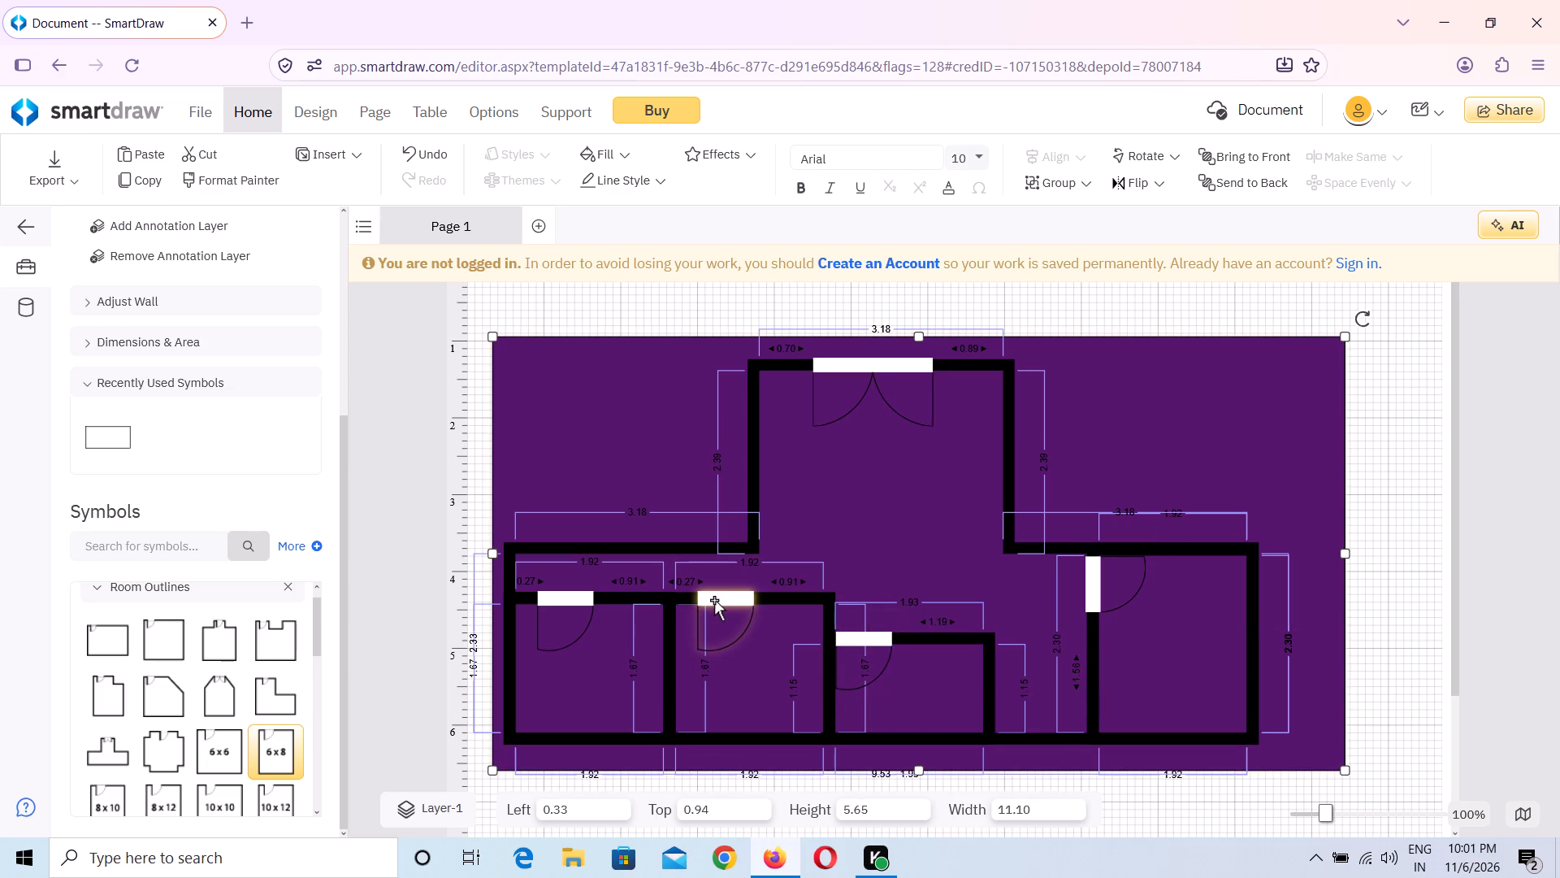
Slide the second room's door to the right end of its top wall, at about left 3.98, and flip it horizontally.
double_click(714, 600)
left_click_drag(714, 600, 699, 600)
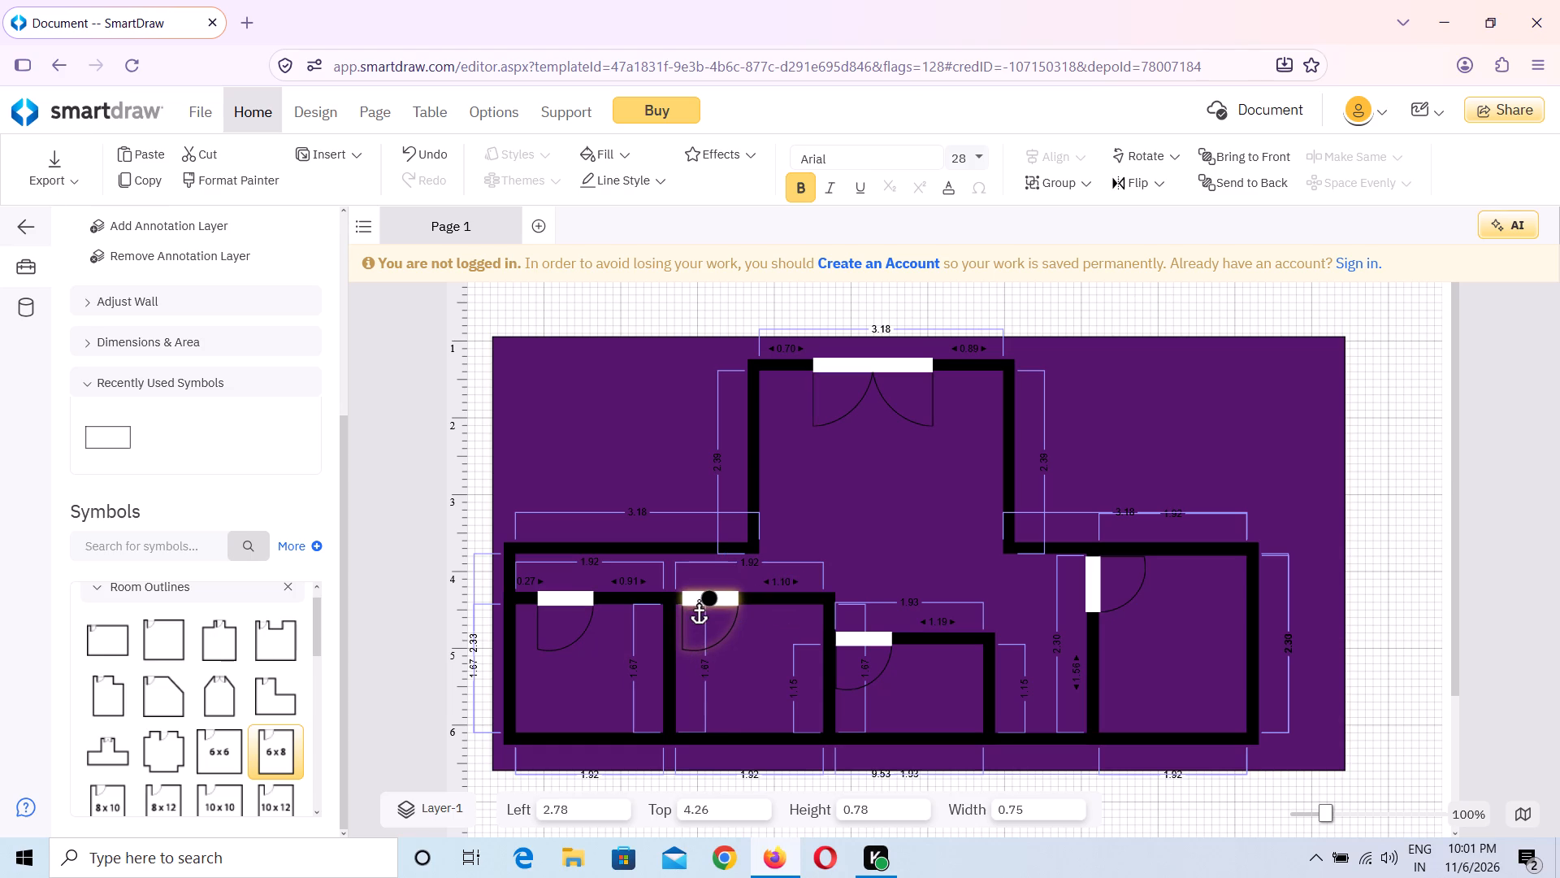
left_click_drag(699, 600, 786, 608)
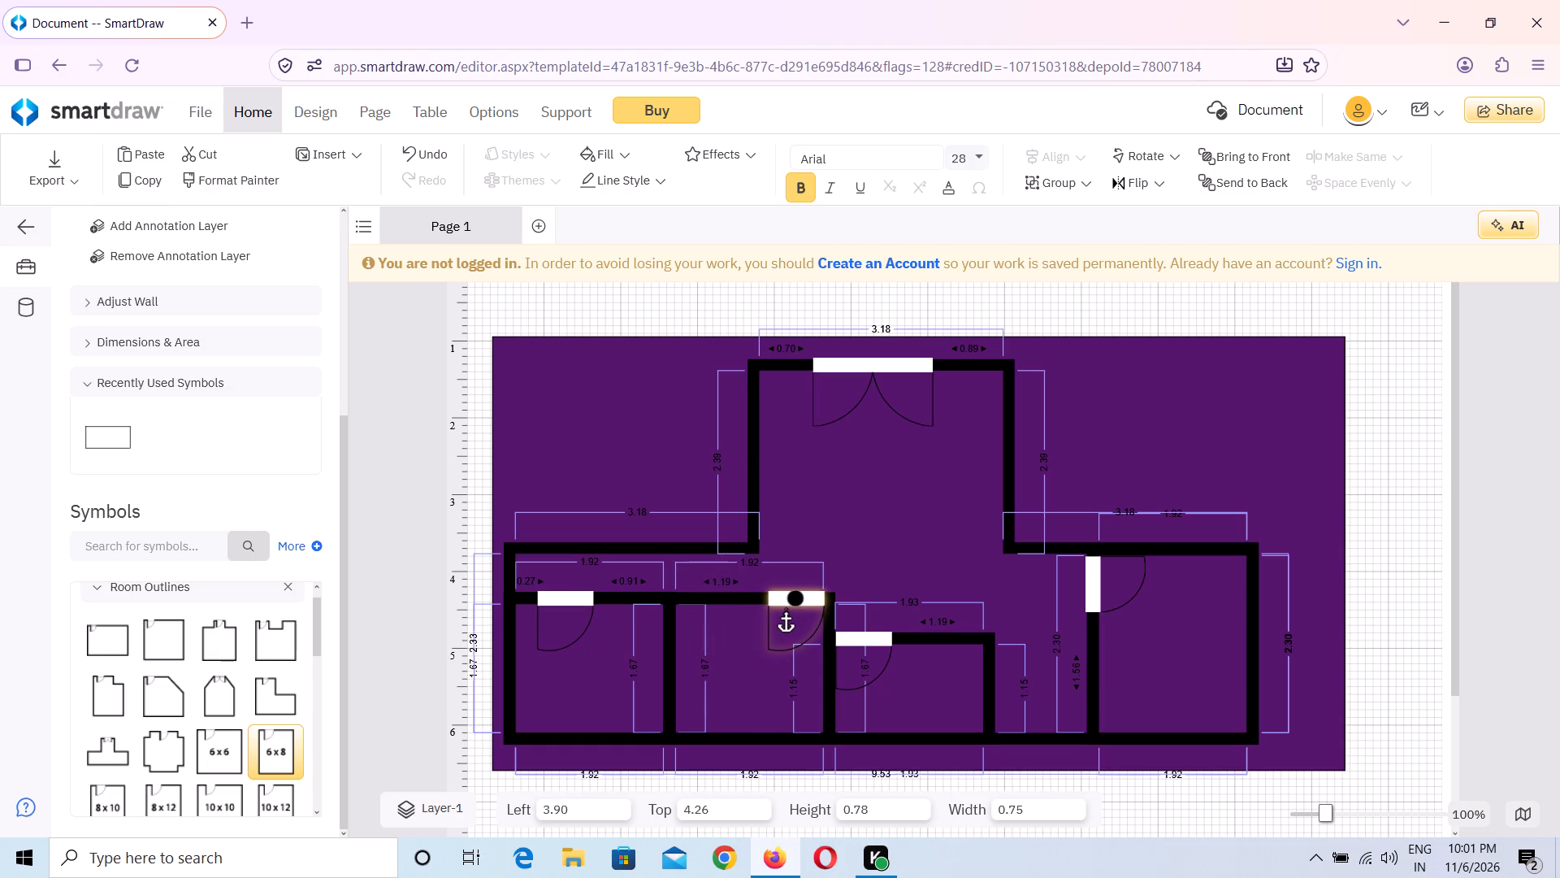
left_click_drag(786, 608, 791, 611)
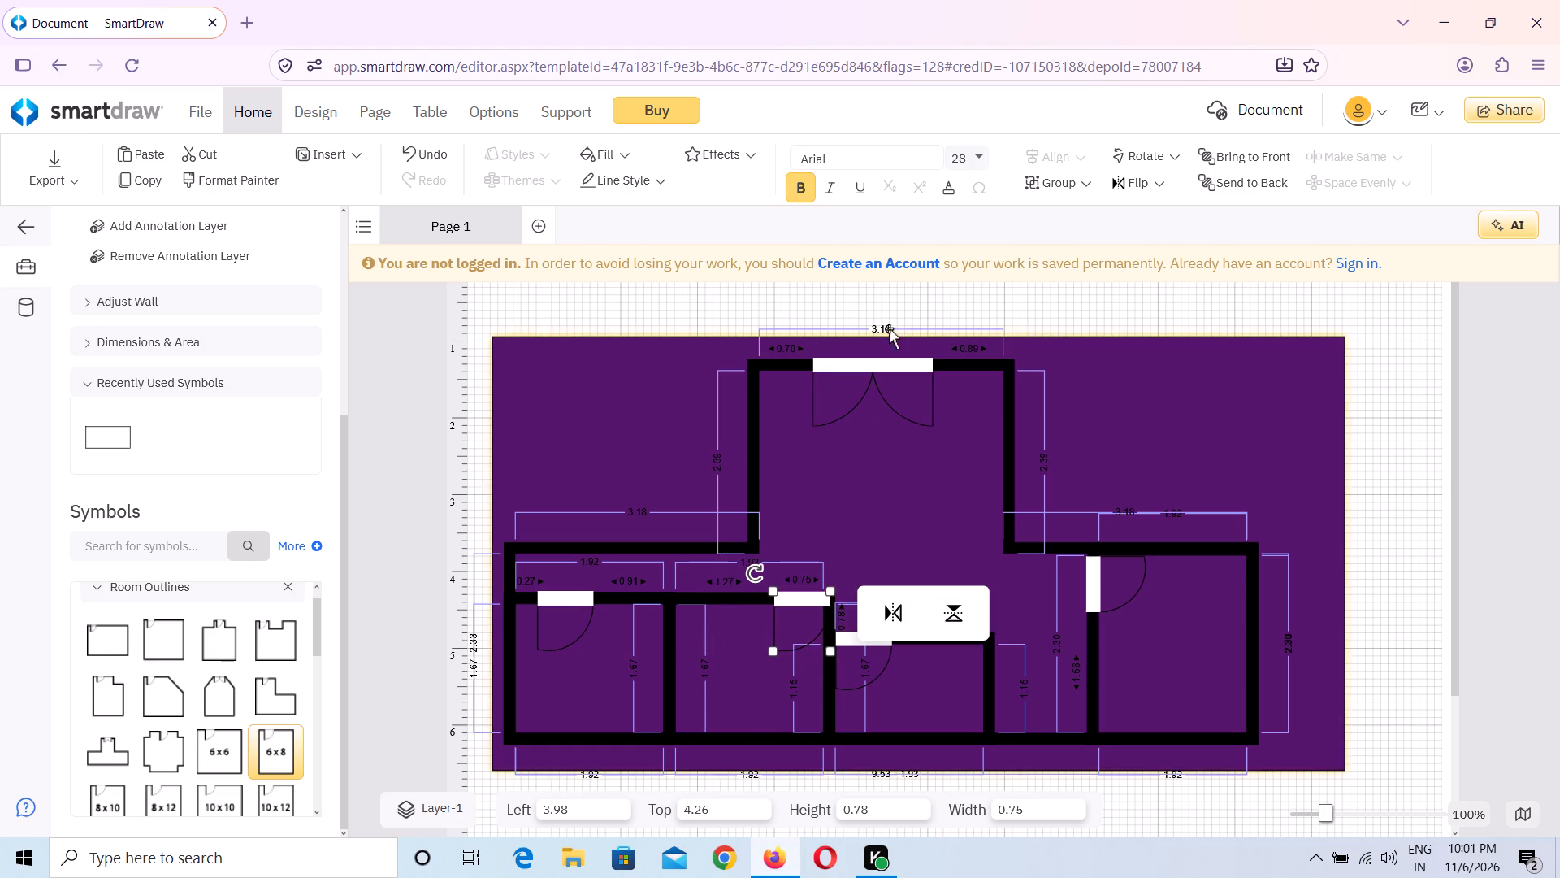
left_click(899, 615)
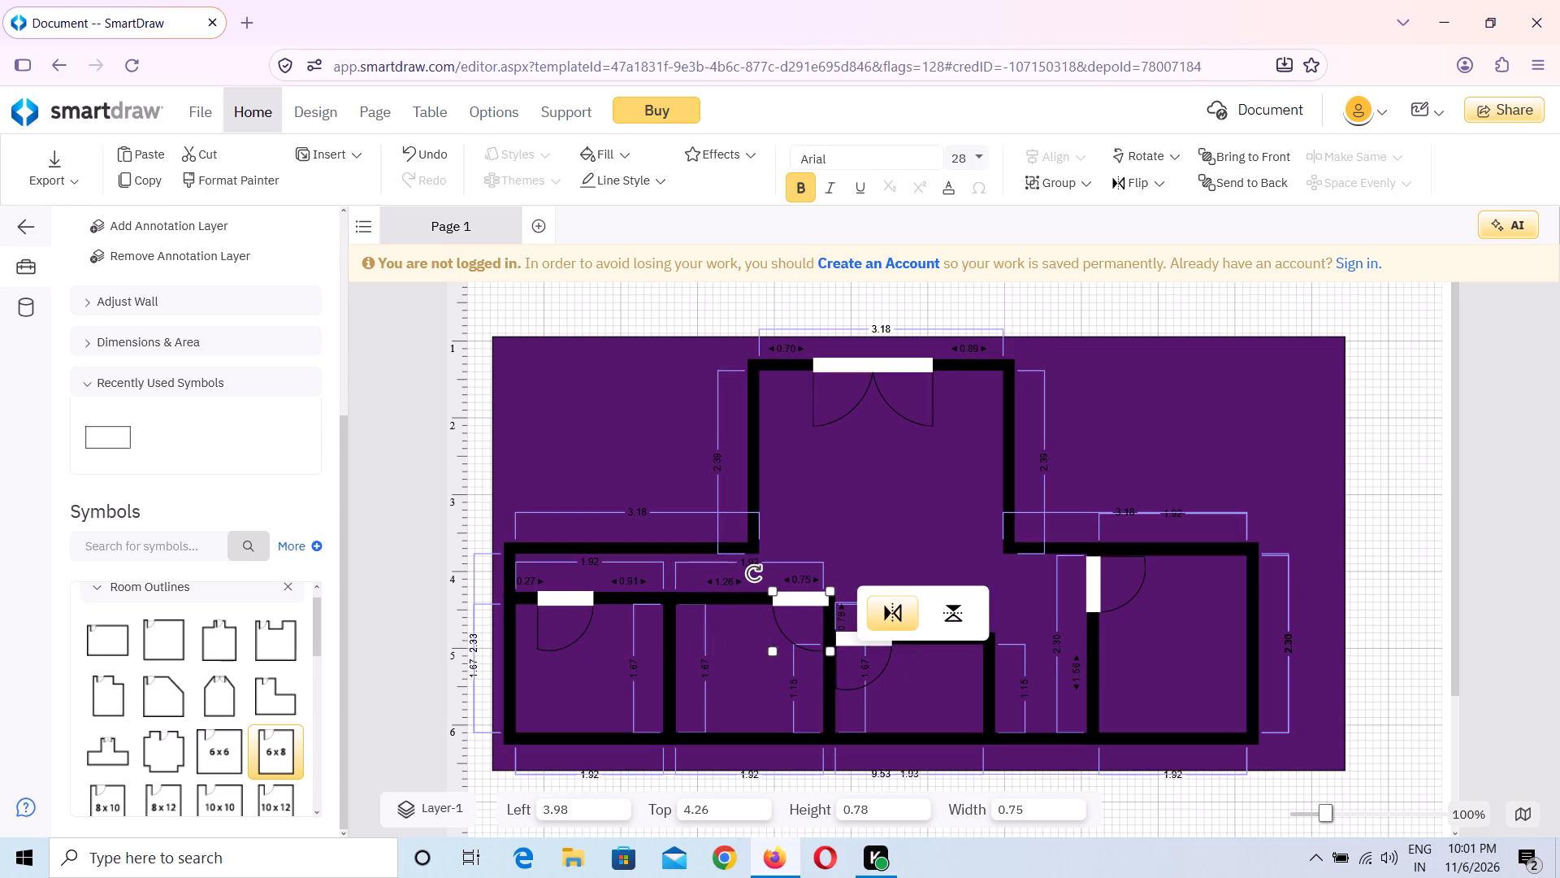
Slide the lower-left room's door to the right end of its top wall, at about left 1.82, and flip it horizontally.
left_click_drag(567, 599, 639, 606)
left_click(726, 624)
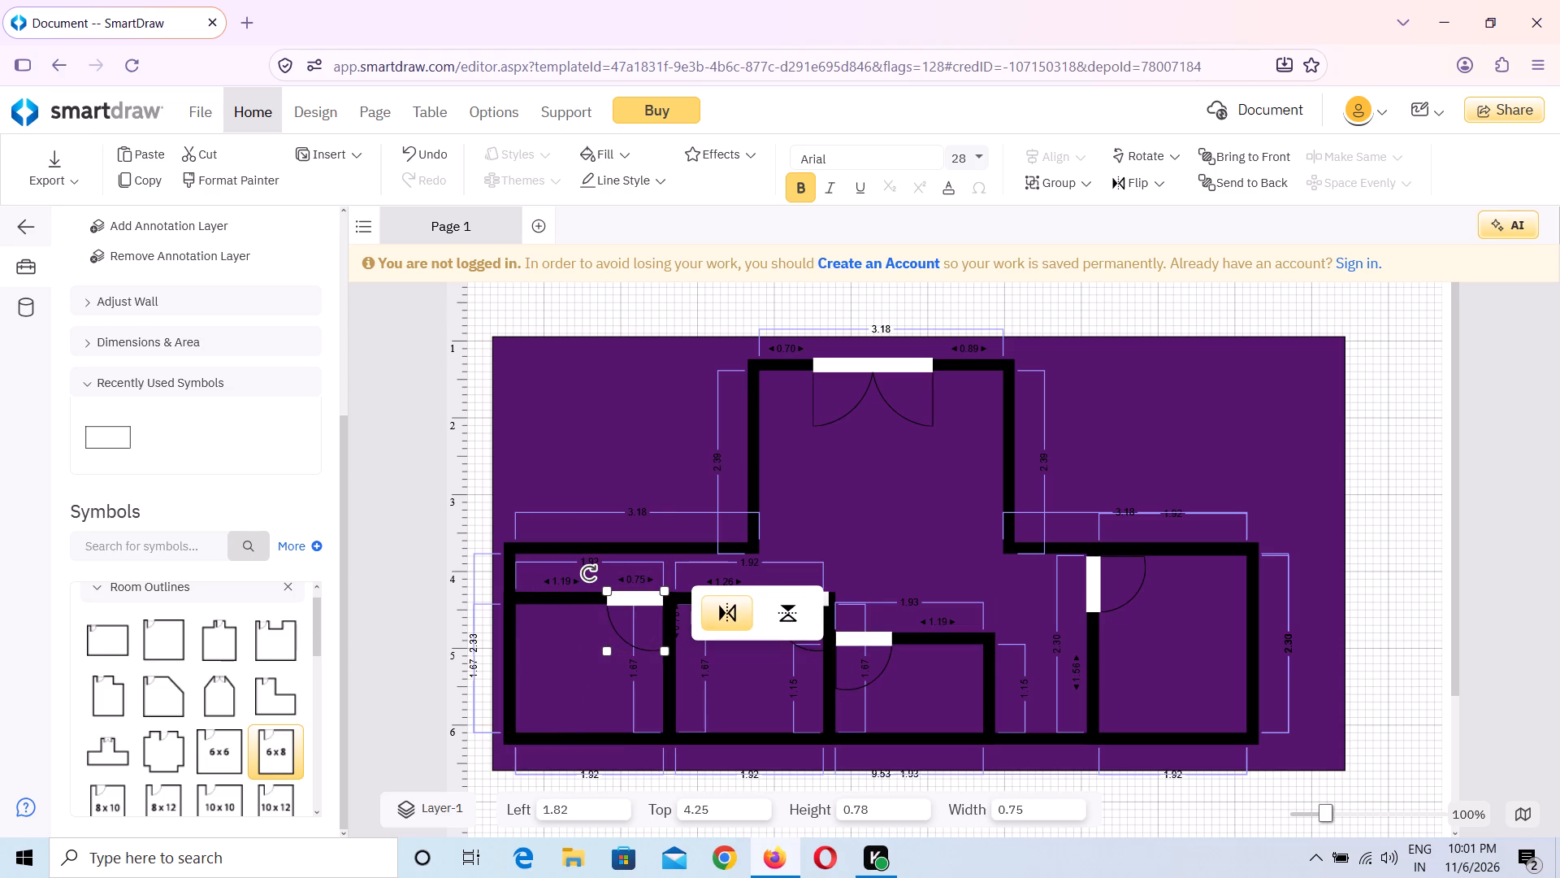
left_click(865, 528)
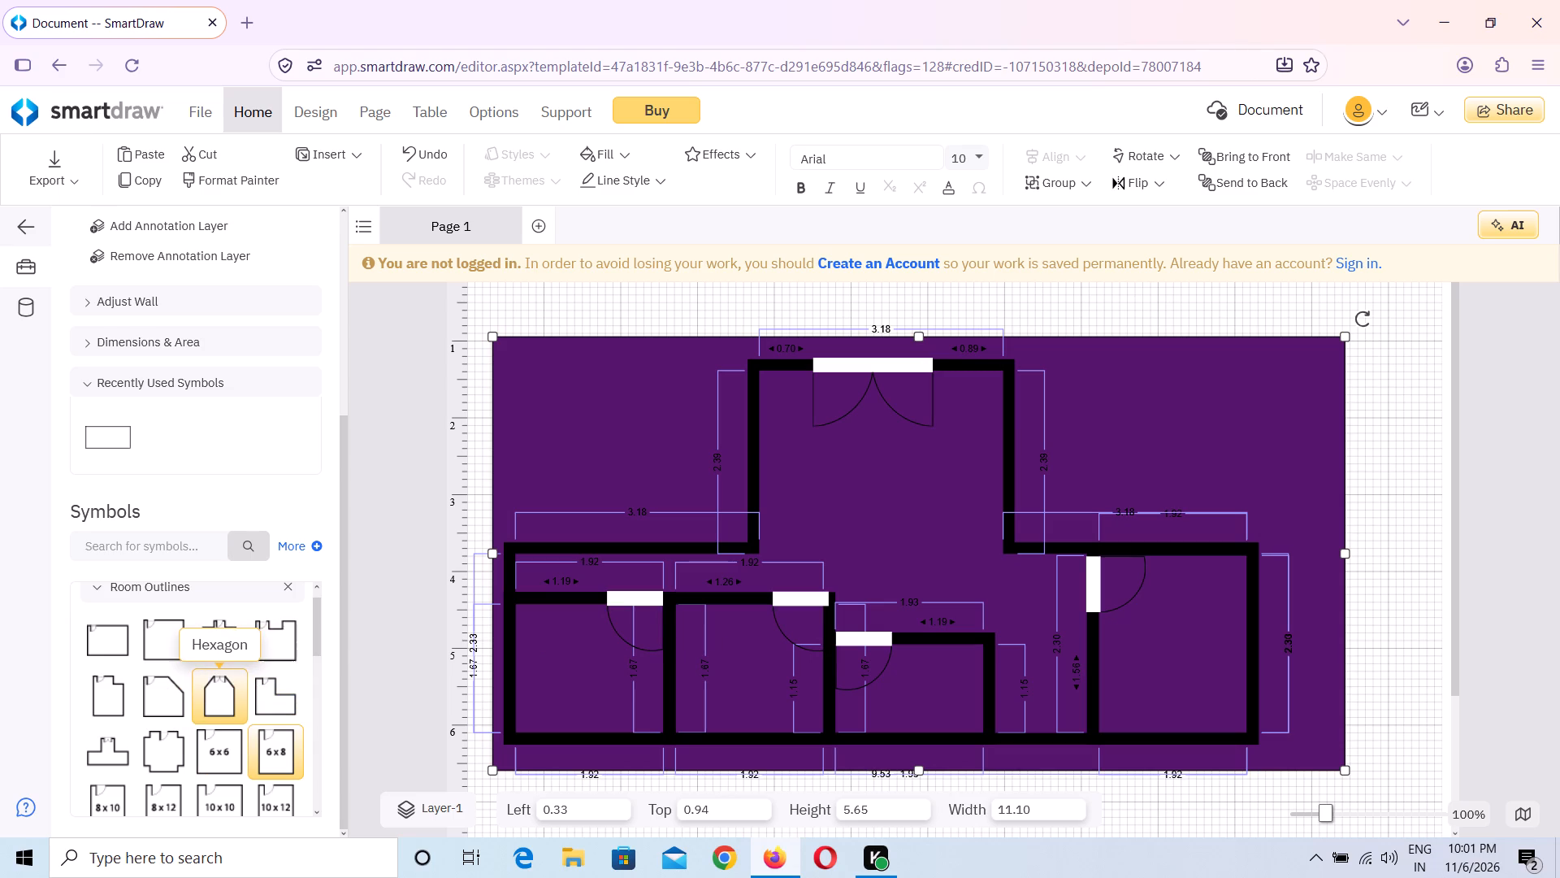
Add a Queen Bed from the Beds symbols to the lower-left room.
scroll(241, 677, "down", 4)
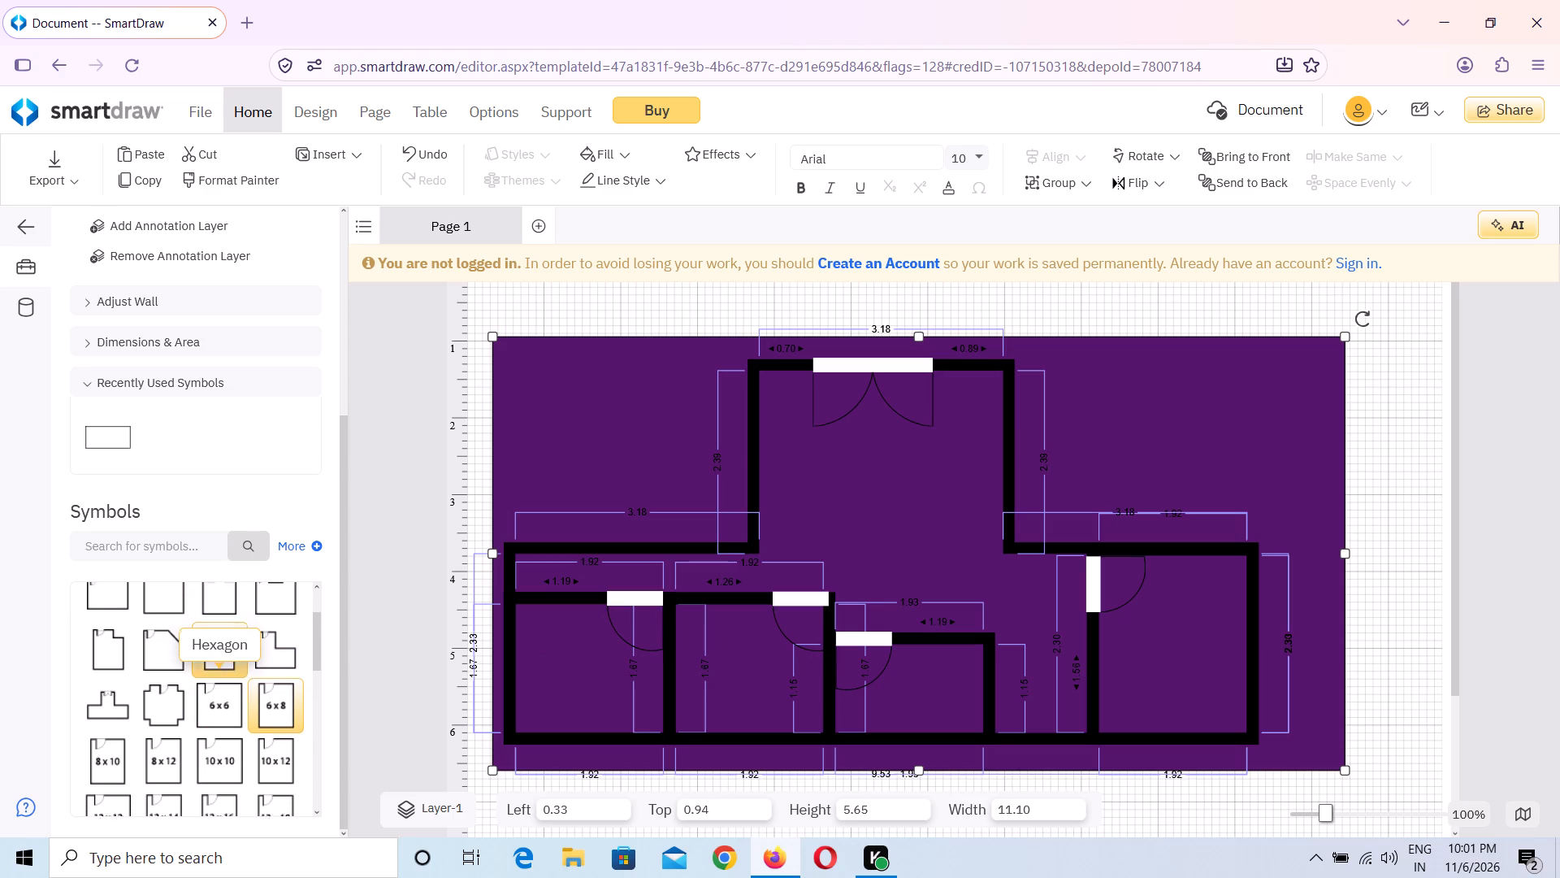
scroll(241, 677, "down", 3)
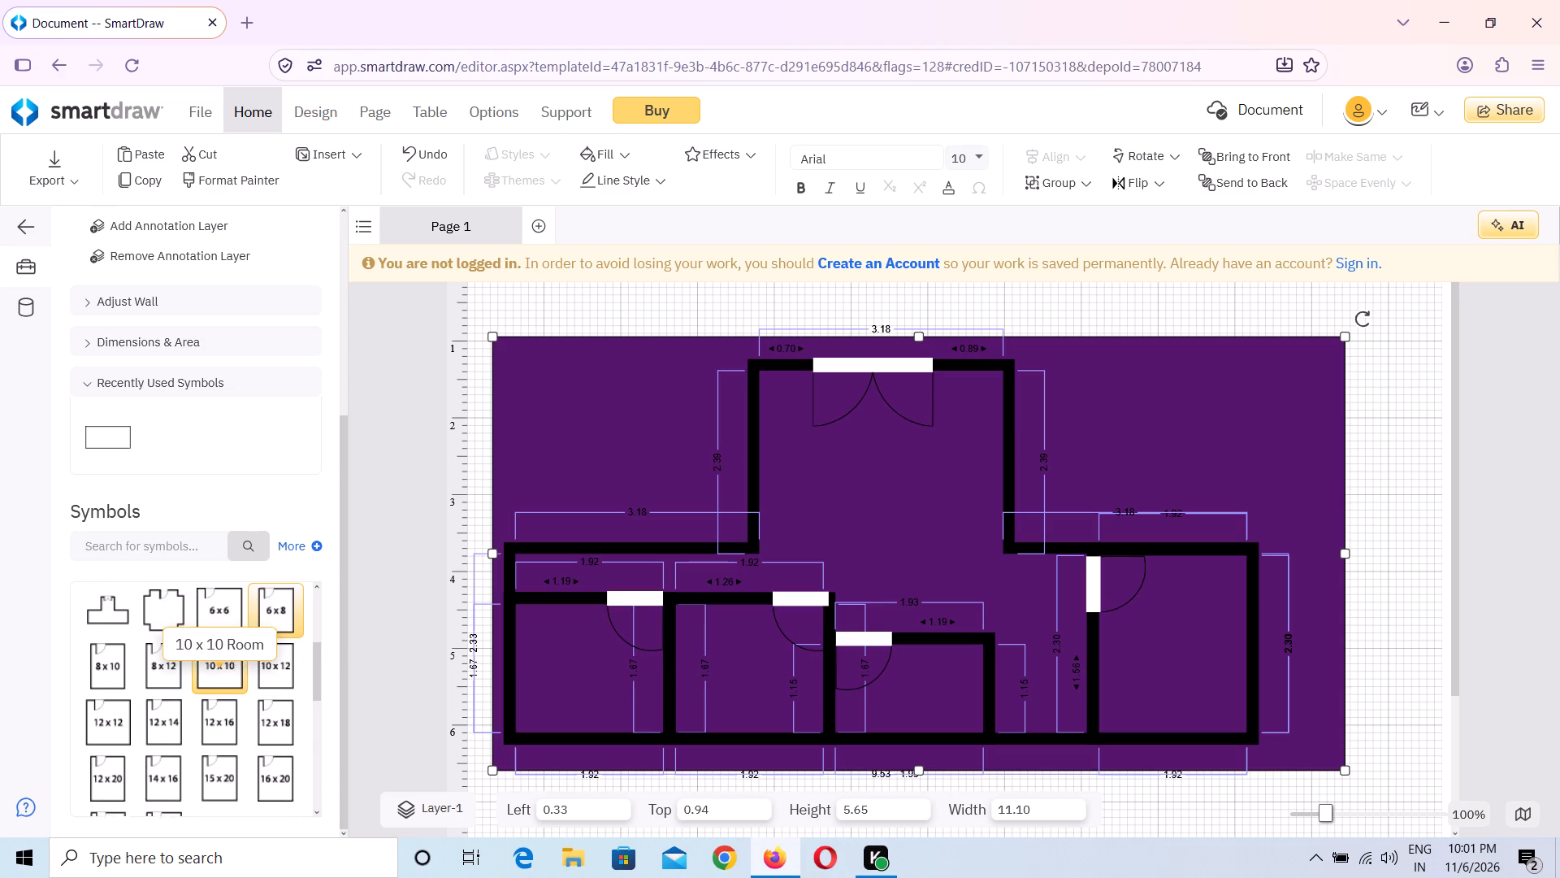
scroll(241, 677, "down", 4)
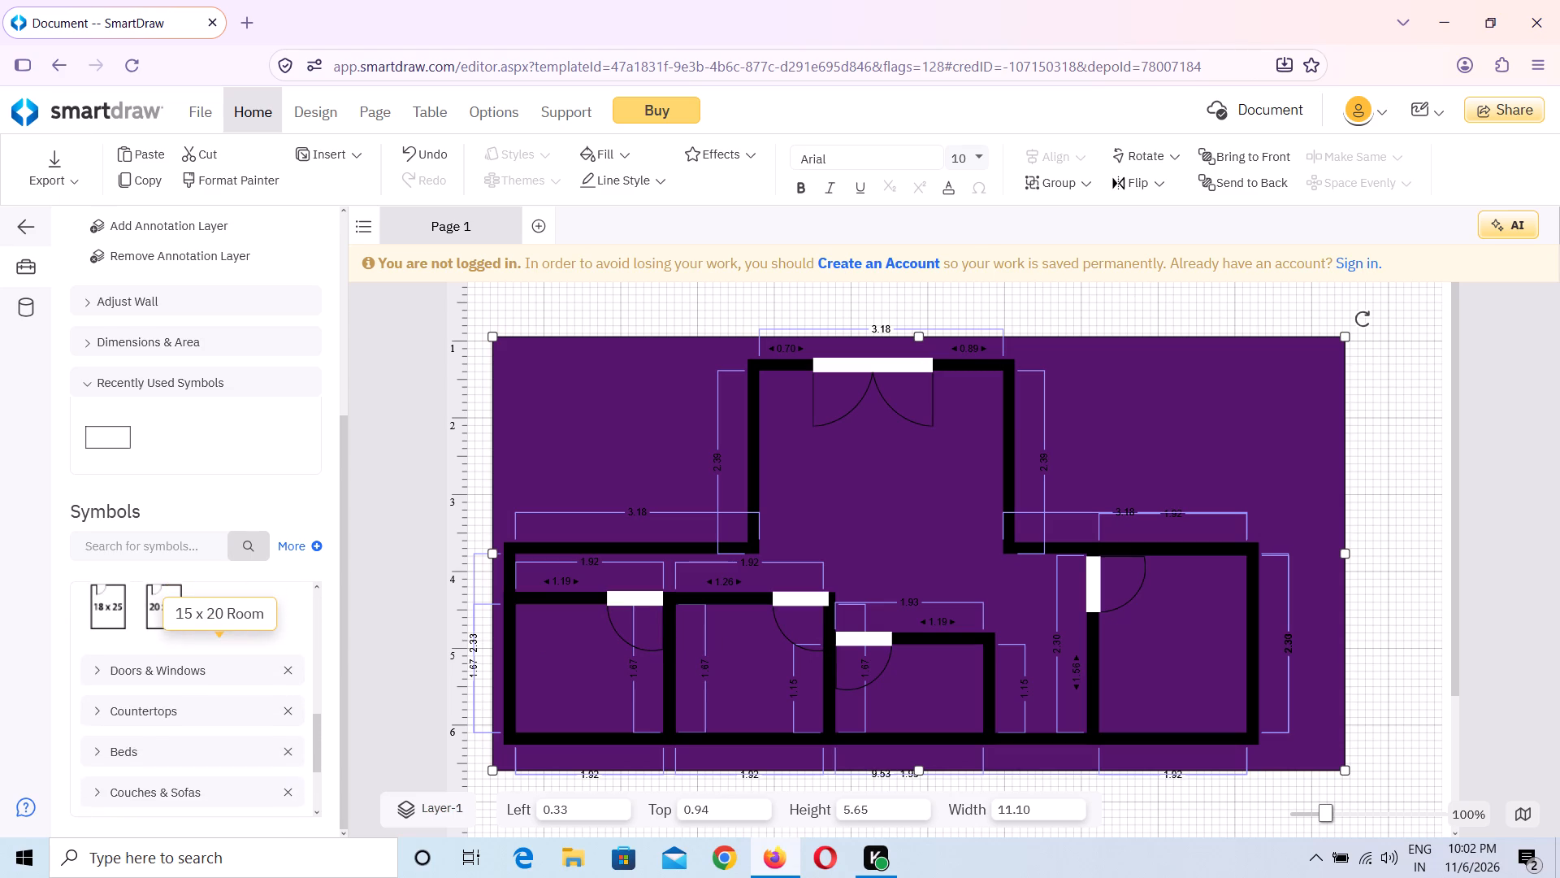
scroll(241, 677, "down", 2)
left_click(142, 719)
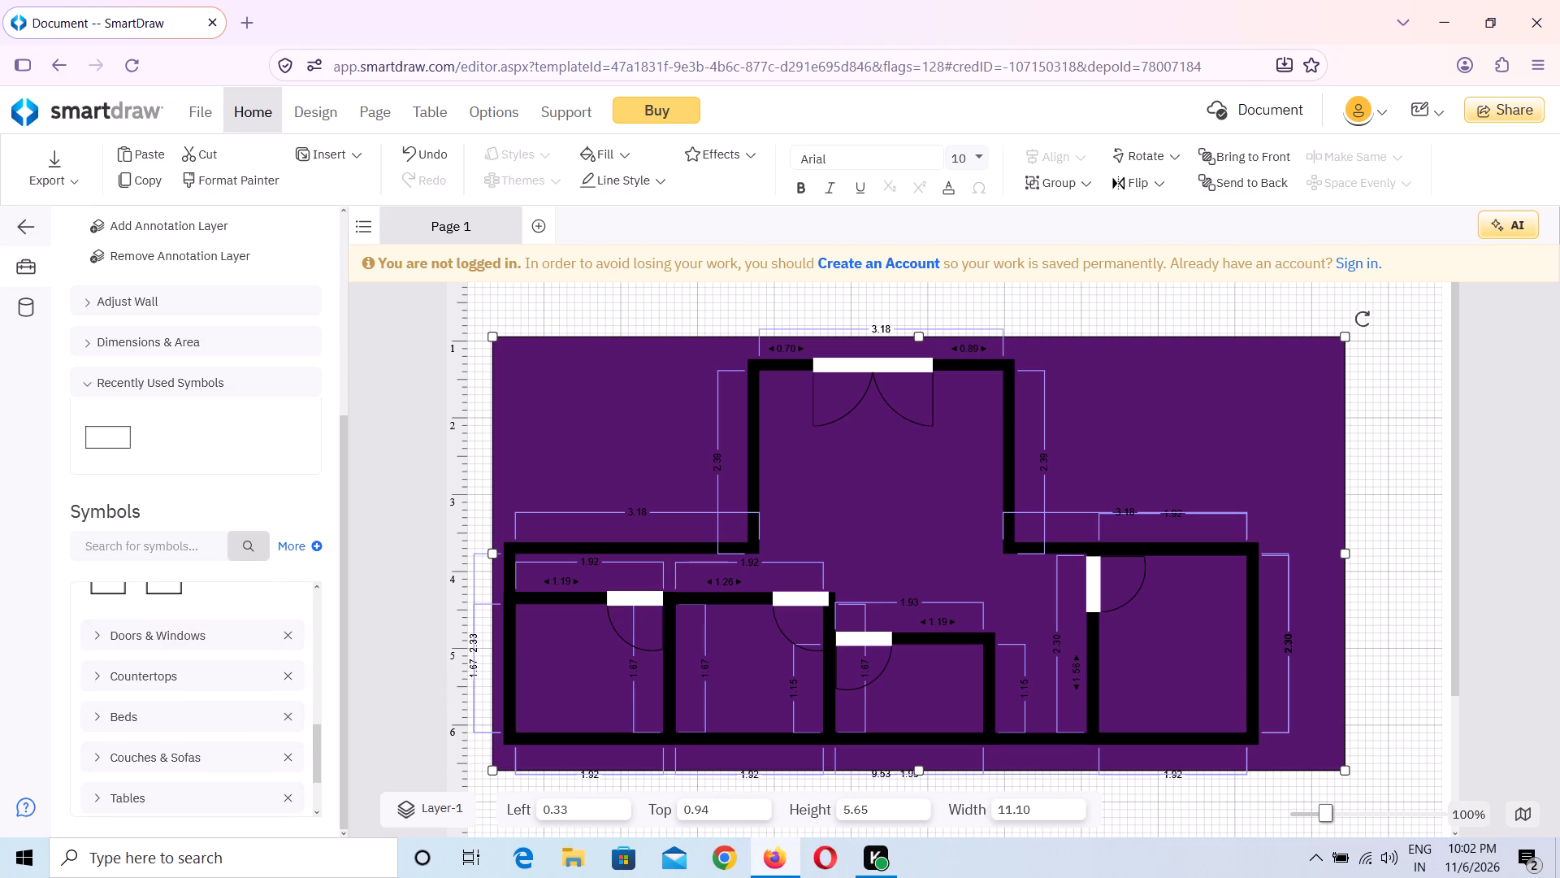
left_click(96, 712)
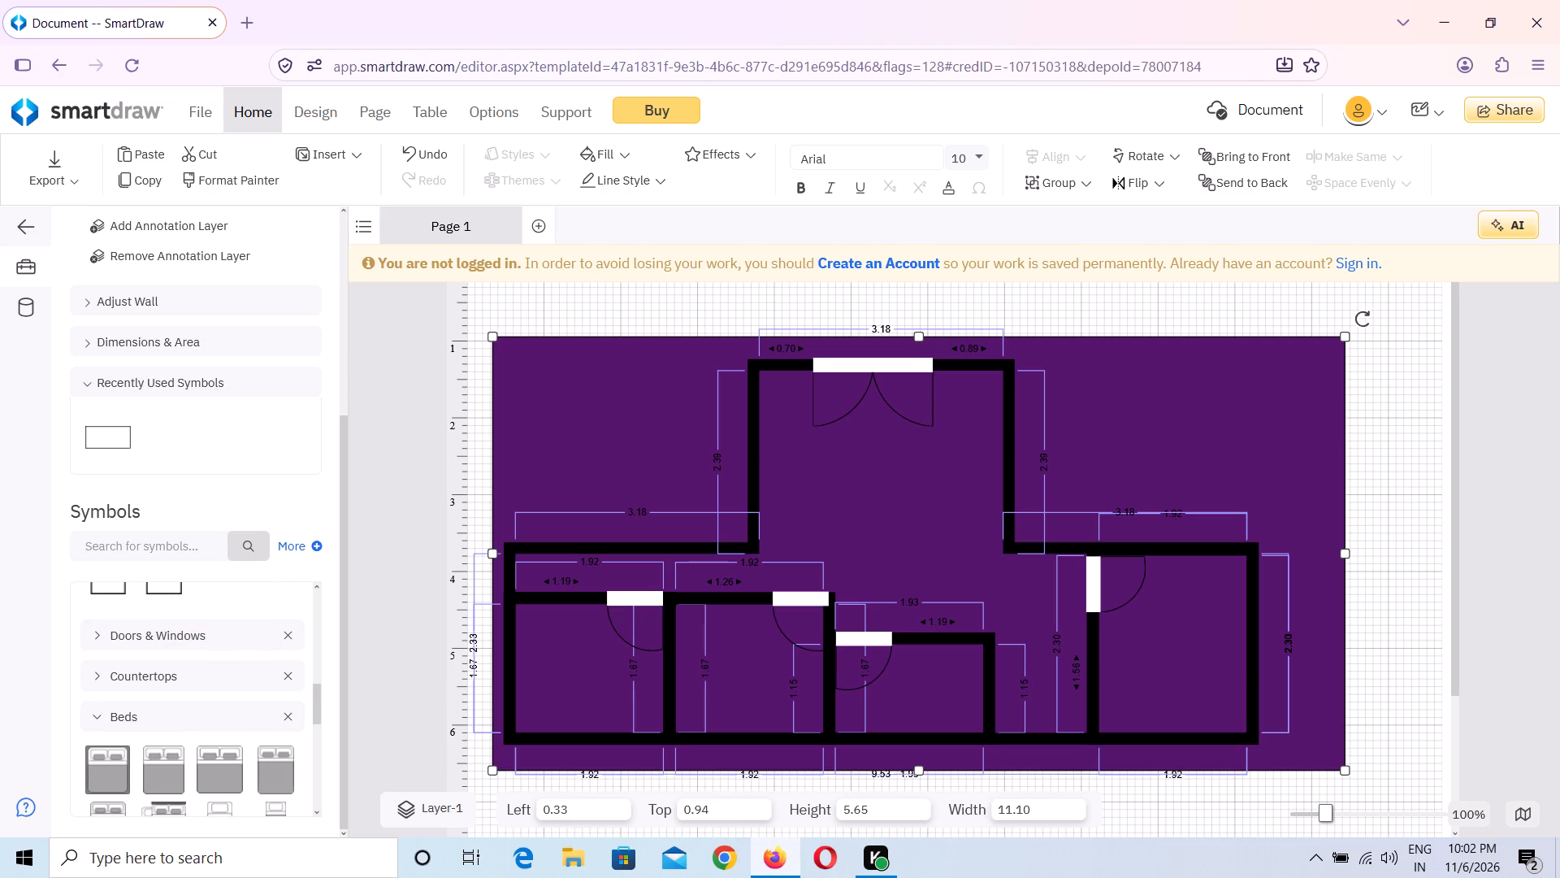
scroll(167, 698, "down", 3)
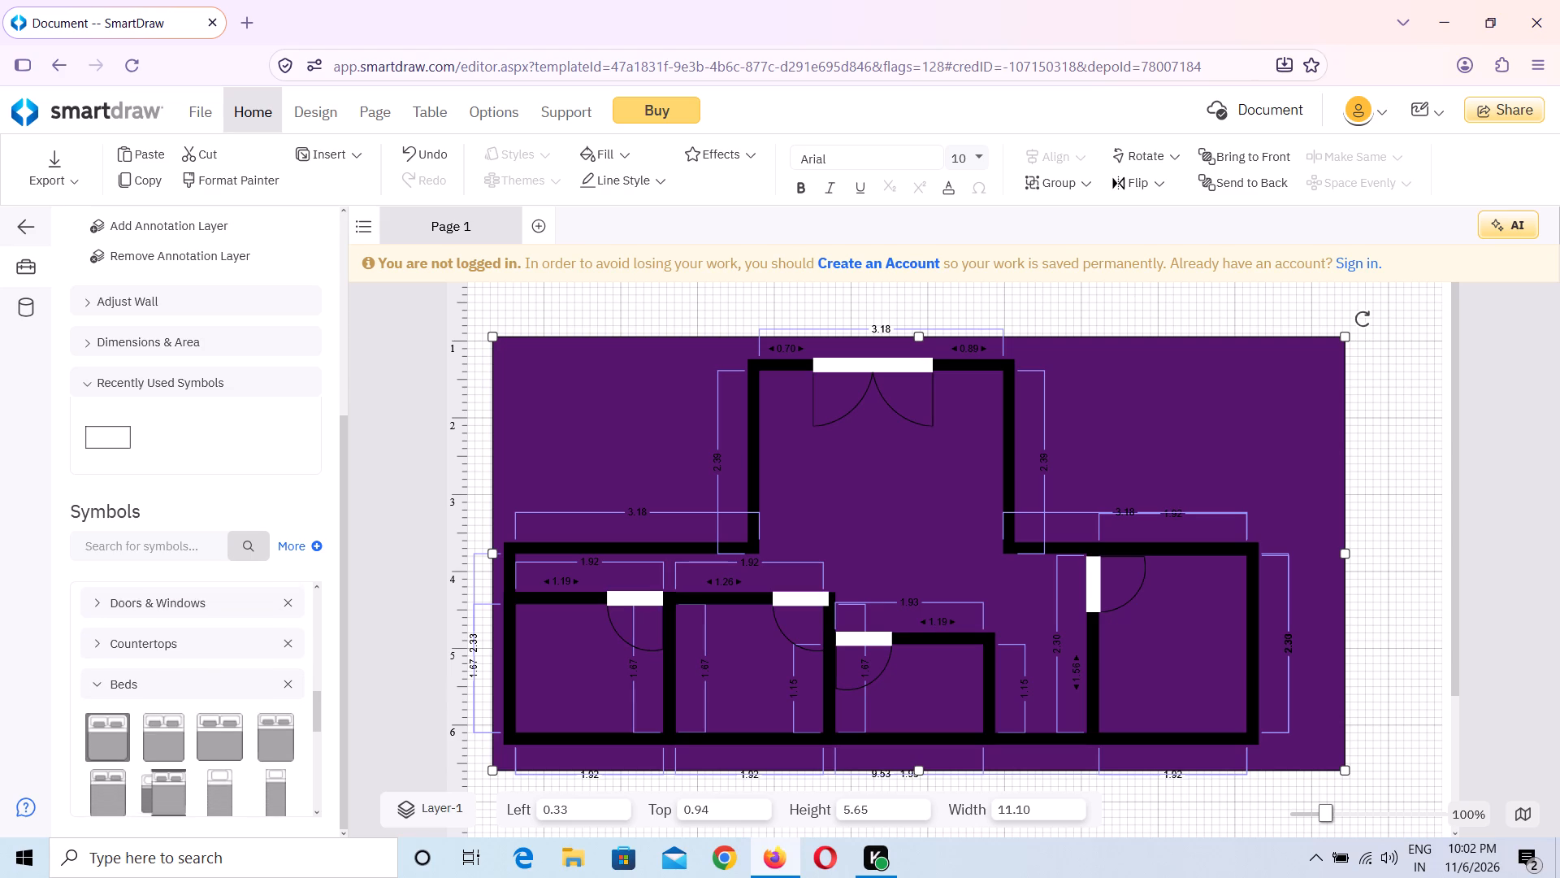
scroll(167, 698, "down", 2)
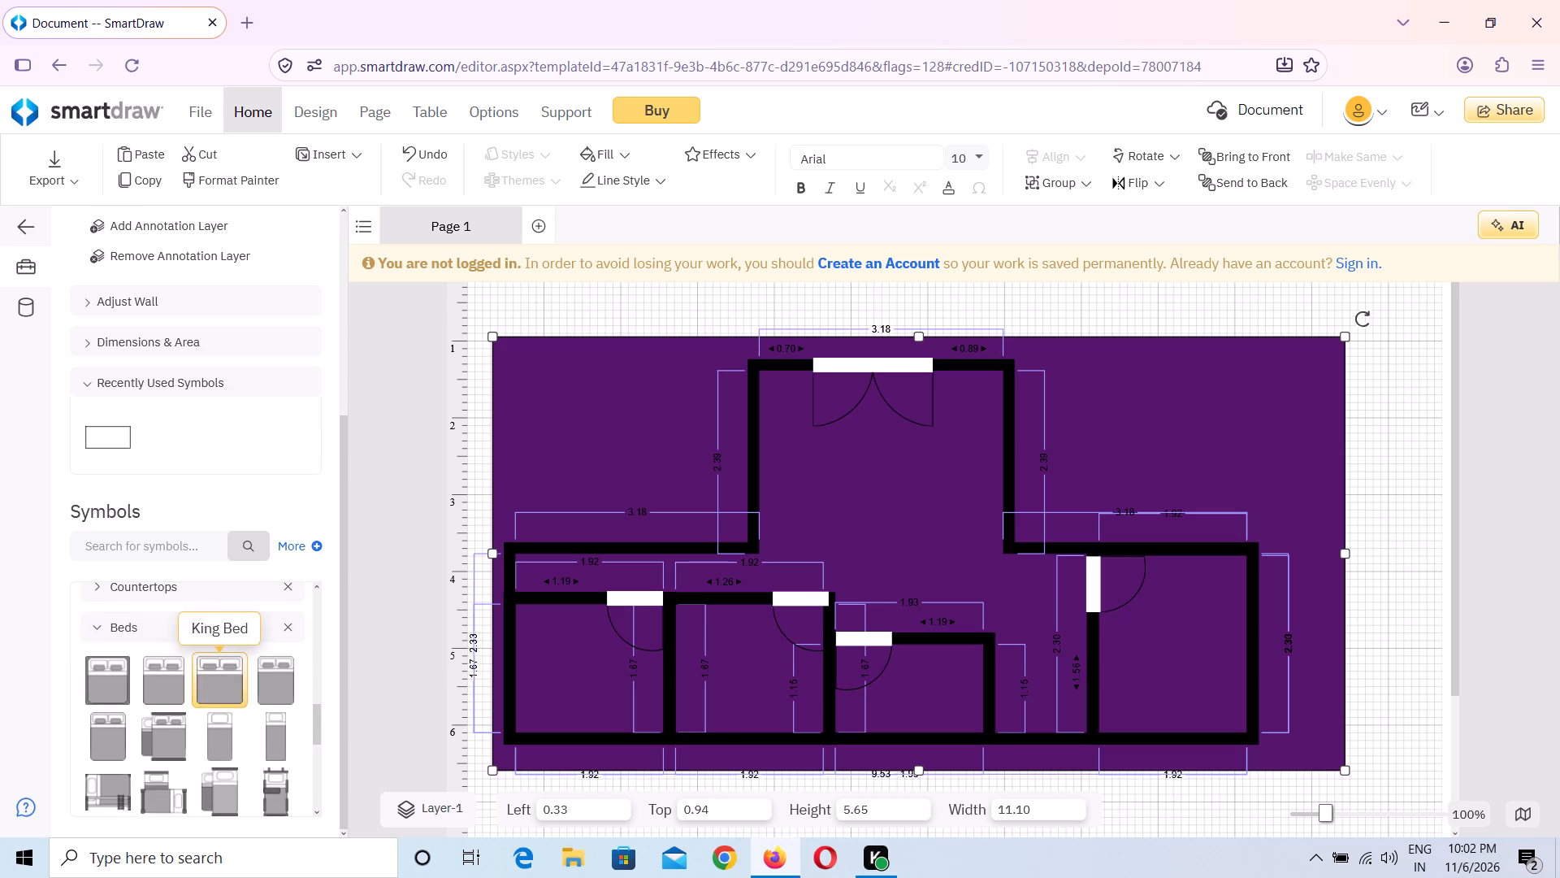
left_click_drag(275, 672, 500, 697)
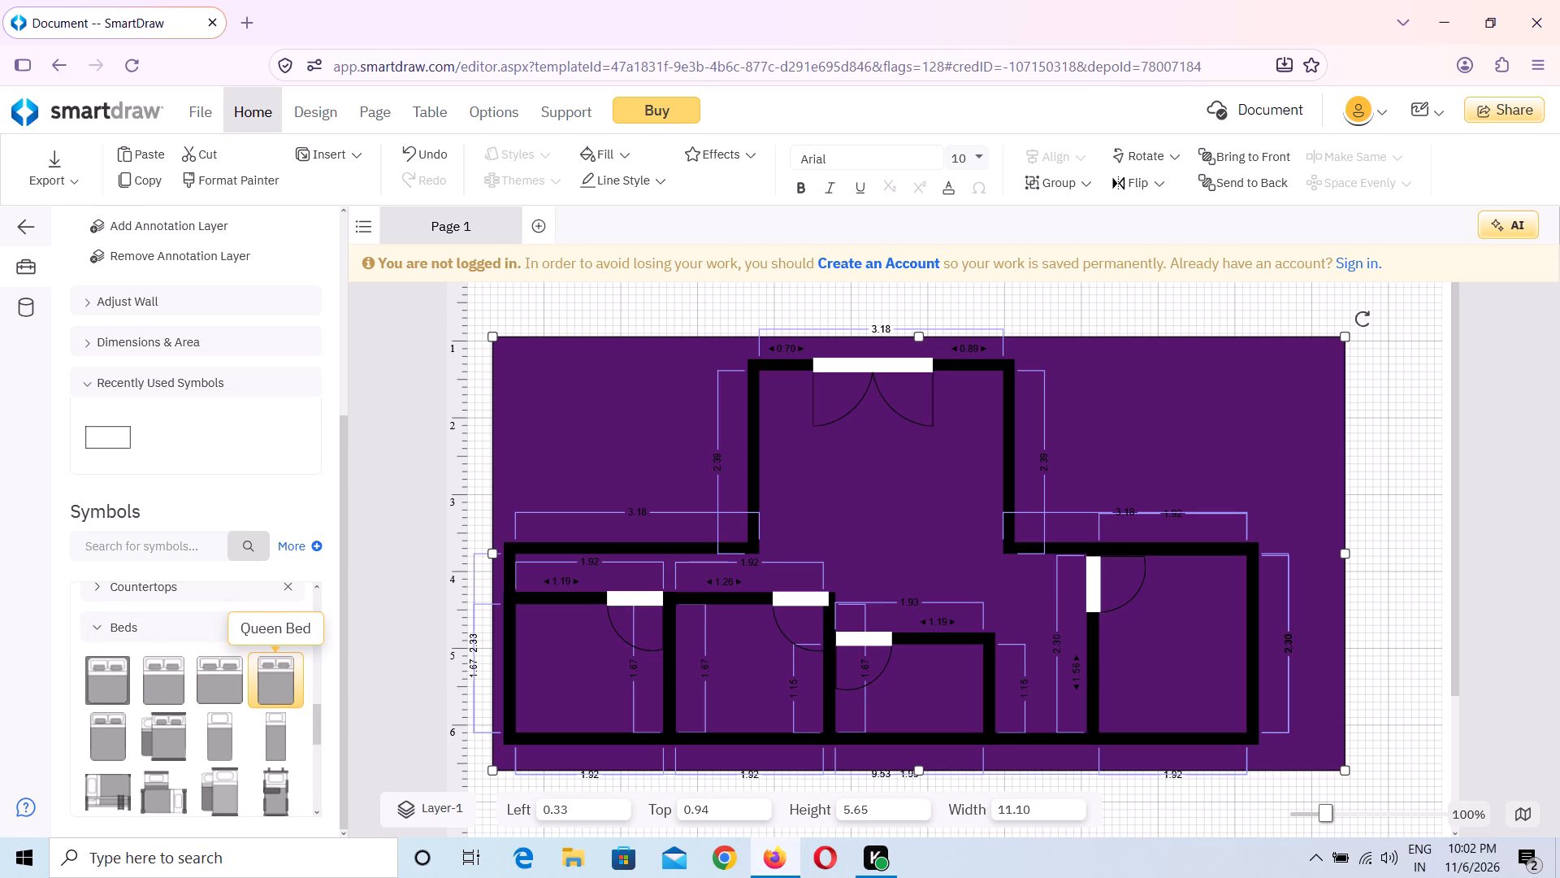
left_click_drag(500, 697, 583, 689)
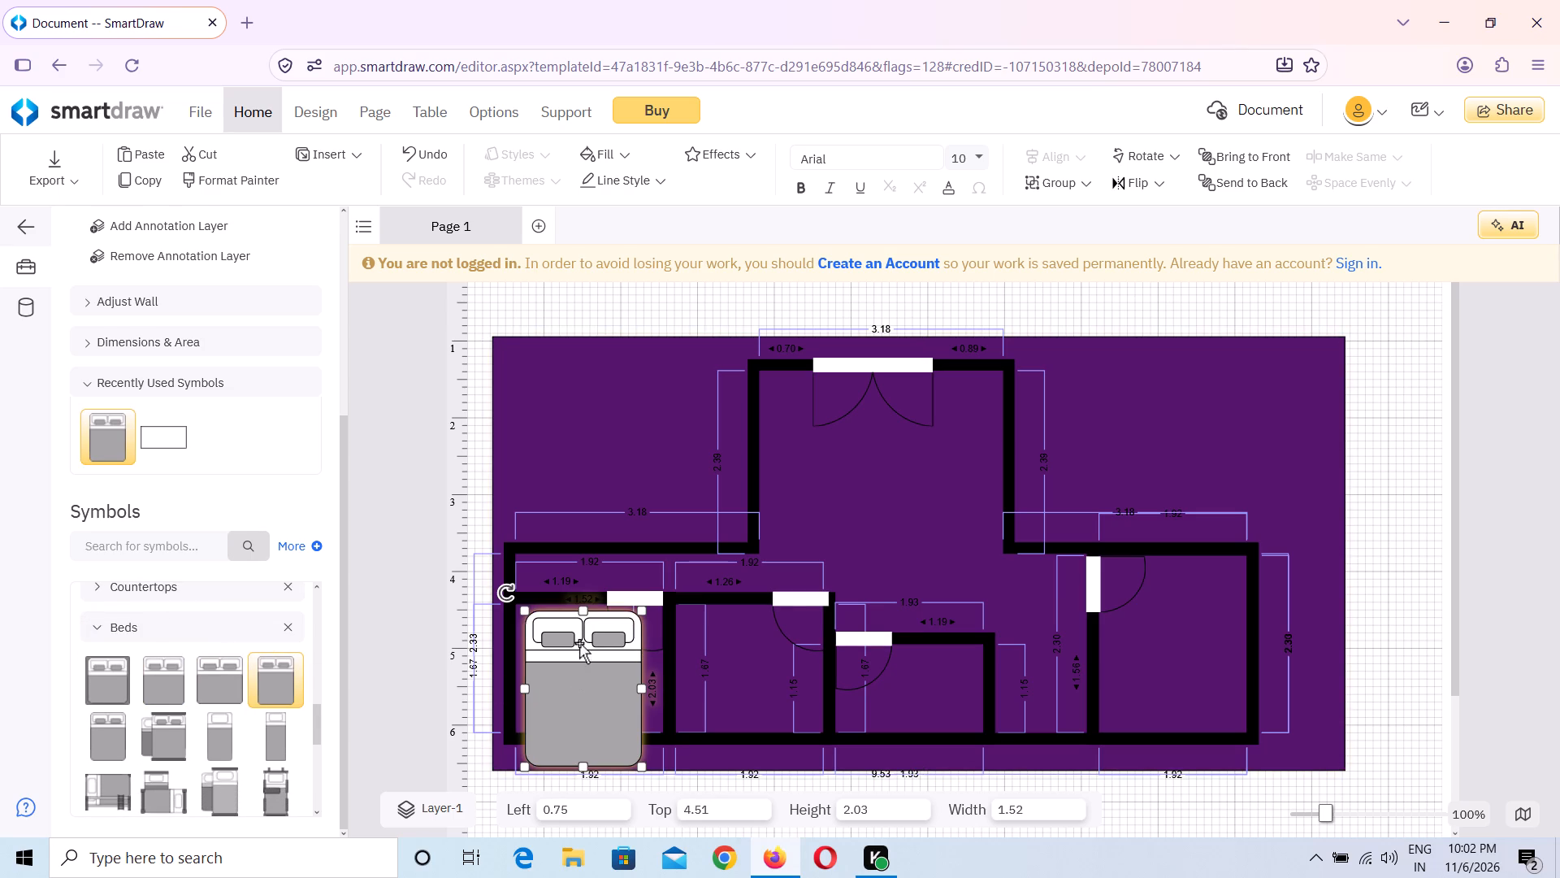
Turn the bed's headboard to the bottom, shrink it to about 1.31 by 0.96, and move it inside the lower-left room.
left_click_drag(508, 592, 610, 724)
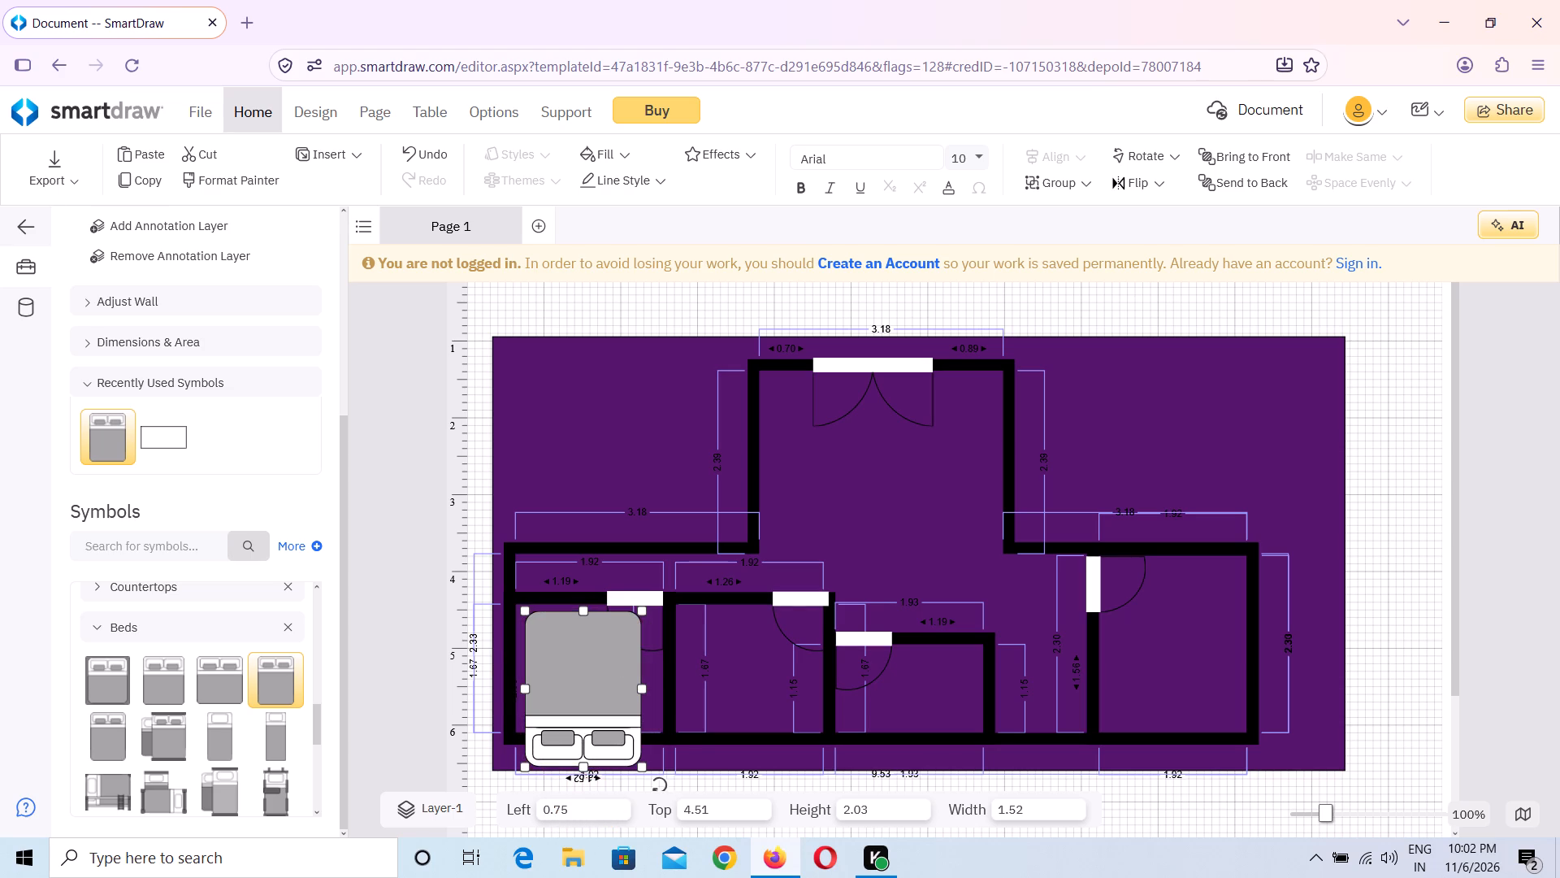
left_click_drag(642, 614, 598, 665)
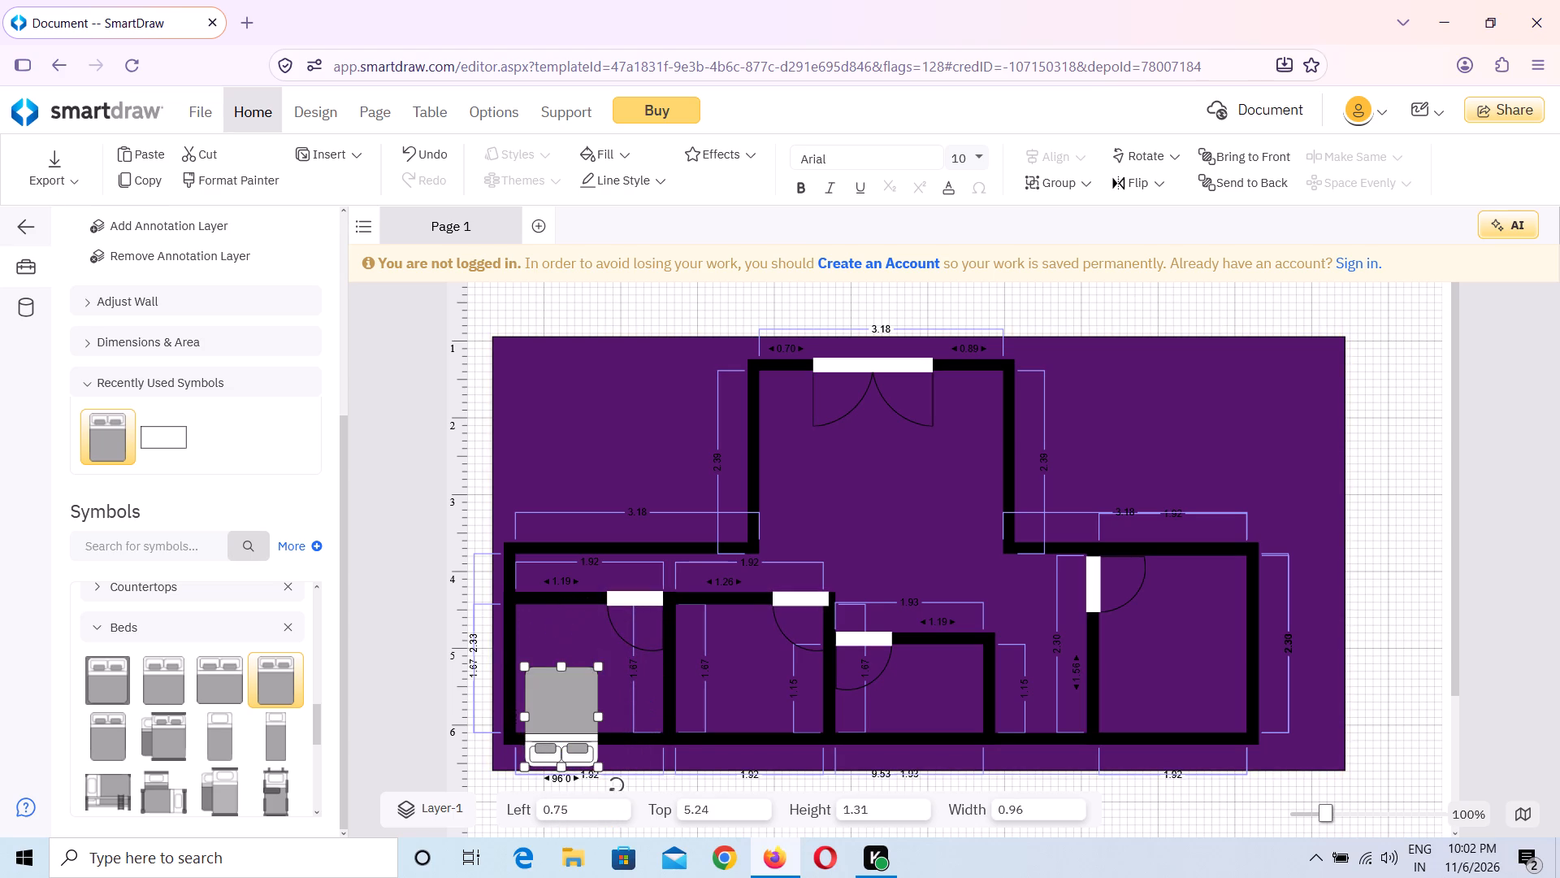
left_click_drag(558, 720, 584, 680)
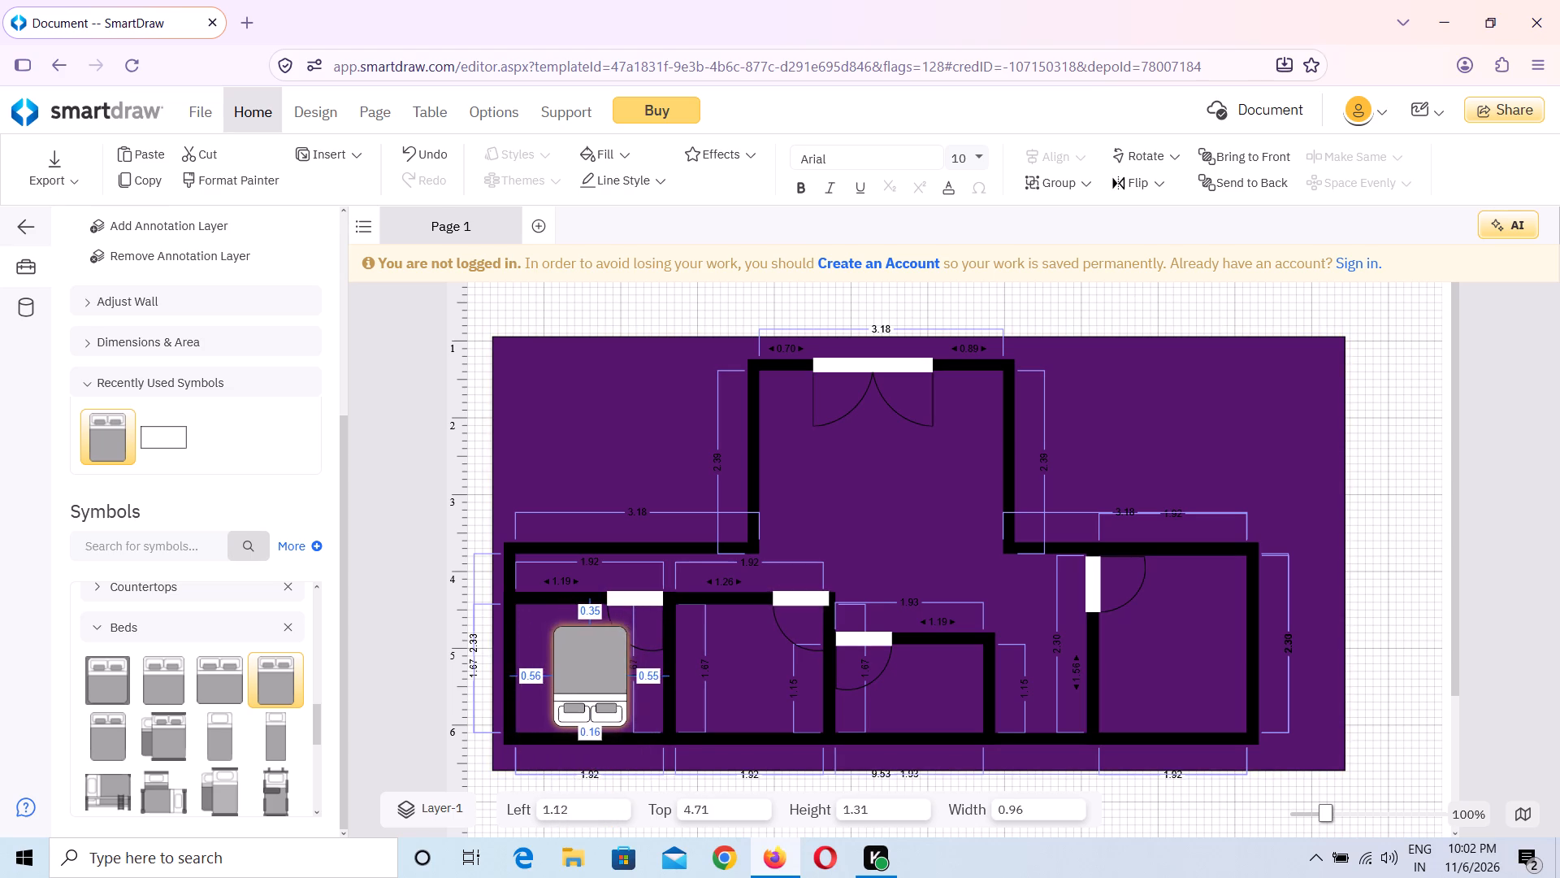
left_click_drag(584, 680, 577, 687)
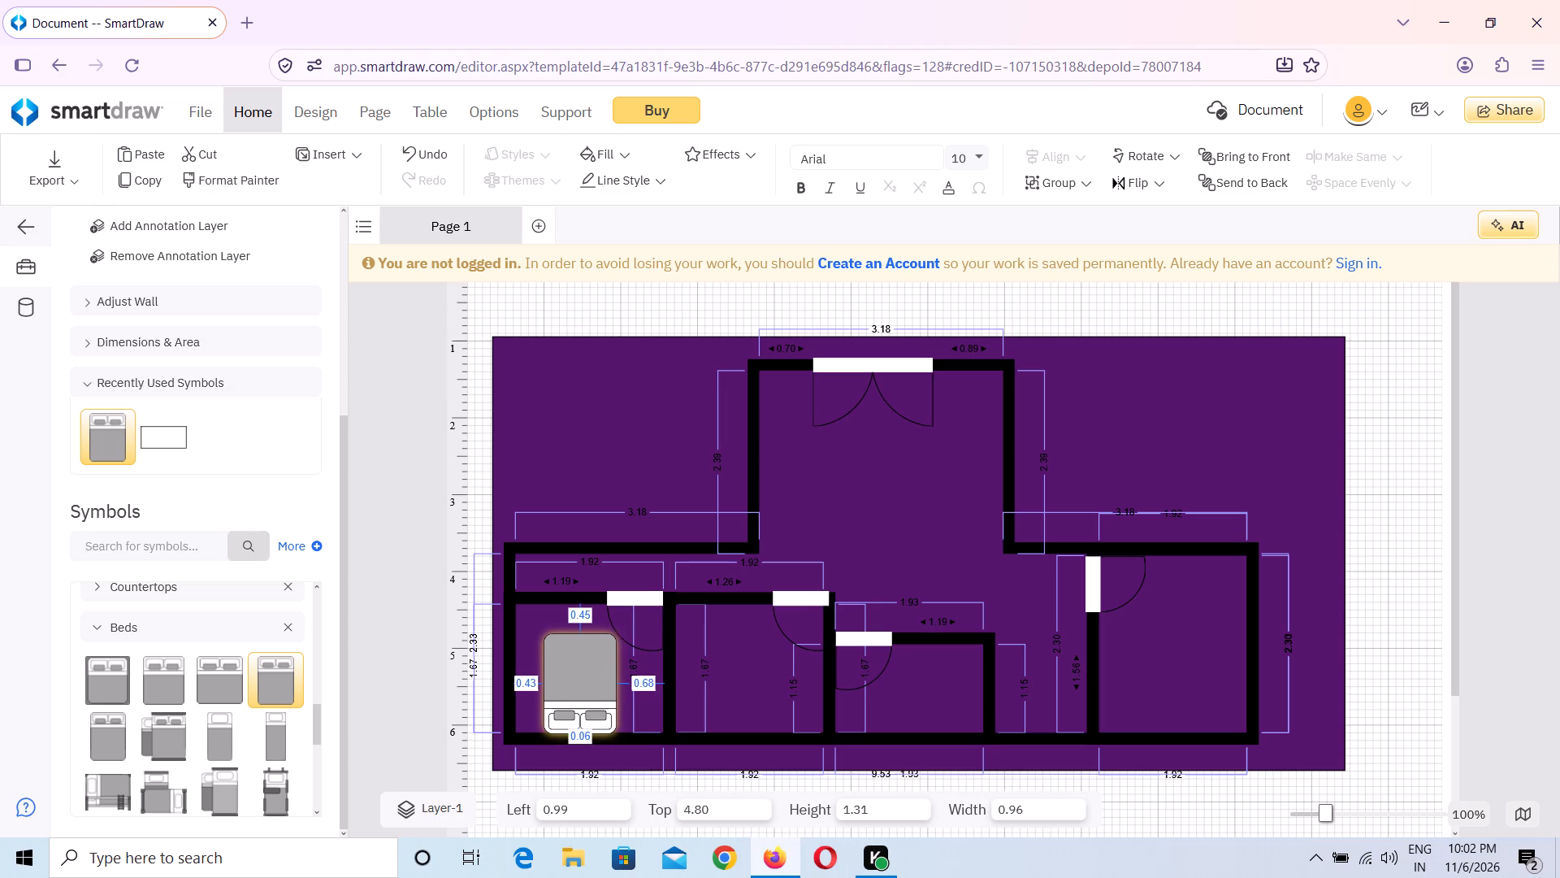
left_click_drag(577, 687, 558, 681)
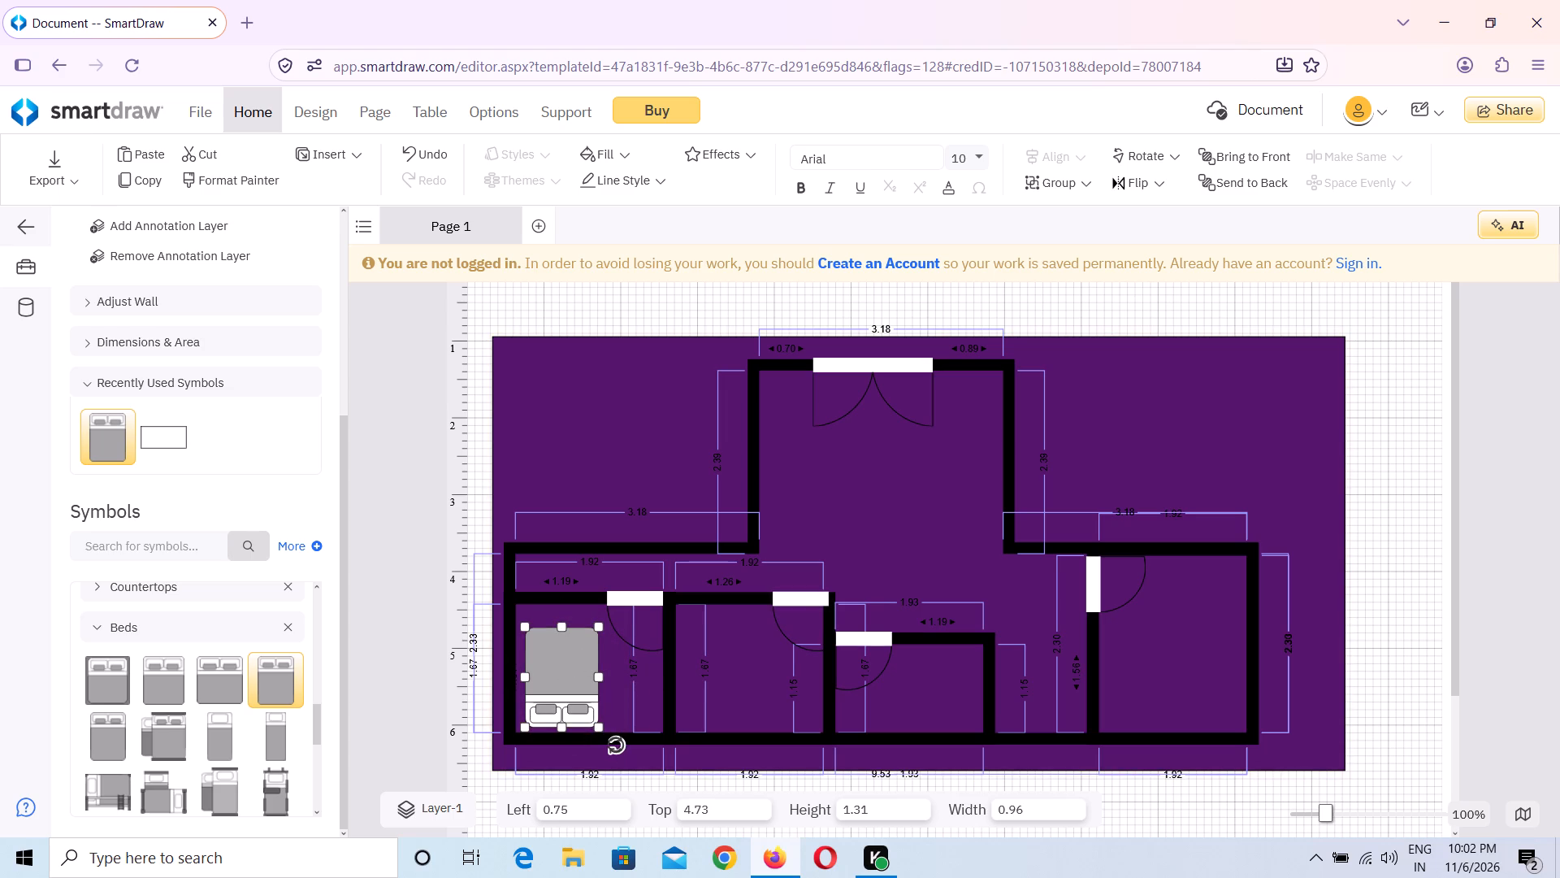
Rotate the bed so its headboard meets the room's left wall, and place it in the bottom-left corner at about left 0.80, top 4.98.
left_click_drag(615, 745, 546, 711)
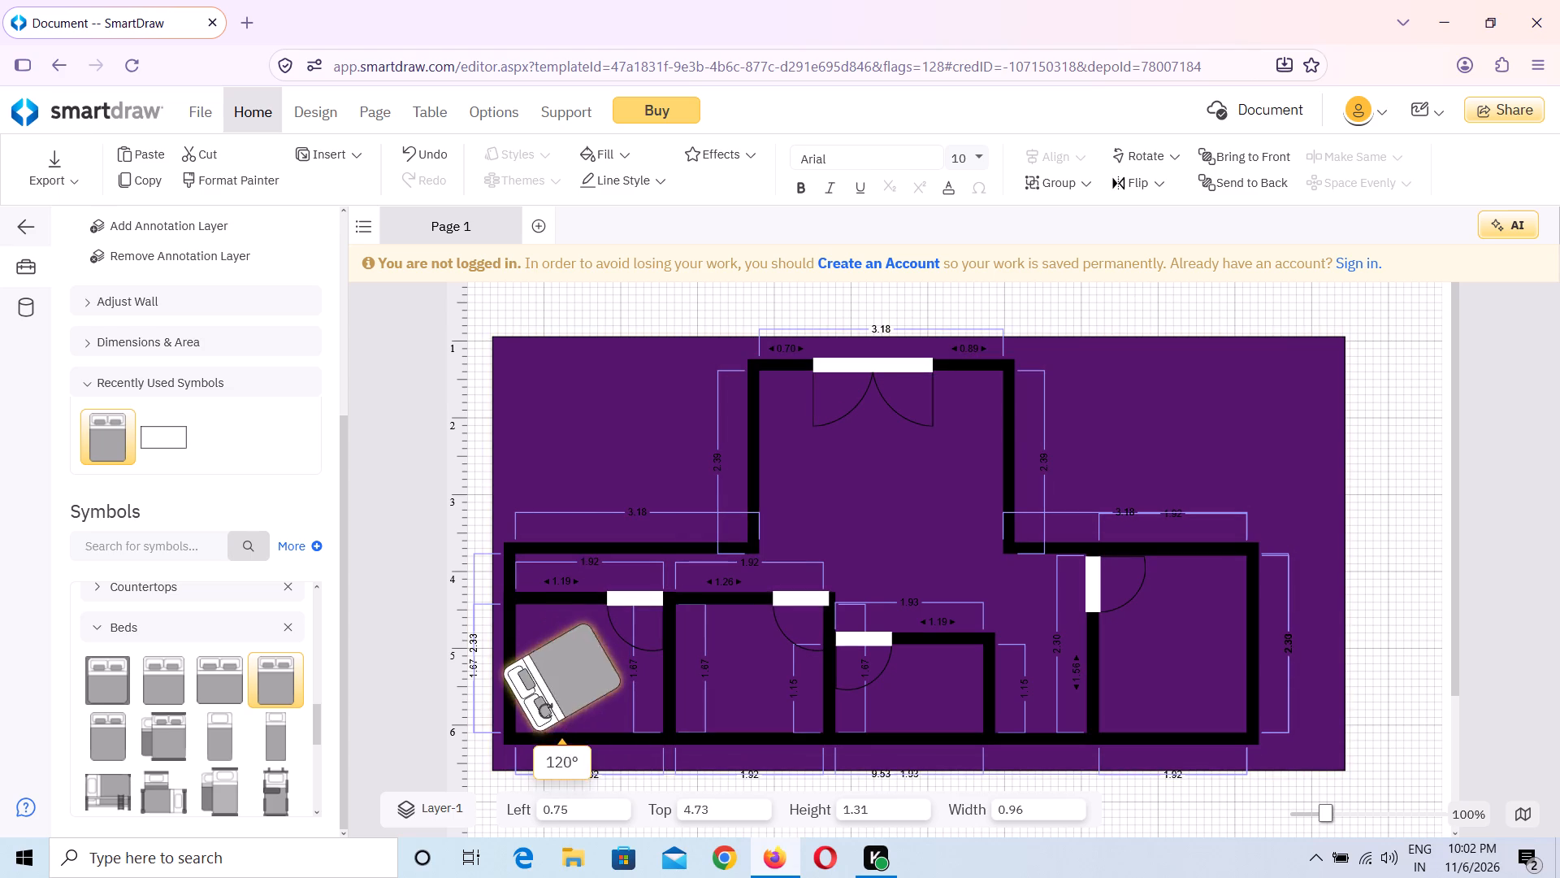
left_click_drag(546, 711, 544, 692)
left_click_drag(554, 691, 558, 706)
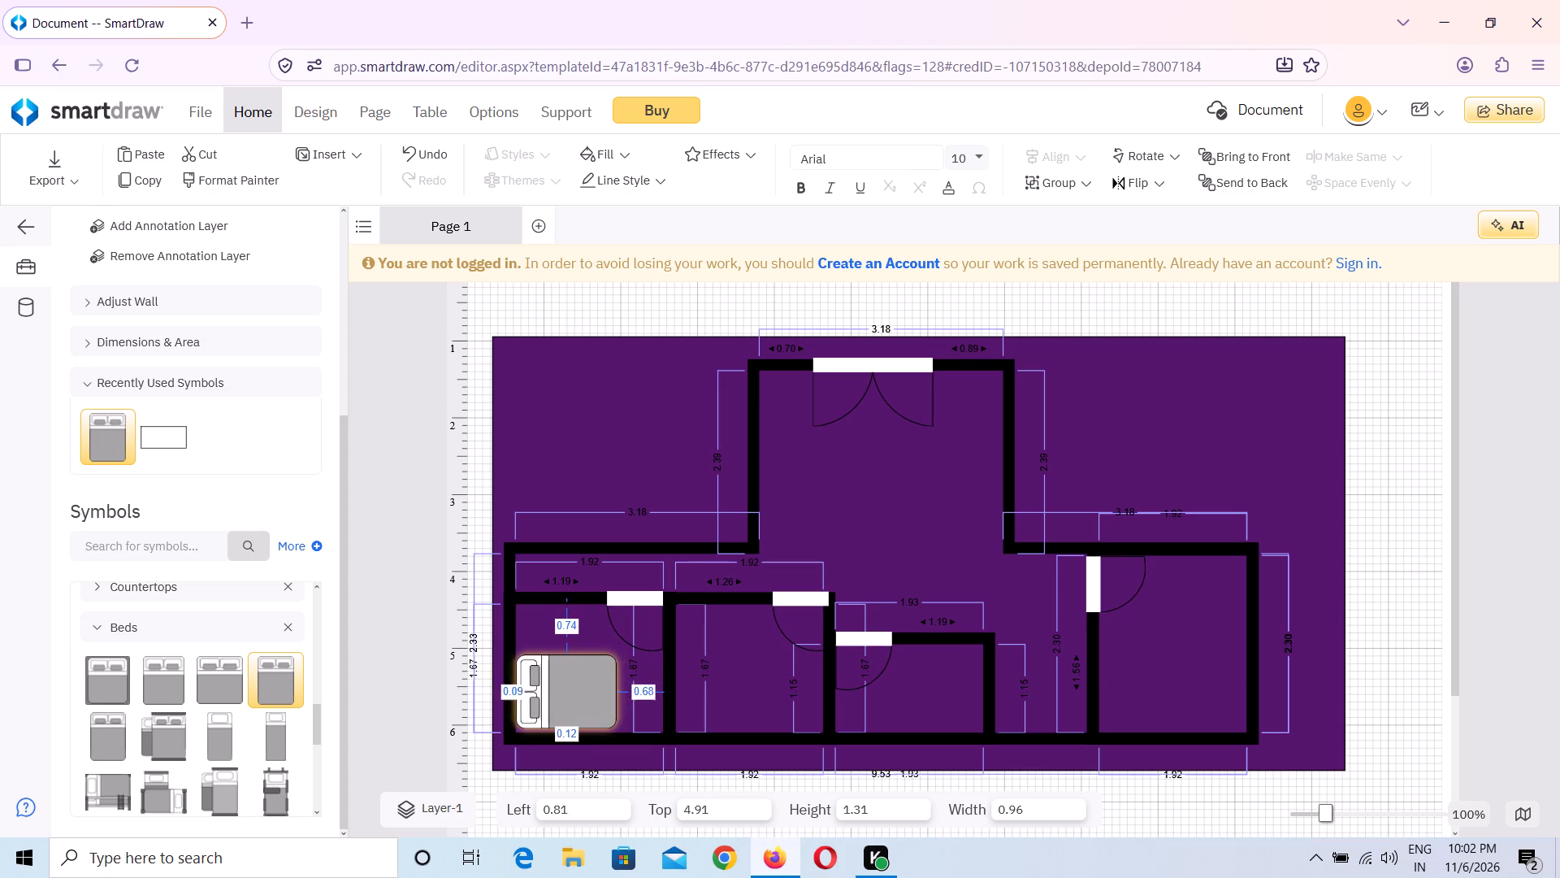
left_click_drag(558, 706, 558, 711)
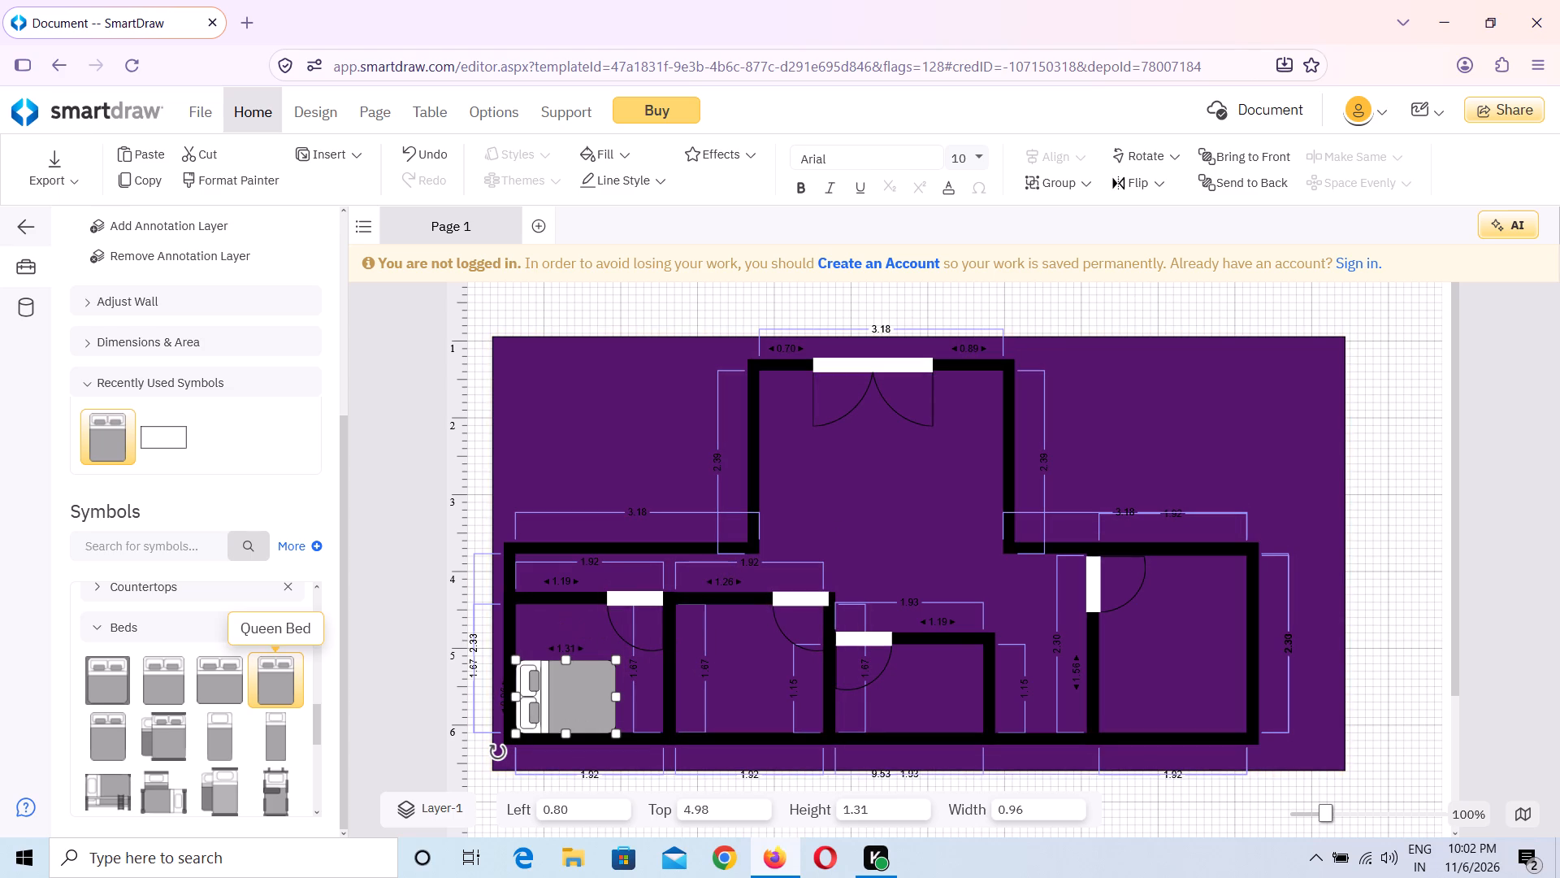
Add a Queen Bed about 1.54 by 1.04 in the second room's bottom-left corner, with its headboard against the left wall.
left_click_drag(275, 685, 740, 693)
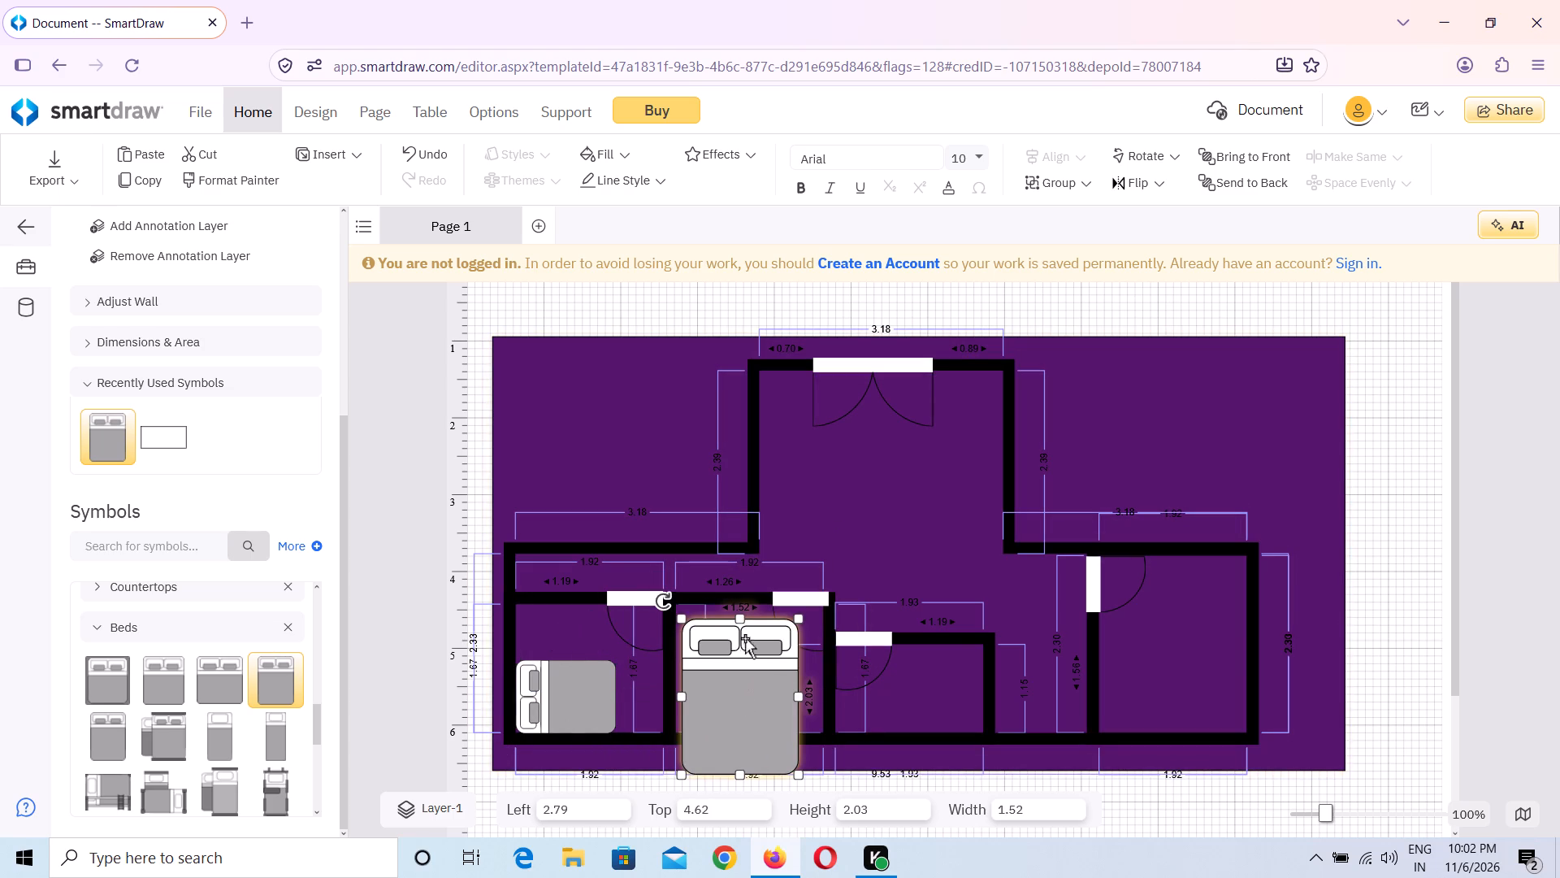
left_click_drag(666, 600, 652, 633)
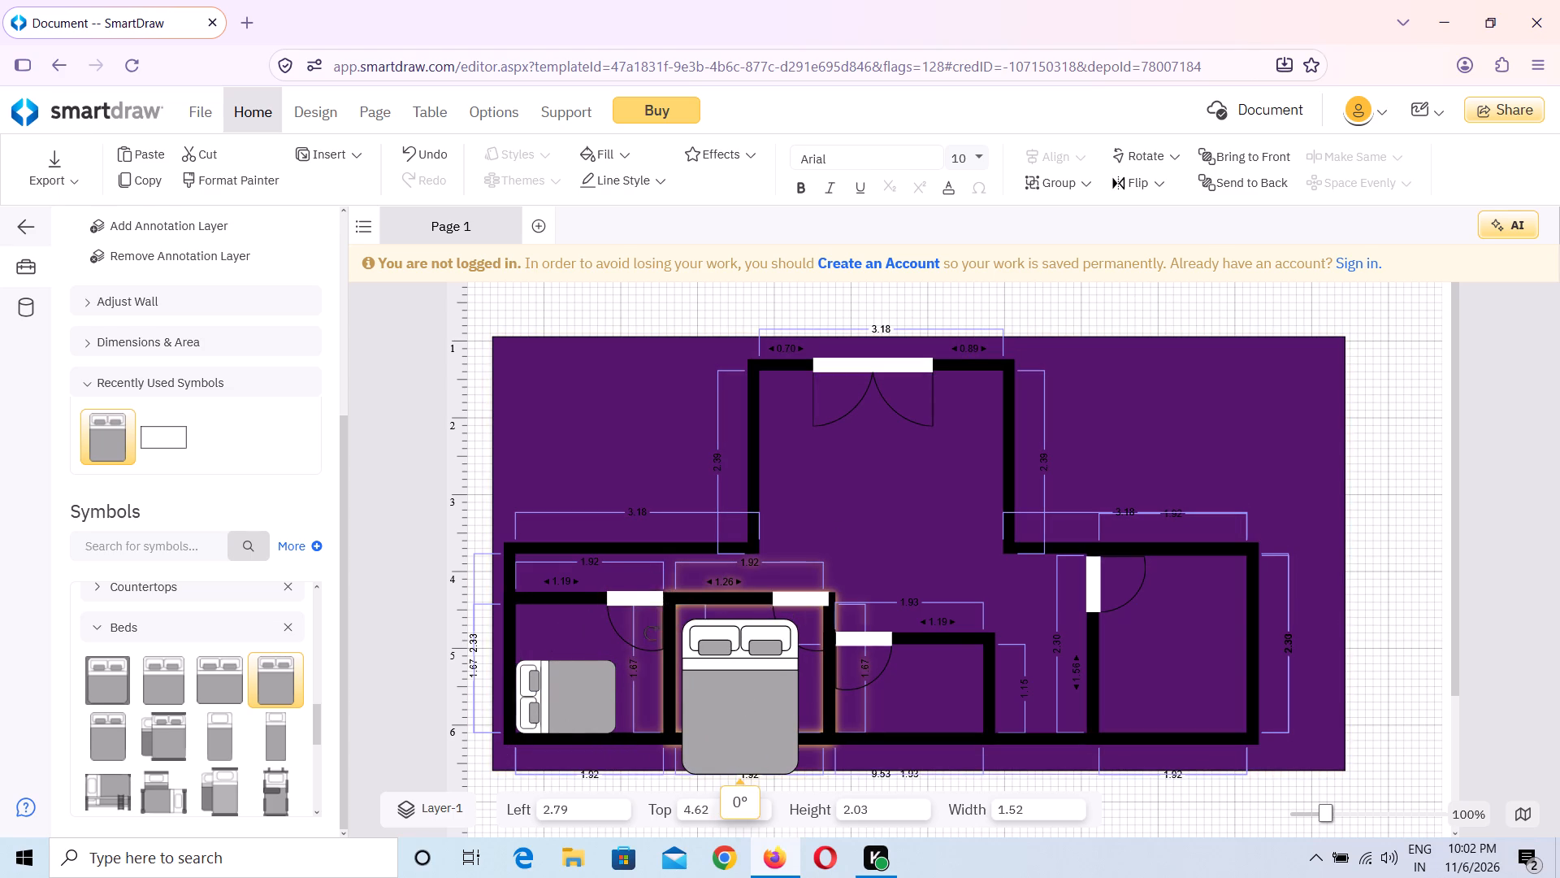
left_click_drag(652, 633, 677, 739)
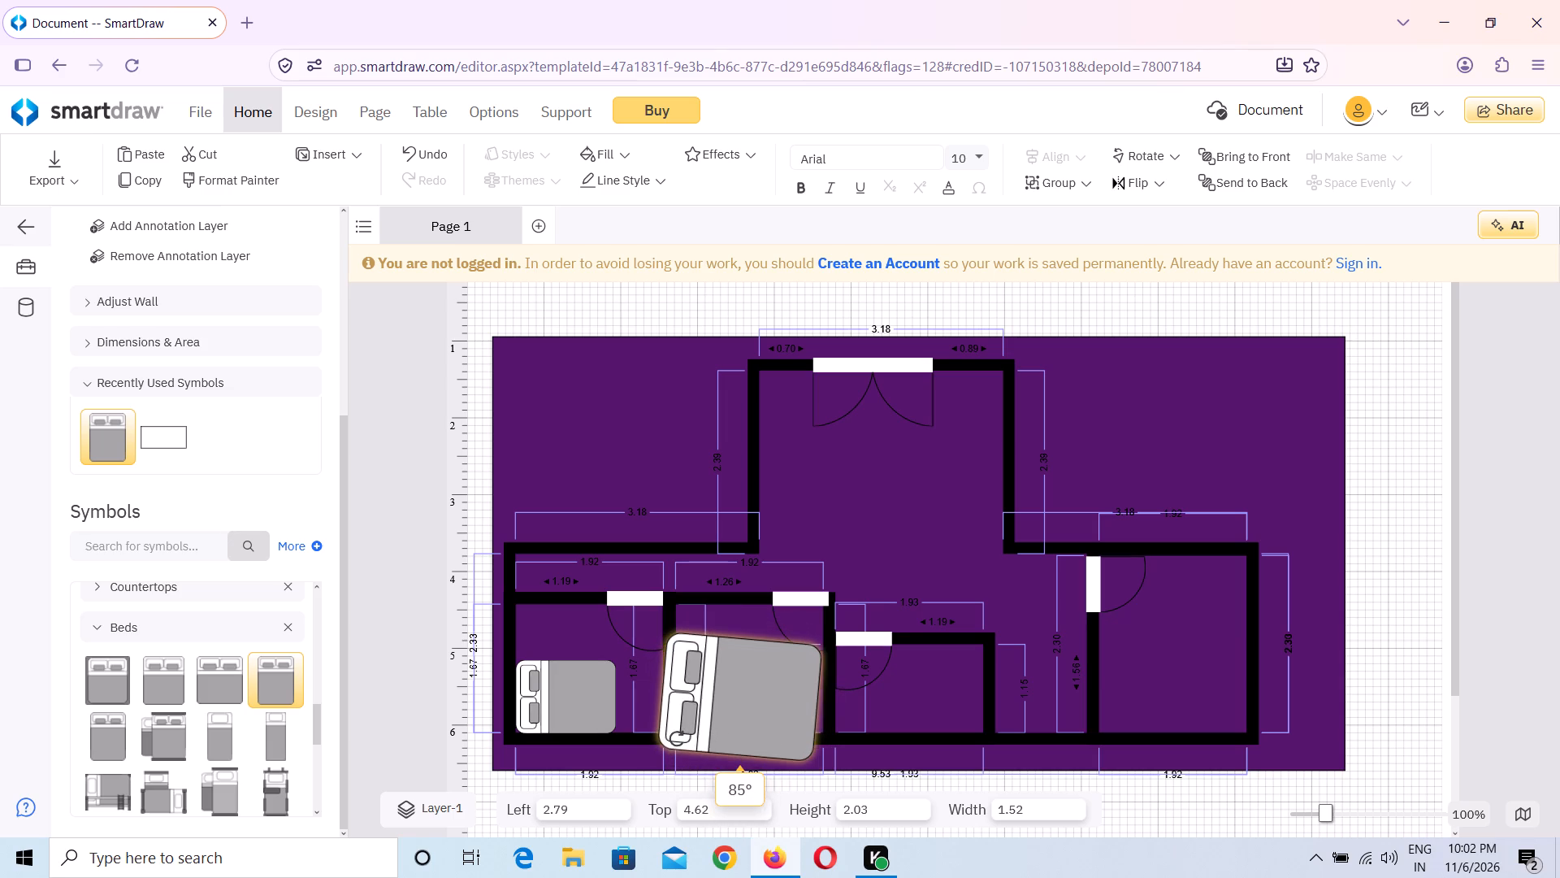
left_click_drag(677, 739, 677, 743)
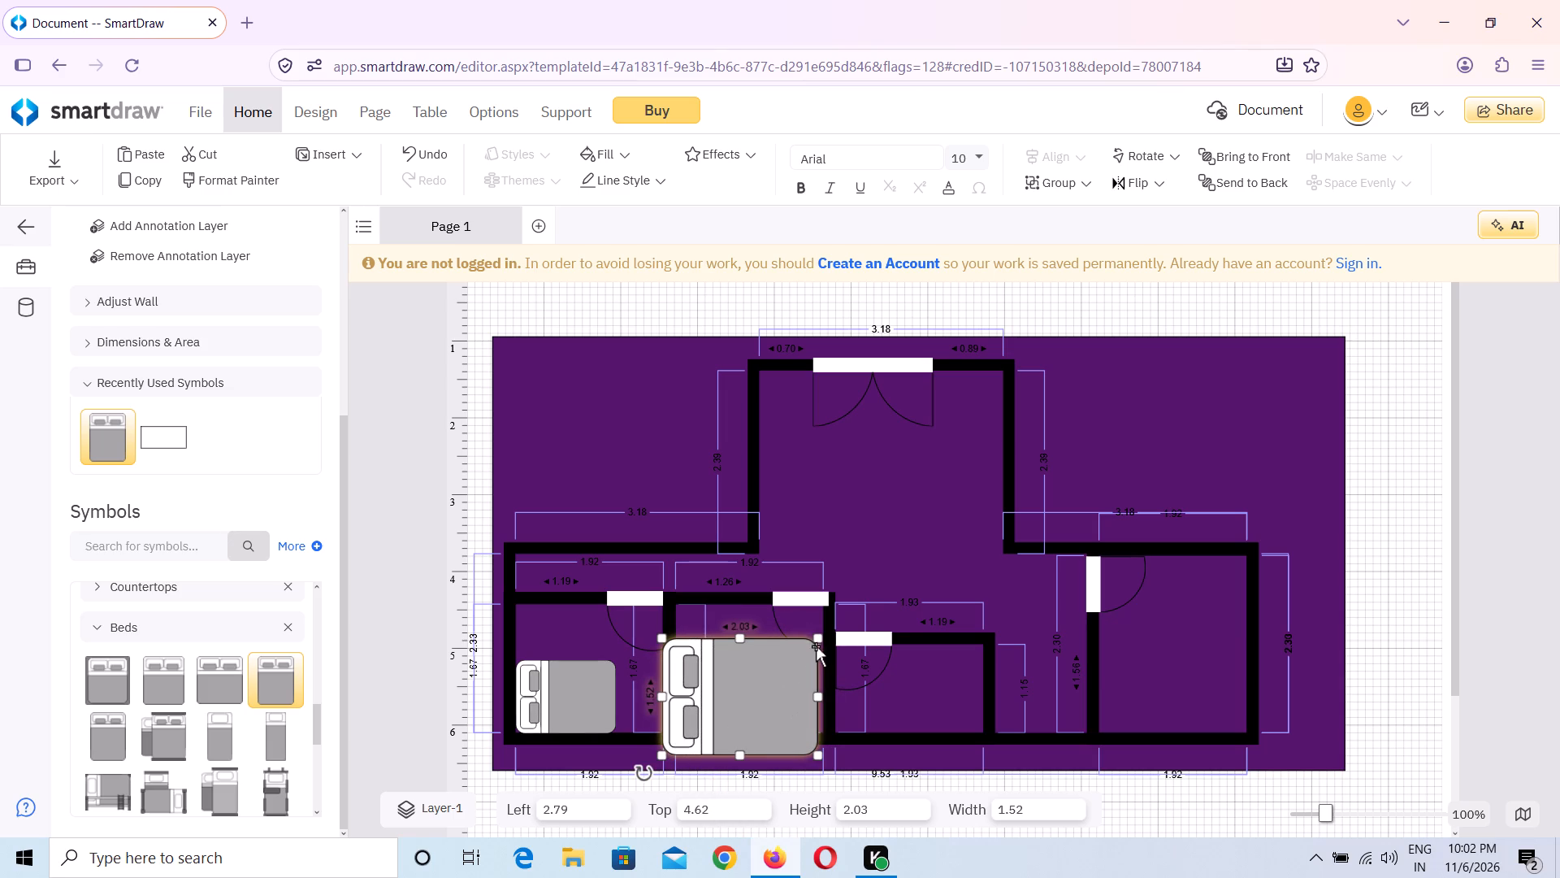
left_click_drag(816, 641, 780, 675)
left_click_drag(733, 718, 750, 698)
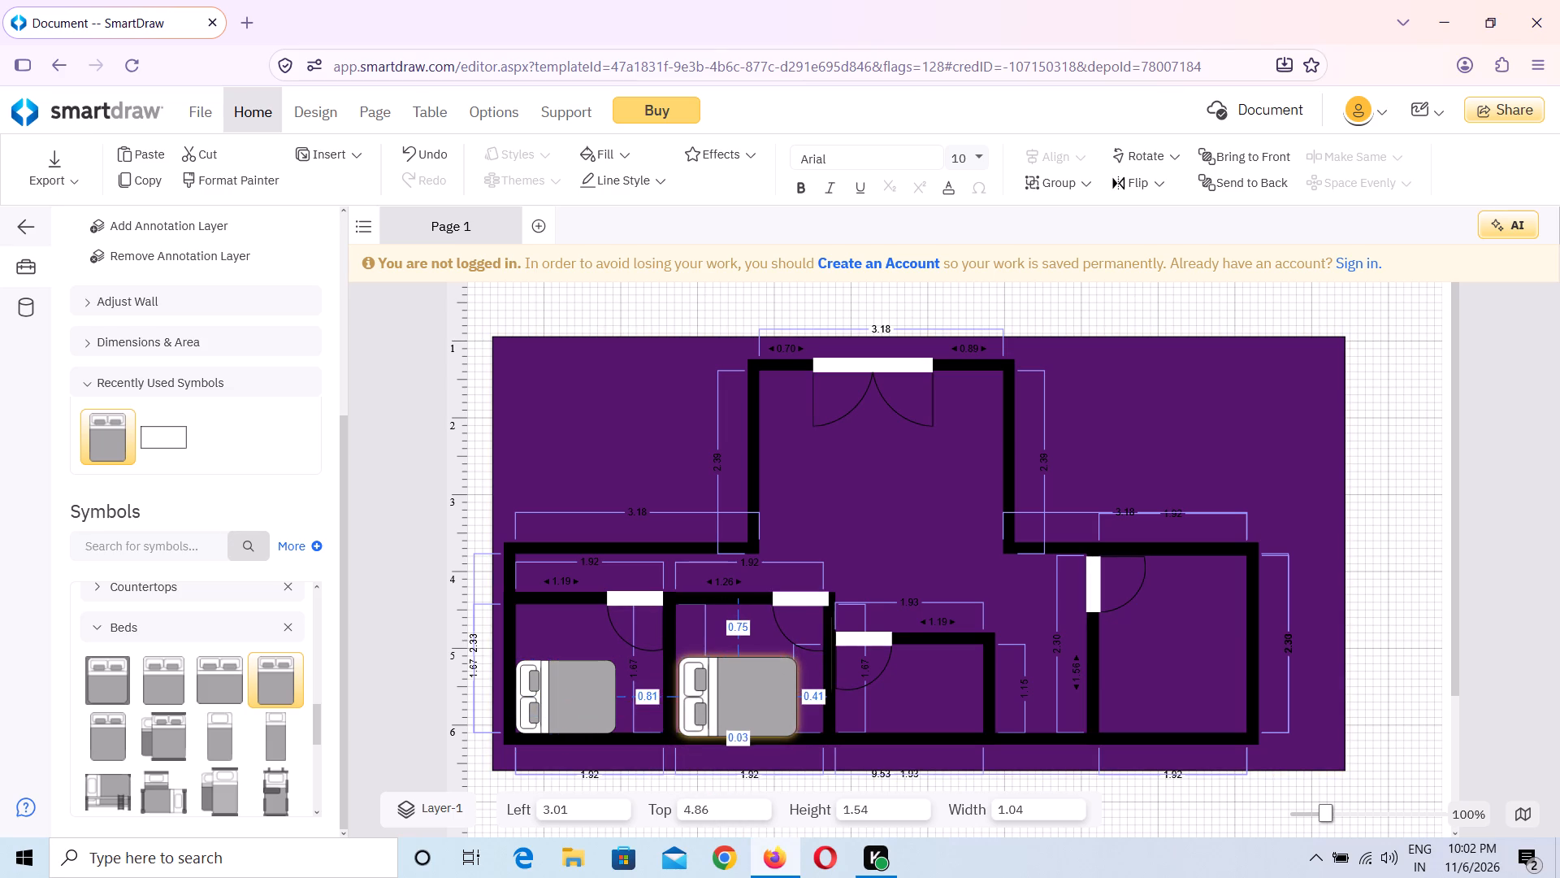
left_click_drag(750, 698, 747, 697)
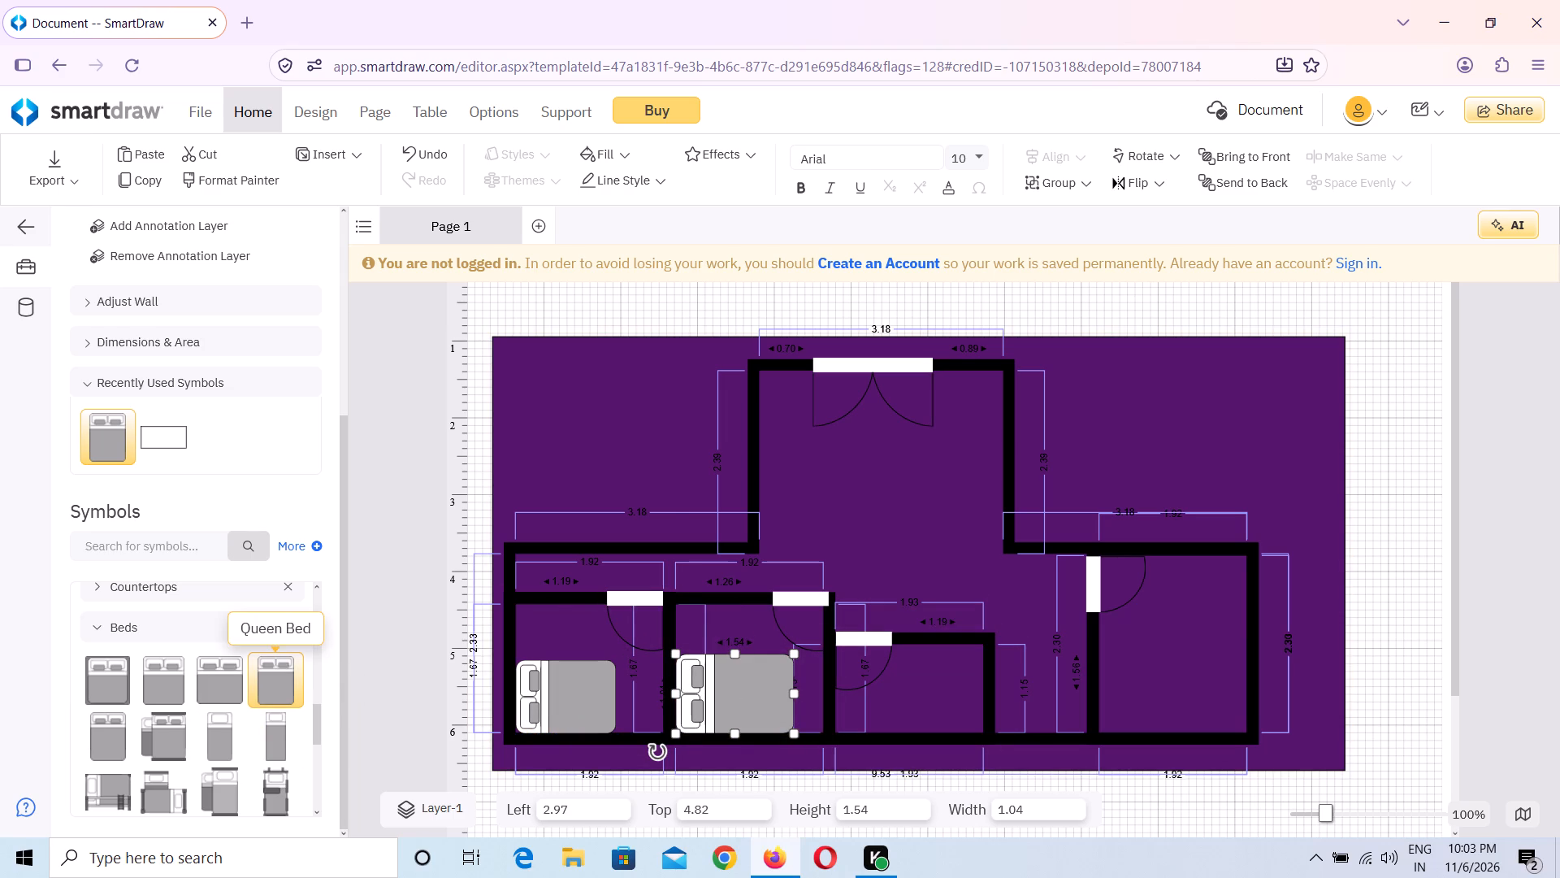
Add a third Queen Bed over the 6 x 8 room, shrink it to about 1.40 by 1.13, and turn its headboard to the right.
left_click_drag(277, 685, 923, 737)
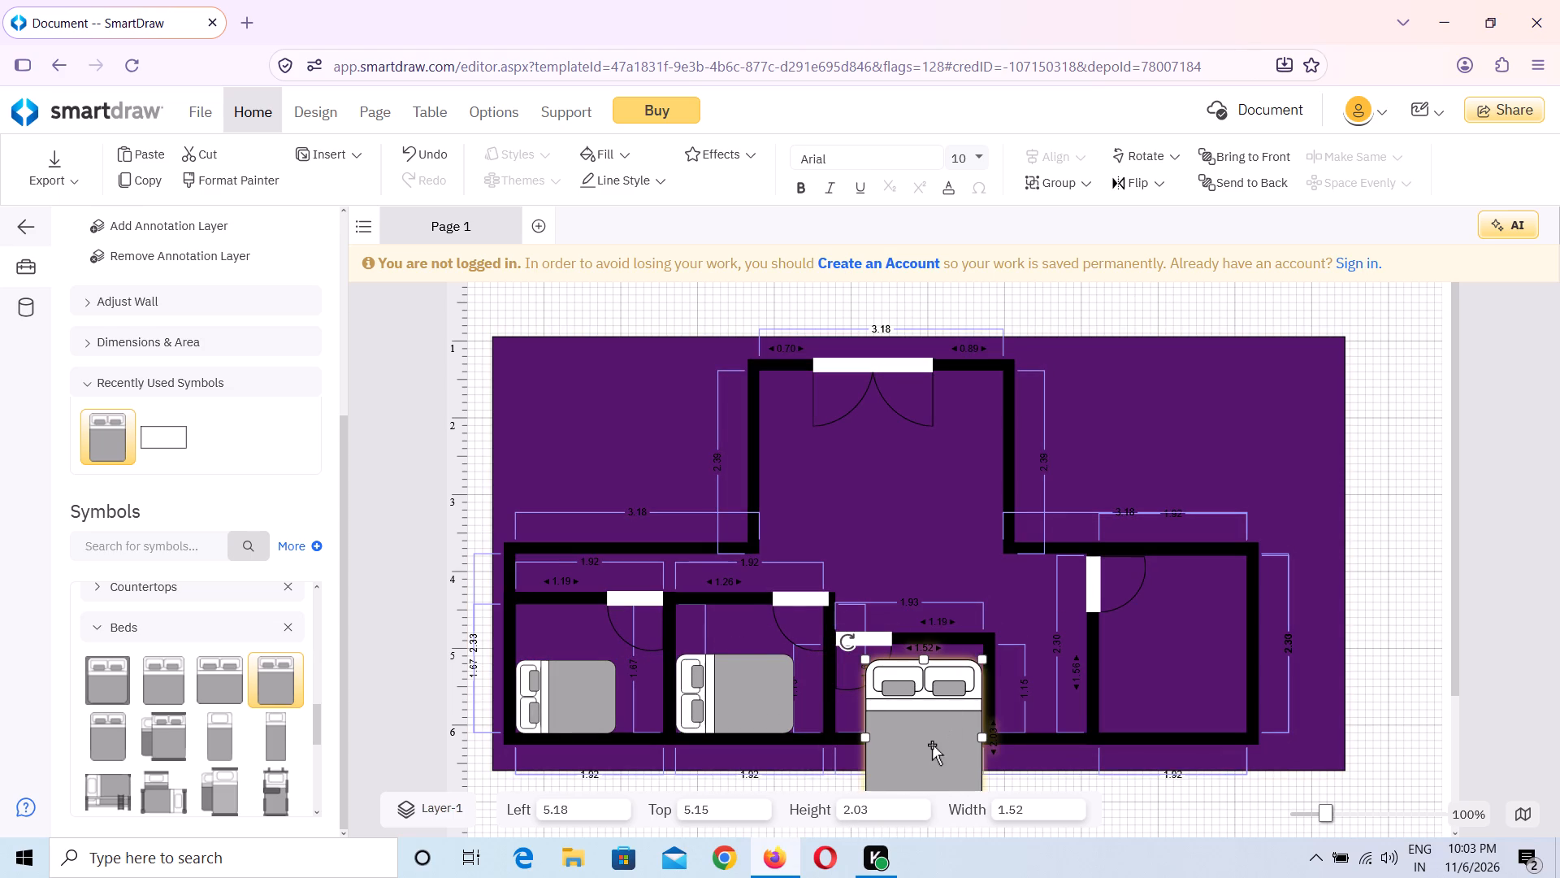
left_click_drag(932, 745, 953, 651)
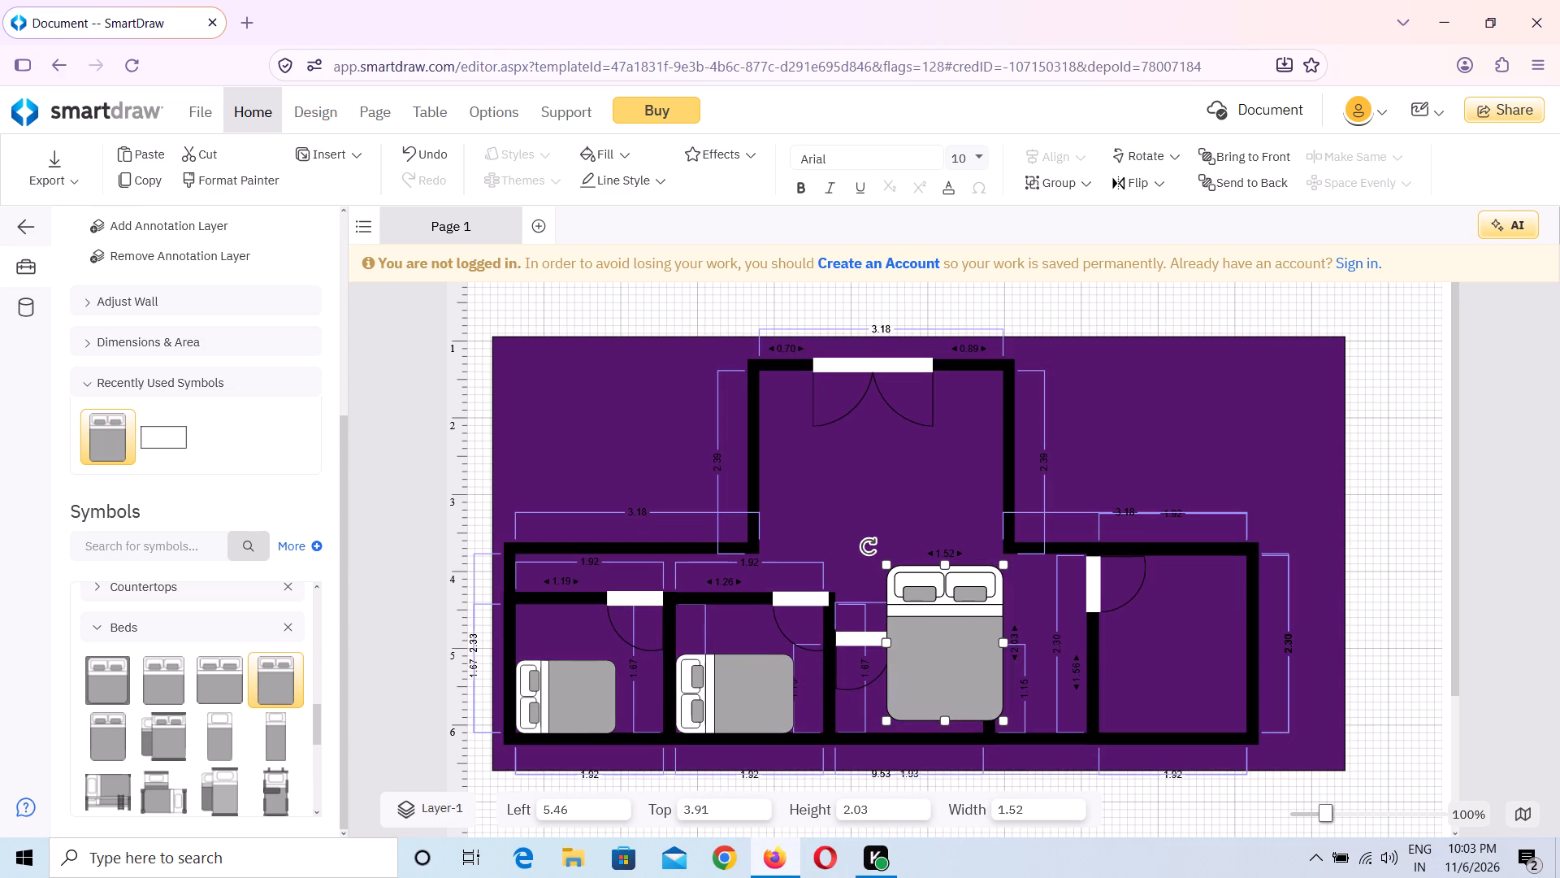
left_click_drag(1004, 719, 972, 672)
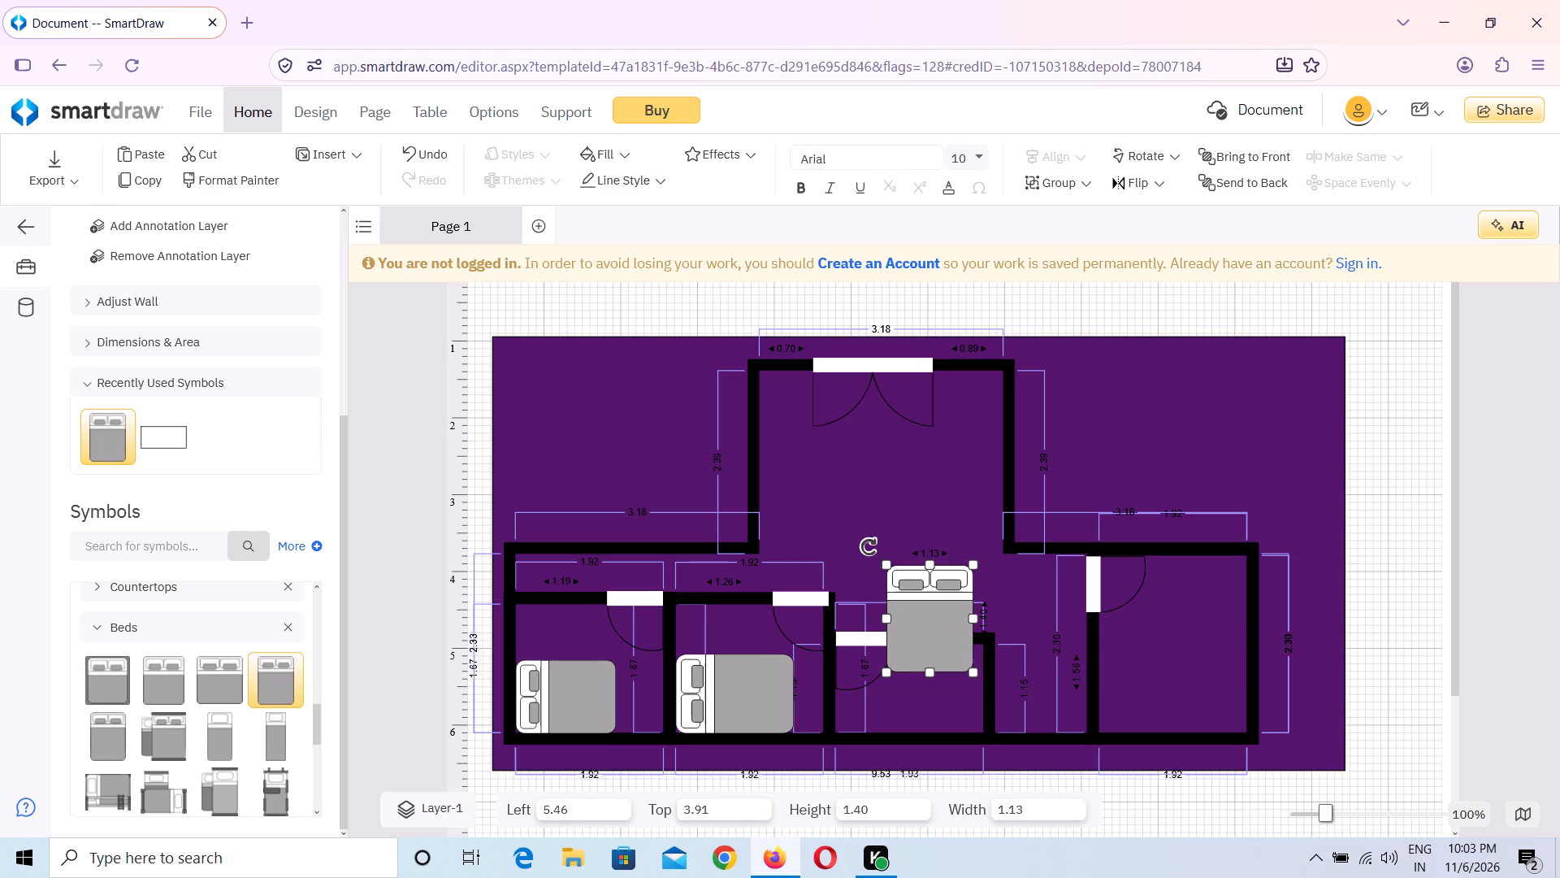
left_click_drag(869, 548, 1001, 559)
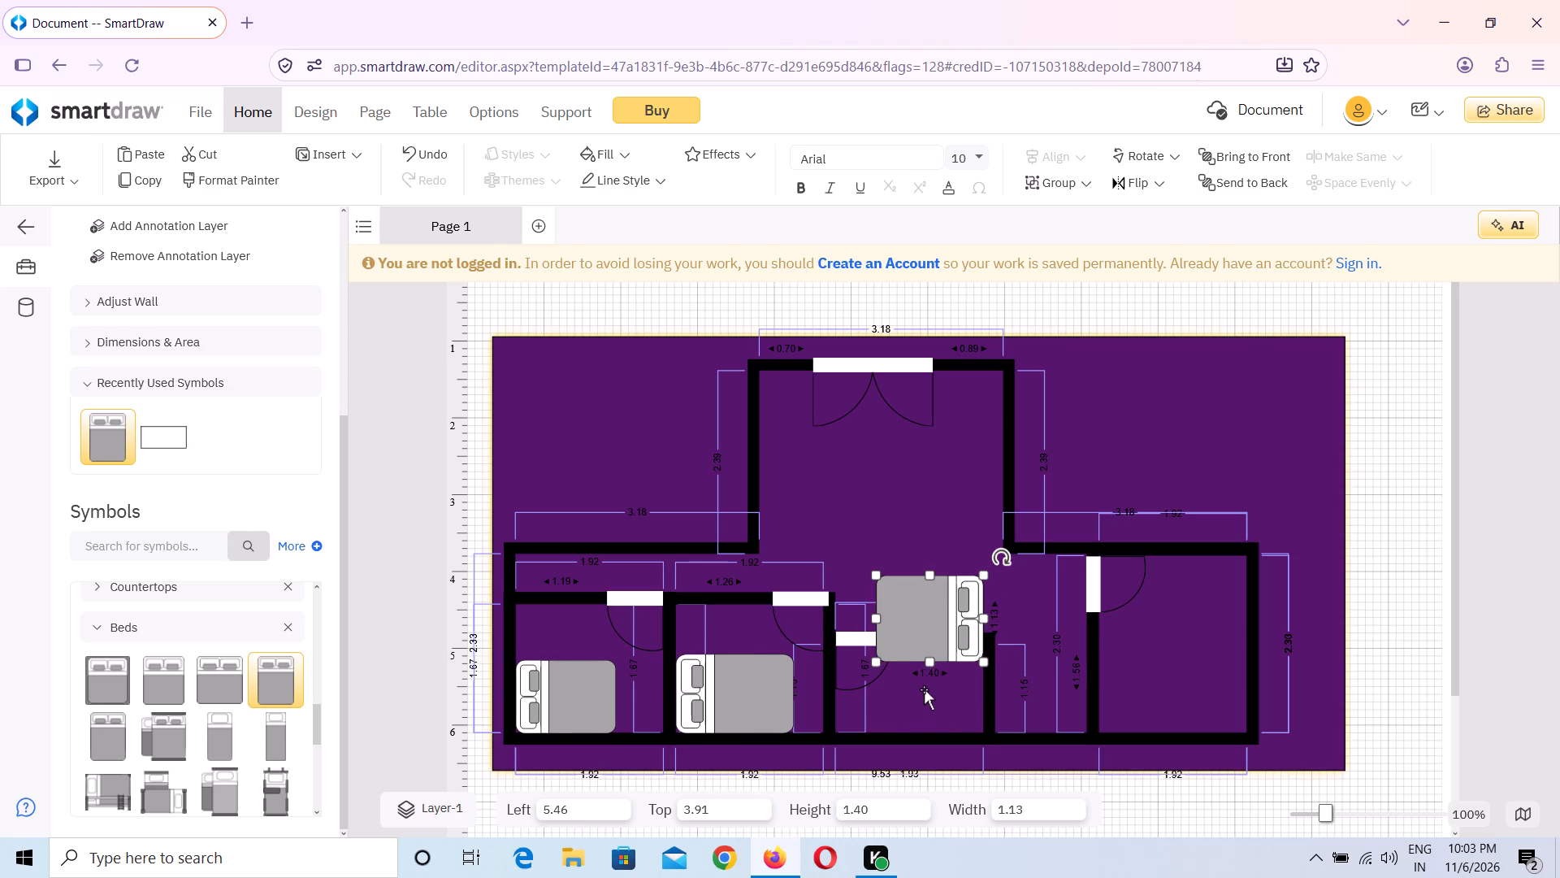
Fit the third bed inside the 6 x 8 room against its right wall, shrinking it to about 1.33 by 0.81.
left_click_drag(921, 611, 923, 695)
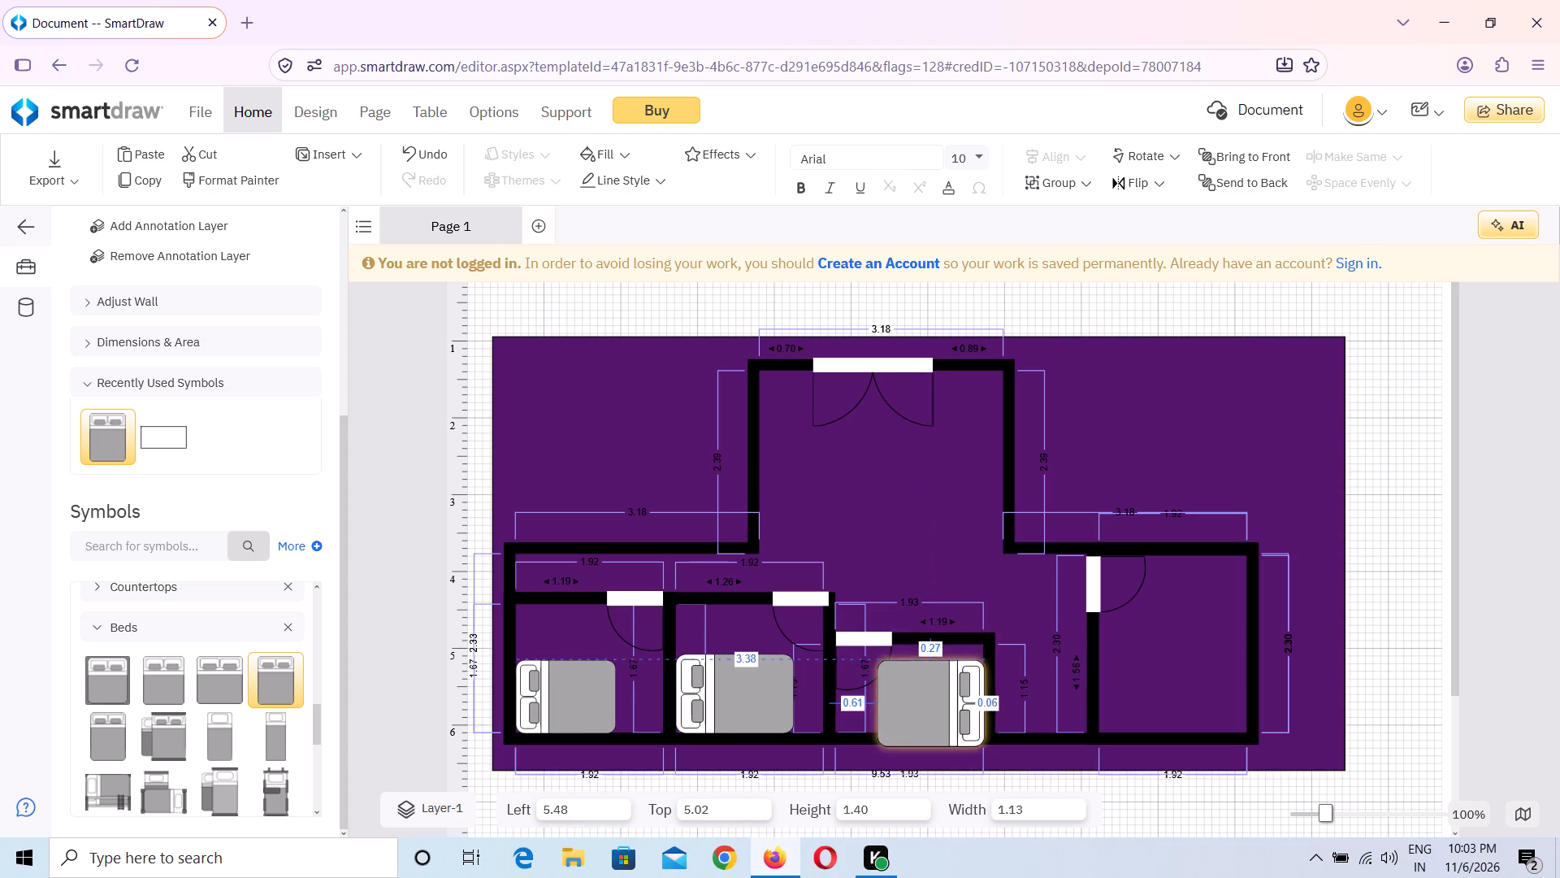
left_click_drag(923, 695, 924, 689)
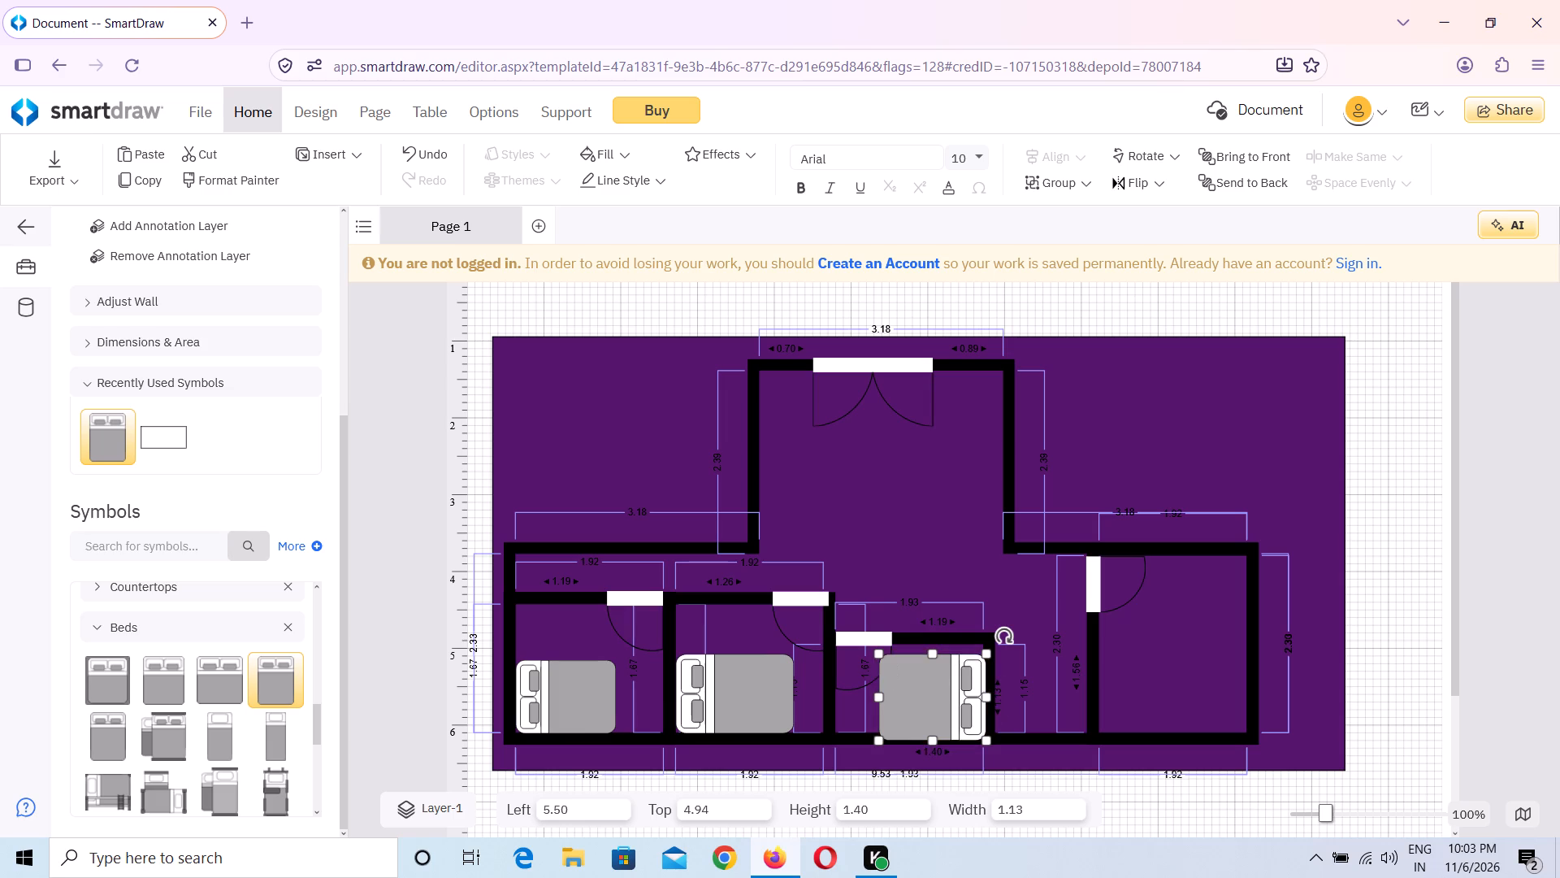
left_click_drag(878, 656, 888, 678)
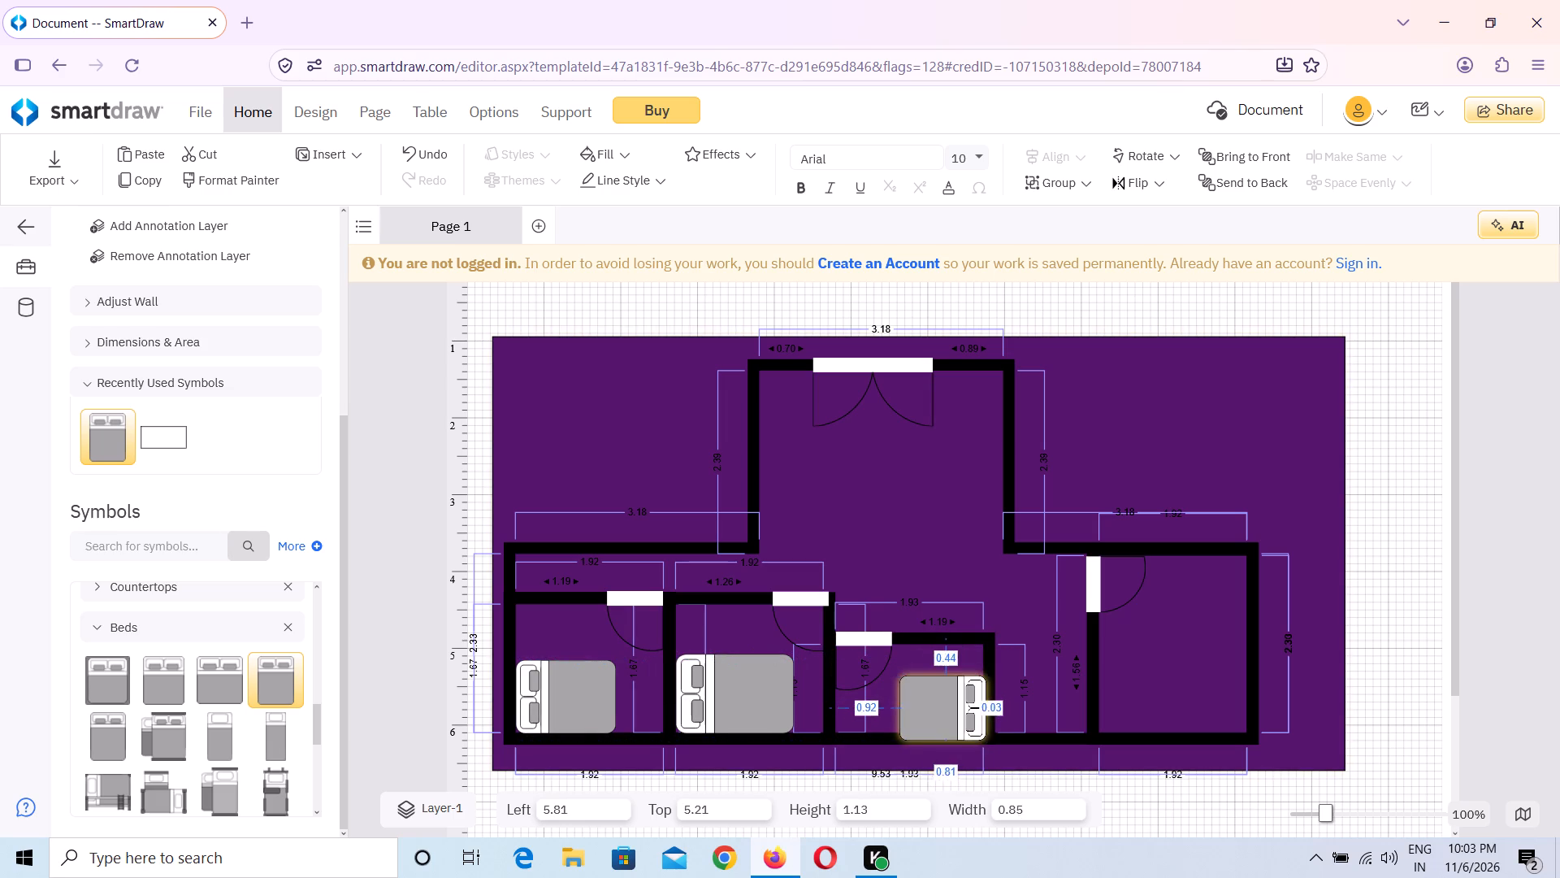
left_click_drag(888, 678, 884, 678)
left_click_drag(918, 699, 918, 682)
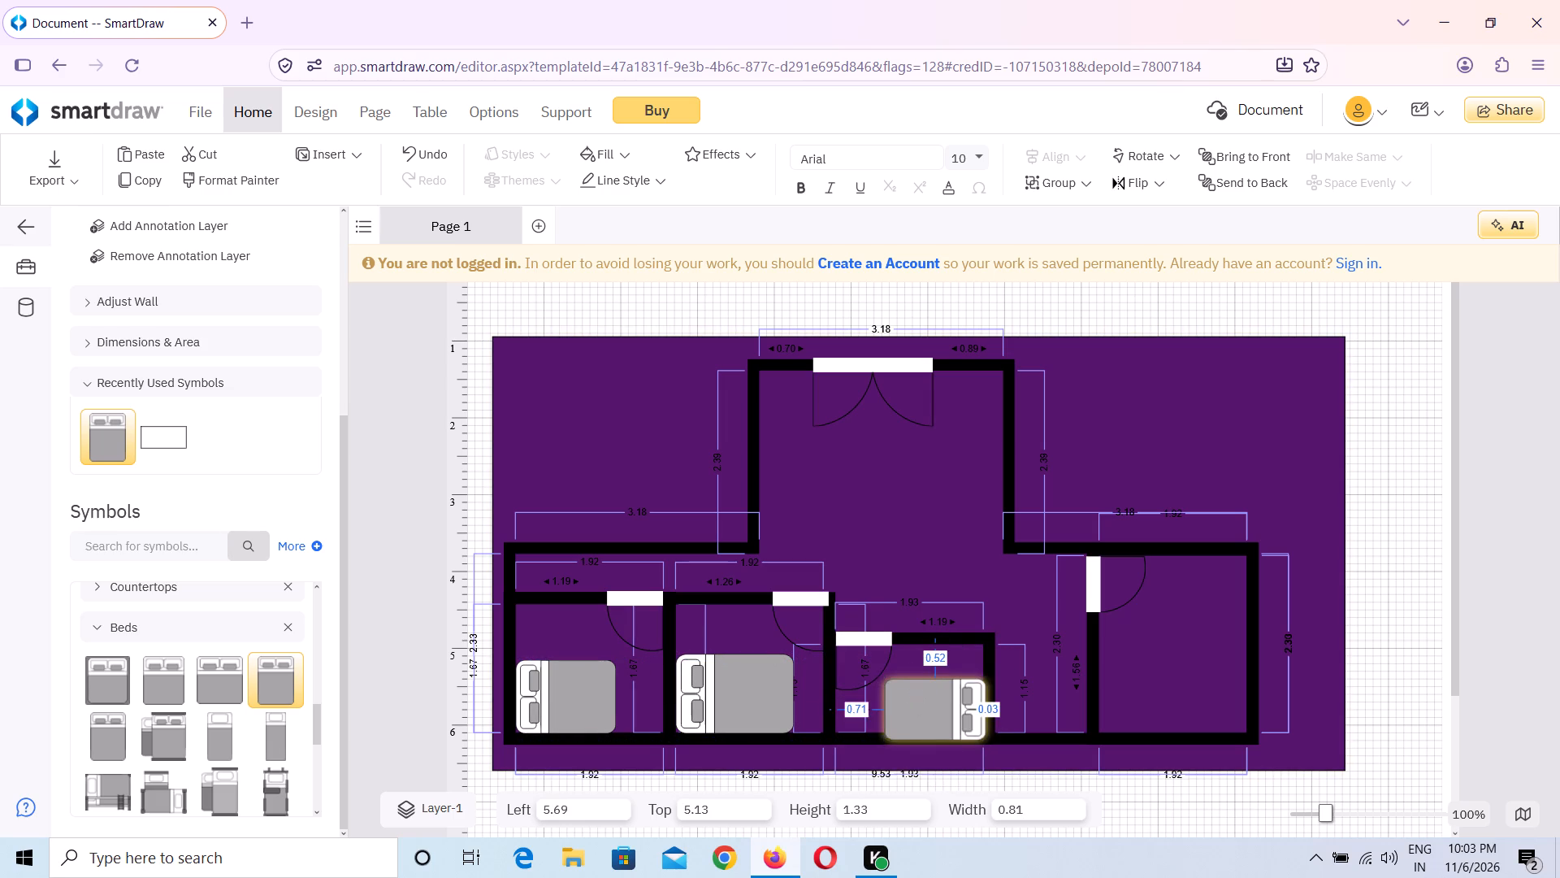
left_click_drag(918, 682, 918, 689)
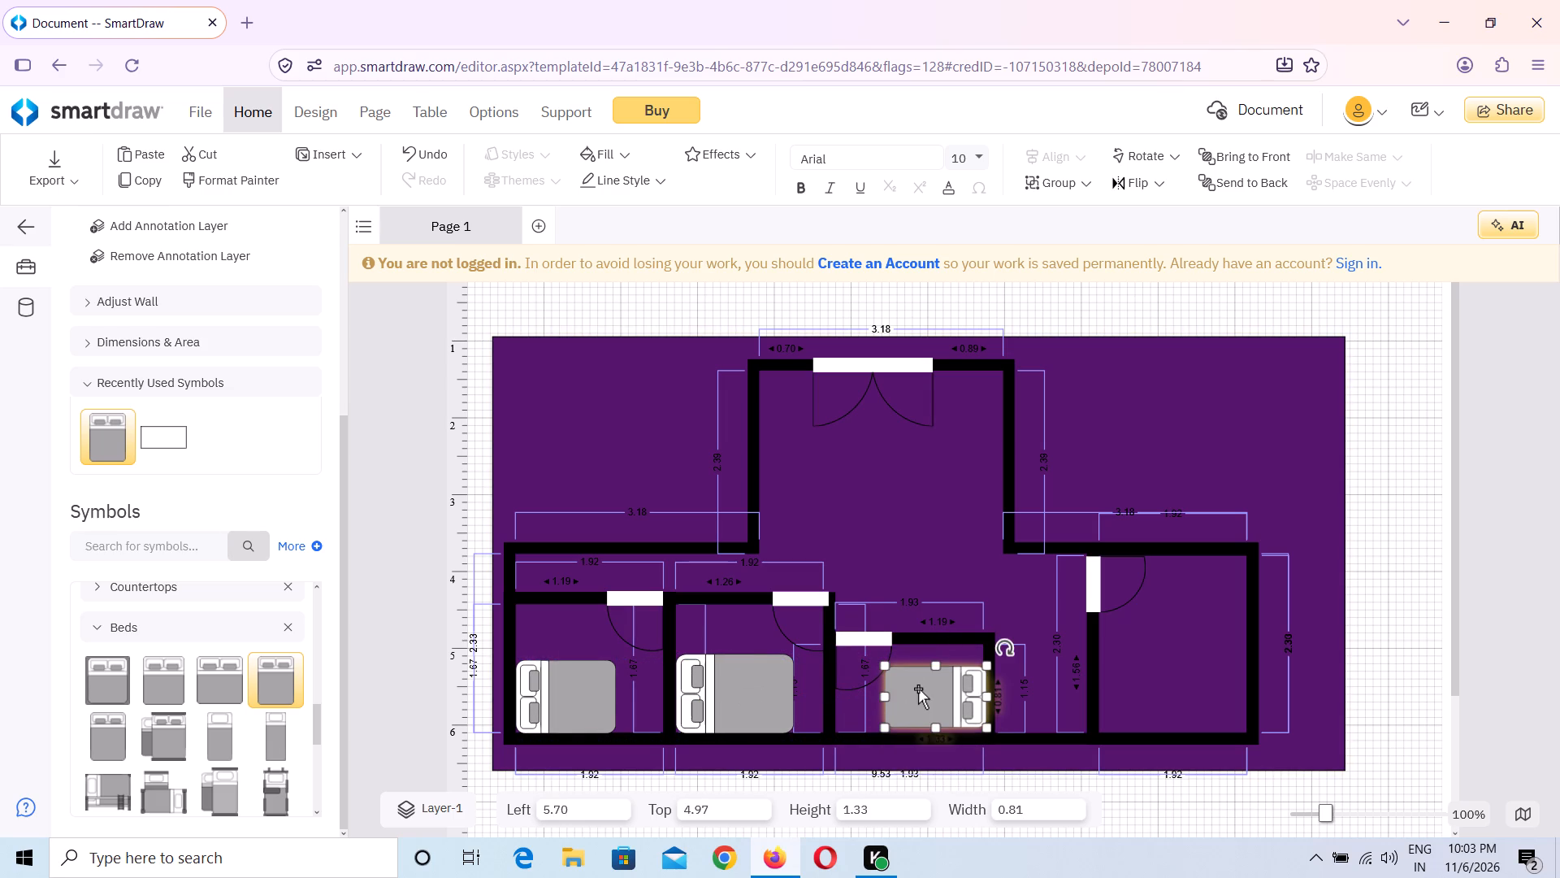
Move the third bed from the 6 x 8 room into the far-right room and turn its headboard toward the bottom wall.
left_click_drag(932, 689, 1172, 663)
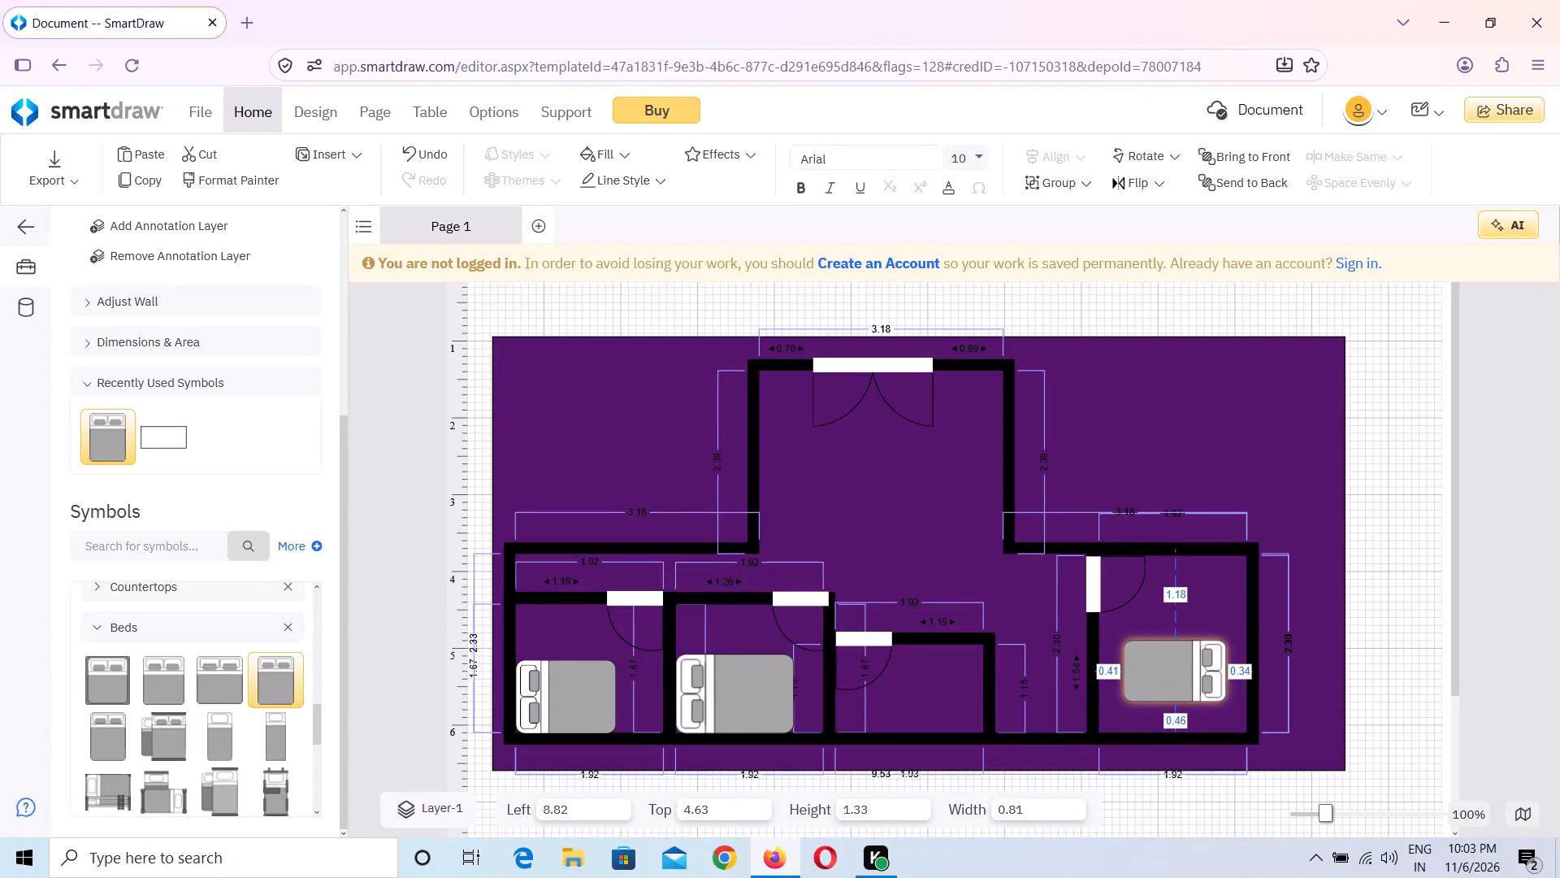
left_click_drag(1172, 663, 1168, 662)
left_click_drag(1244, 619, 1247, 625)
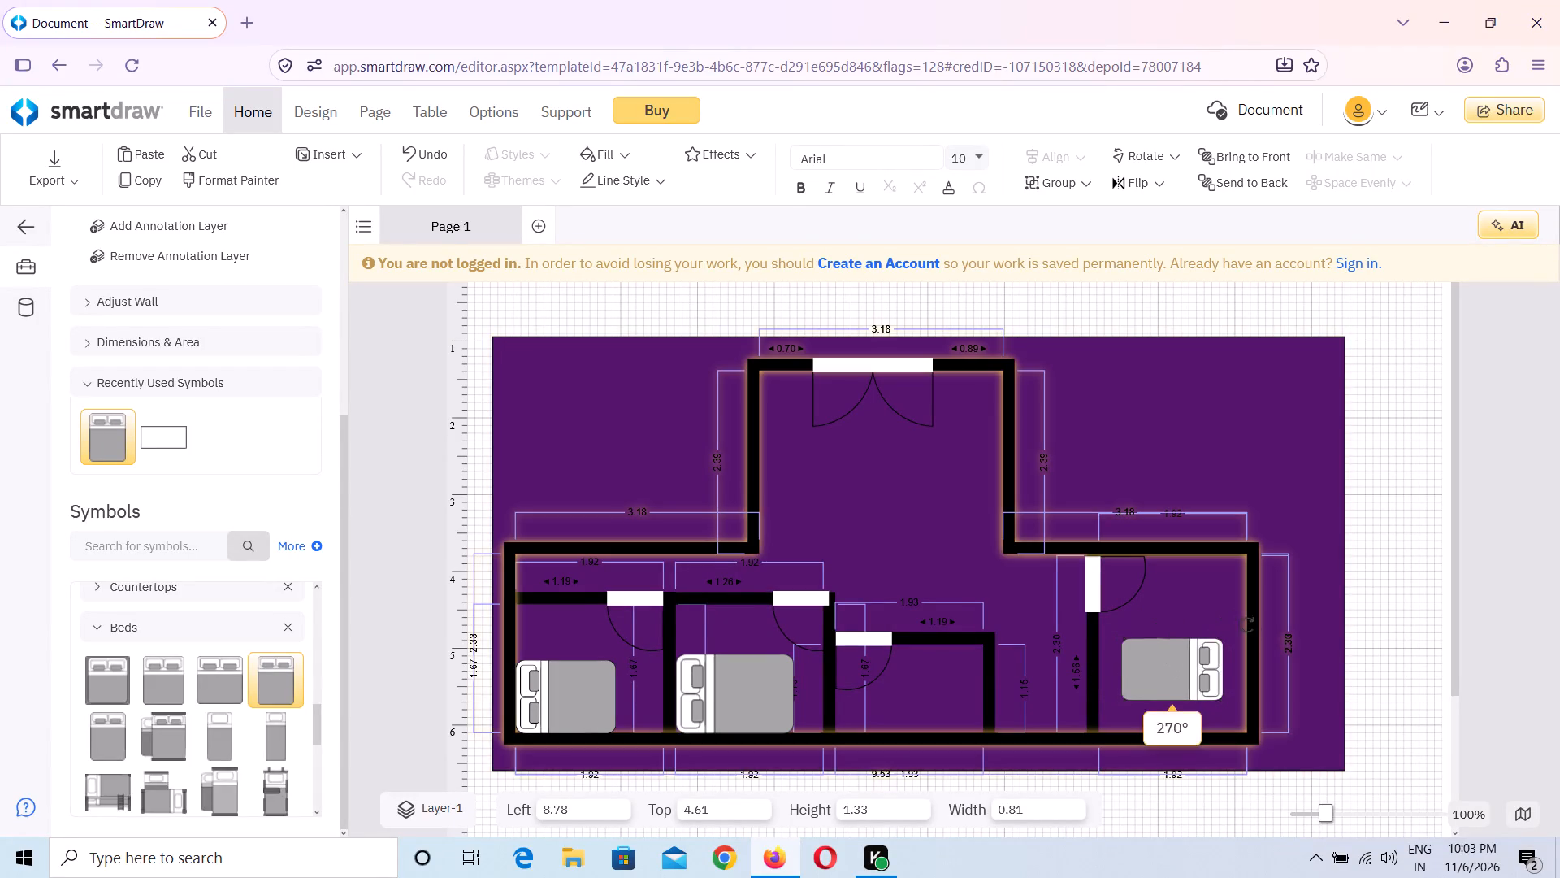
left_click_drag(1247, 625, 1198, 703)
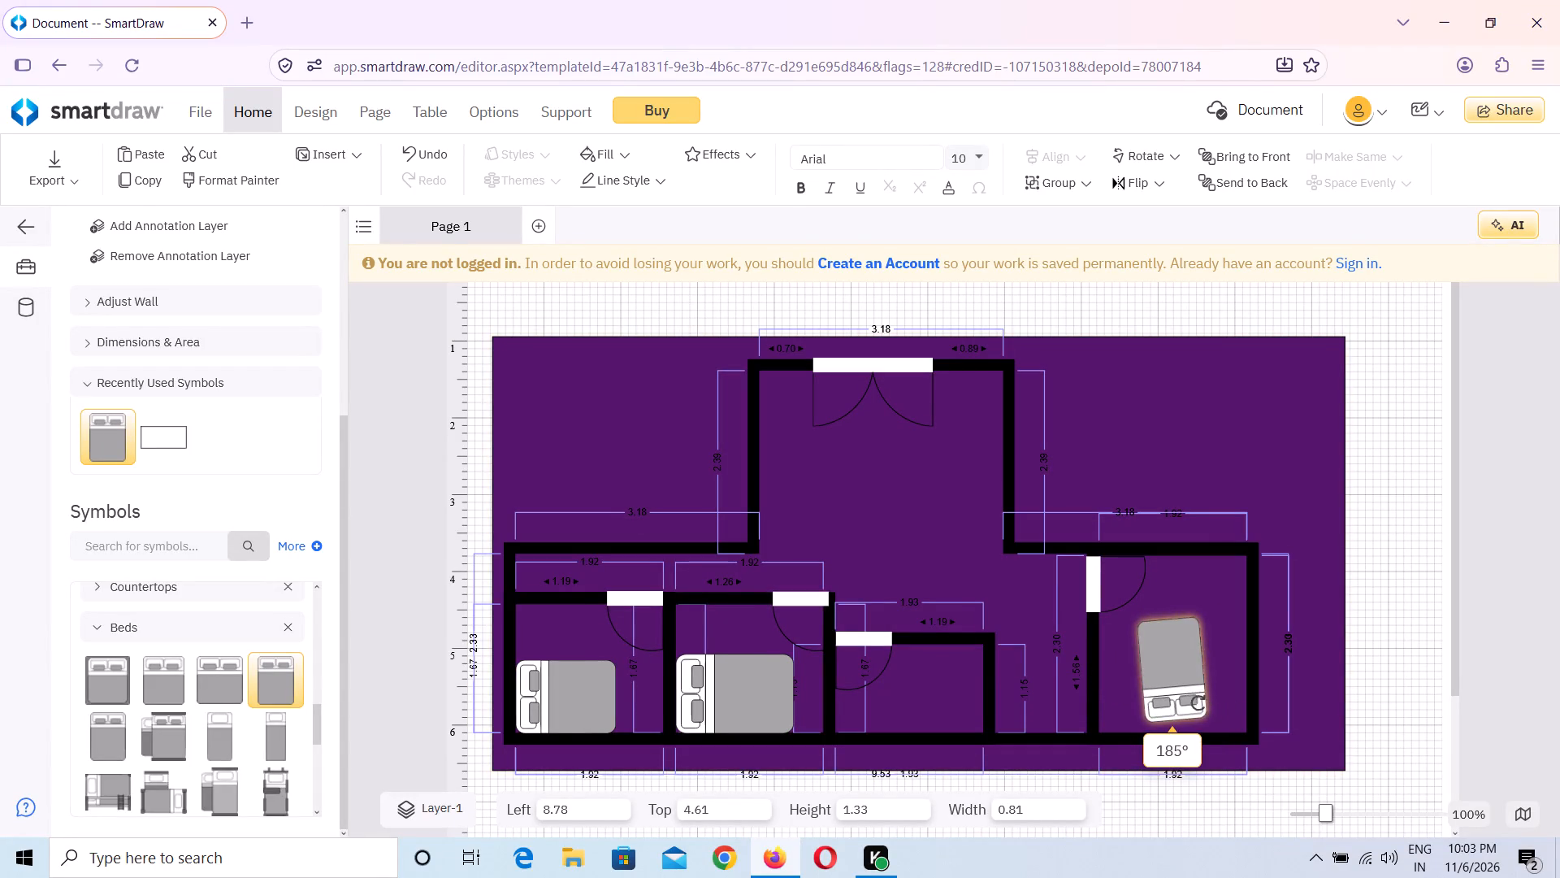
left_click_drag(1198, 703, 1194, 702)
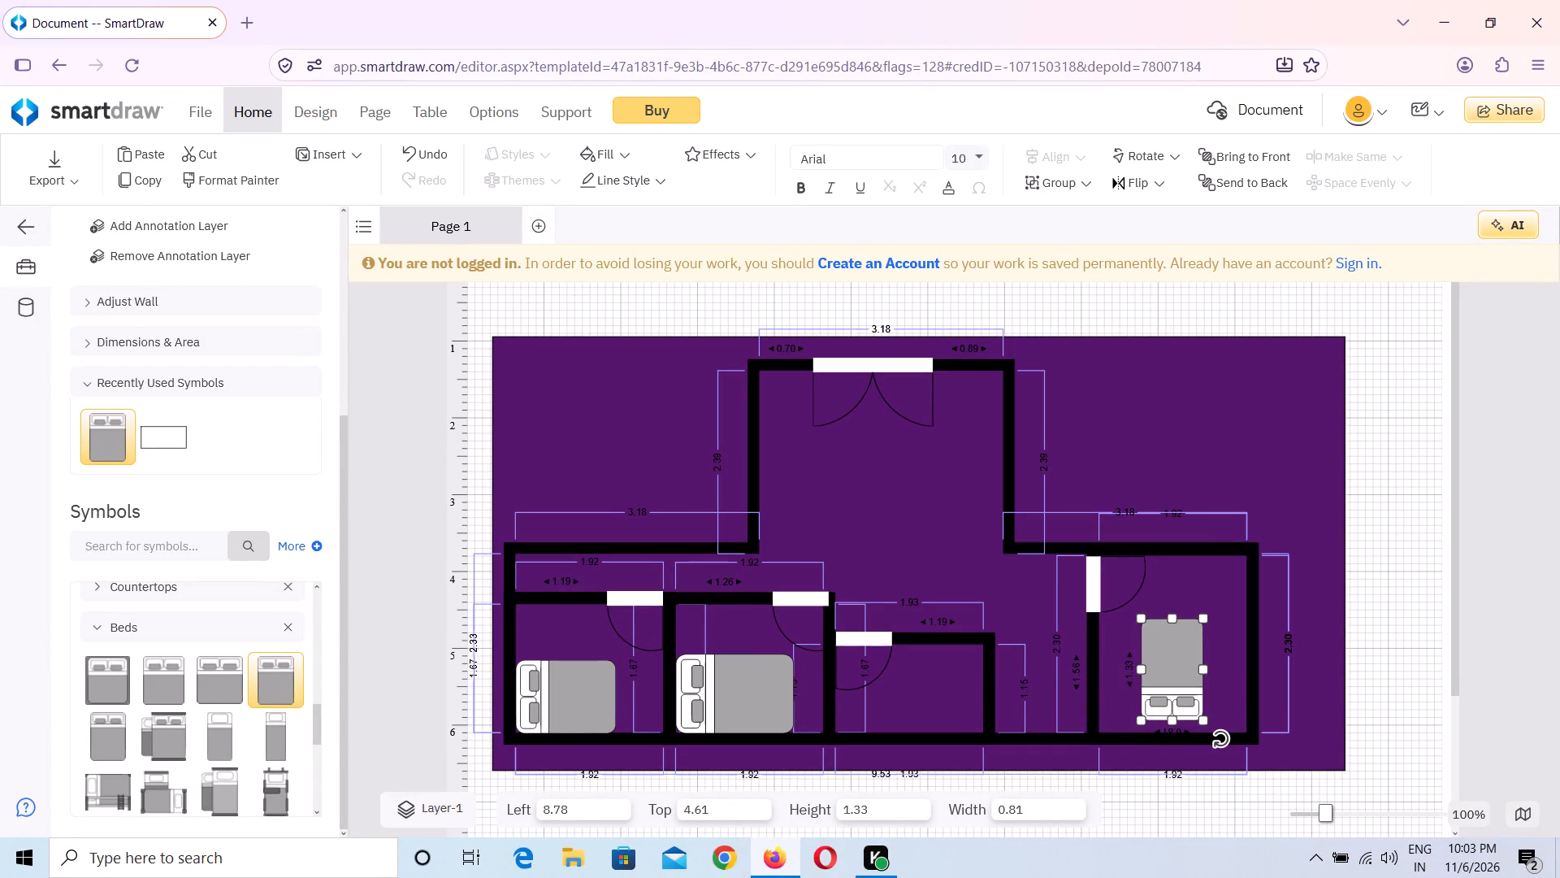
Enlarge the far-right room's bed to about 1.78 by 1.21 and set its headboard against the bottom wall, at about left 8.60, top 4.33.
left_click_drag(1203, 619, 1233, 583)
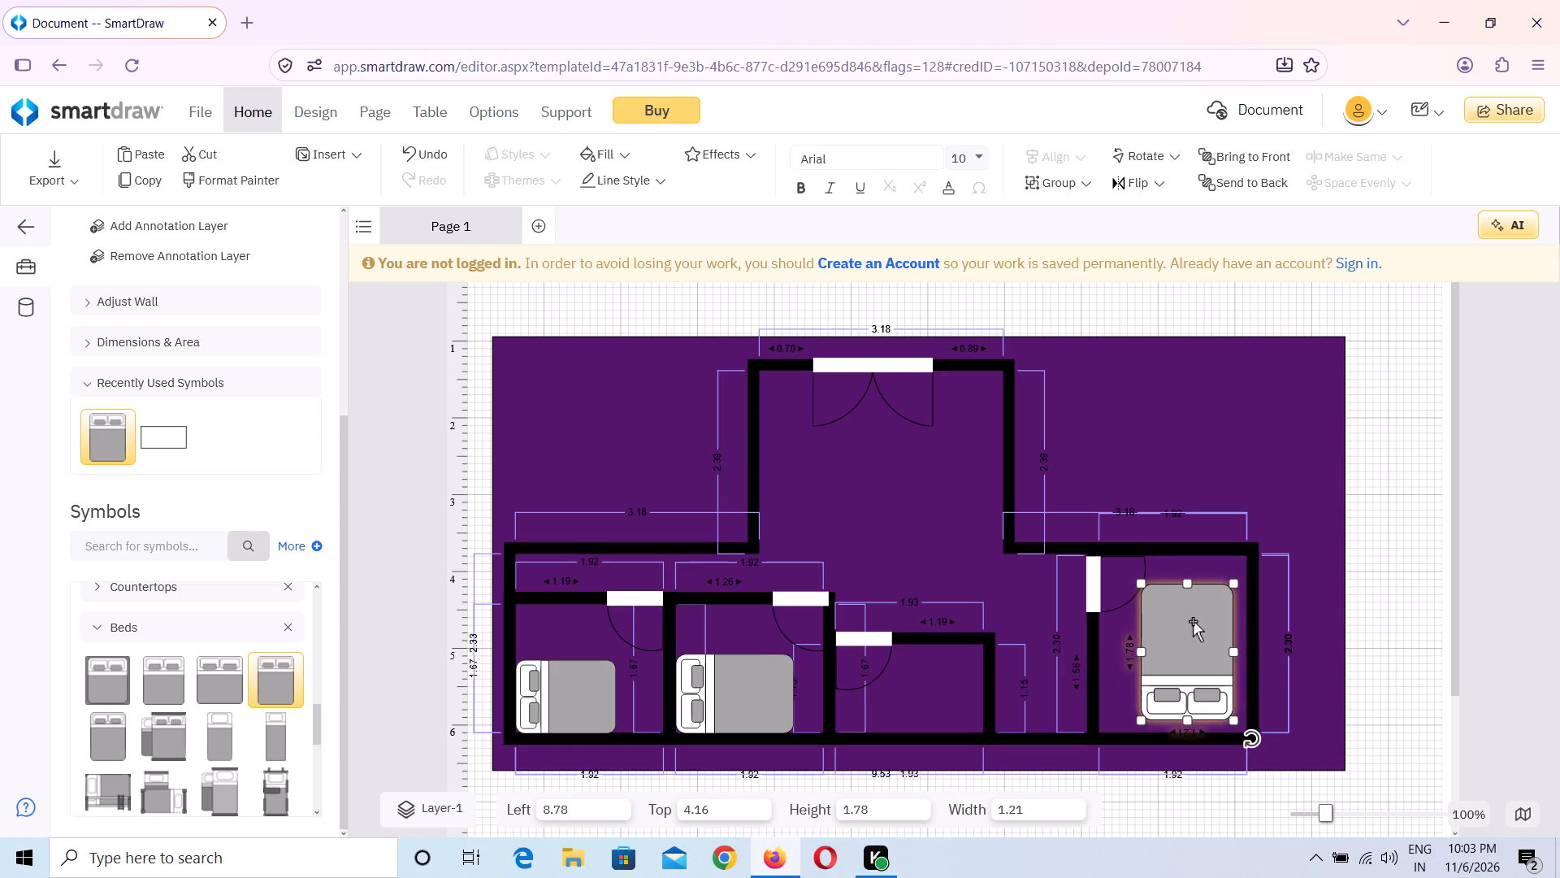
left_click_drag(1193, 621, 1178, 636)
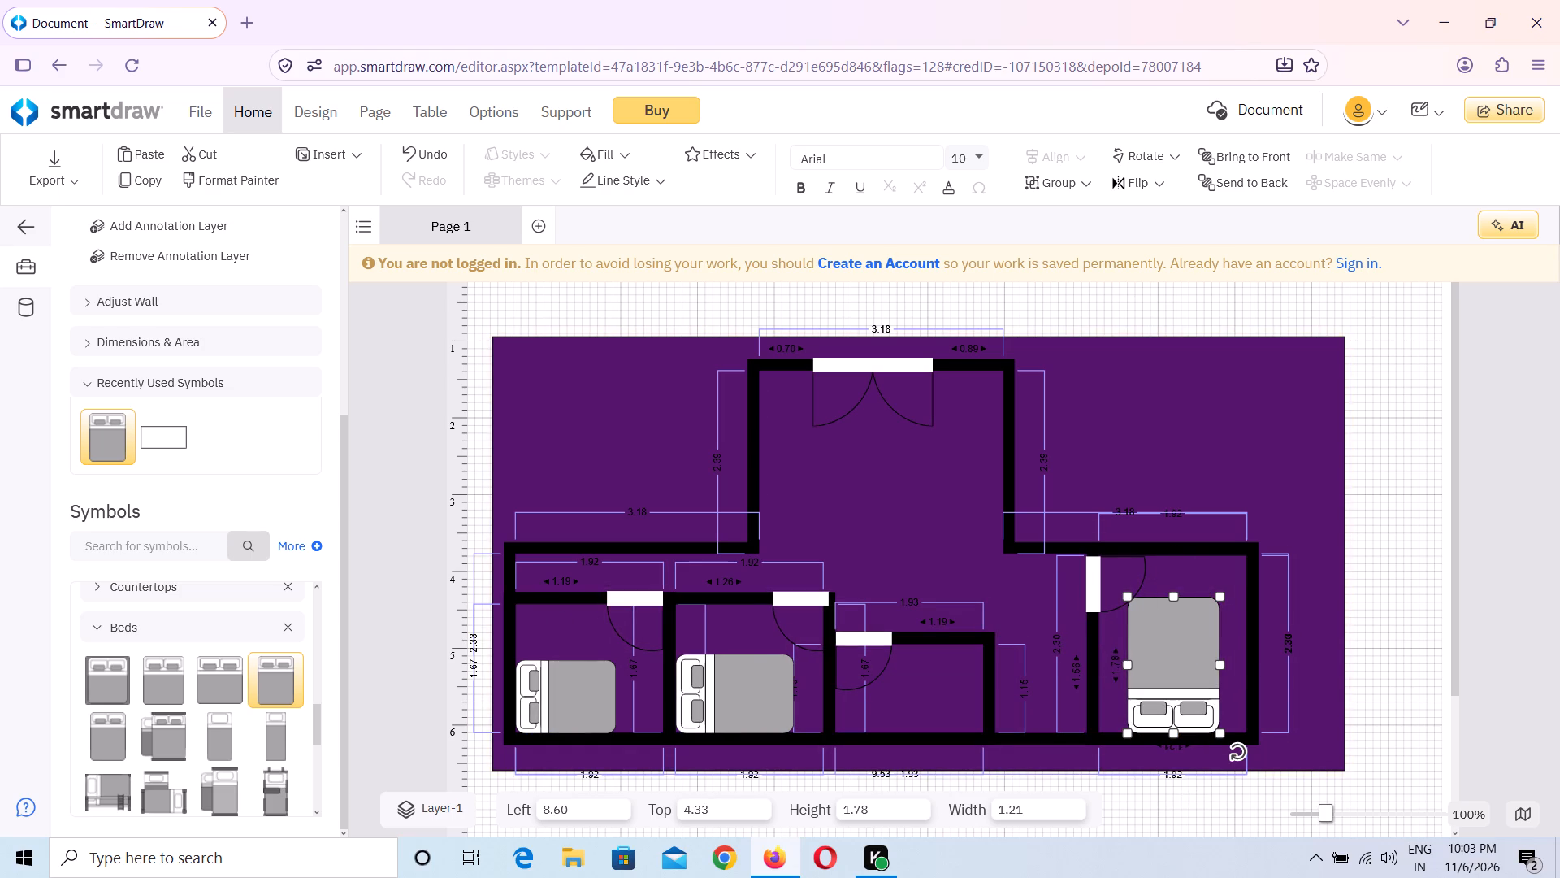
Add a three-seat sofa from the Couches & Sofas symbols to the upper hall, at about left 4.26, top 2.71.
scroll(234, 725, "down", 2)
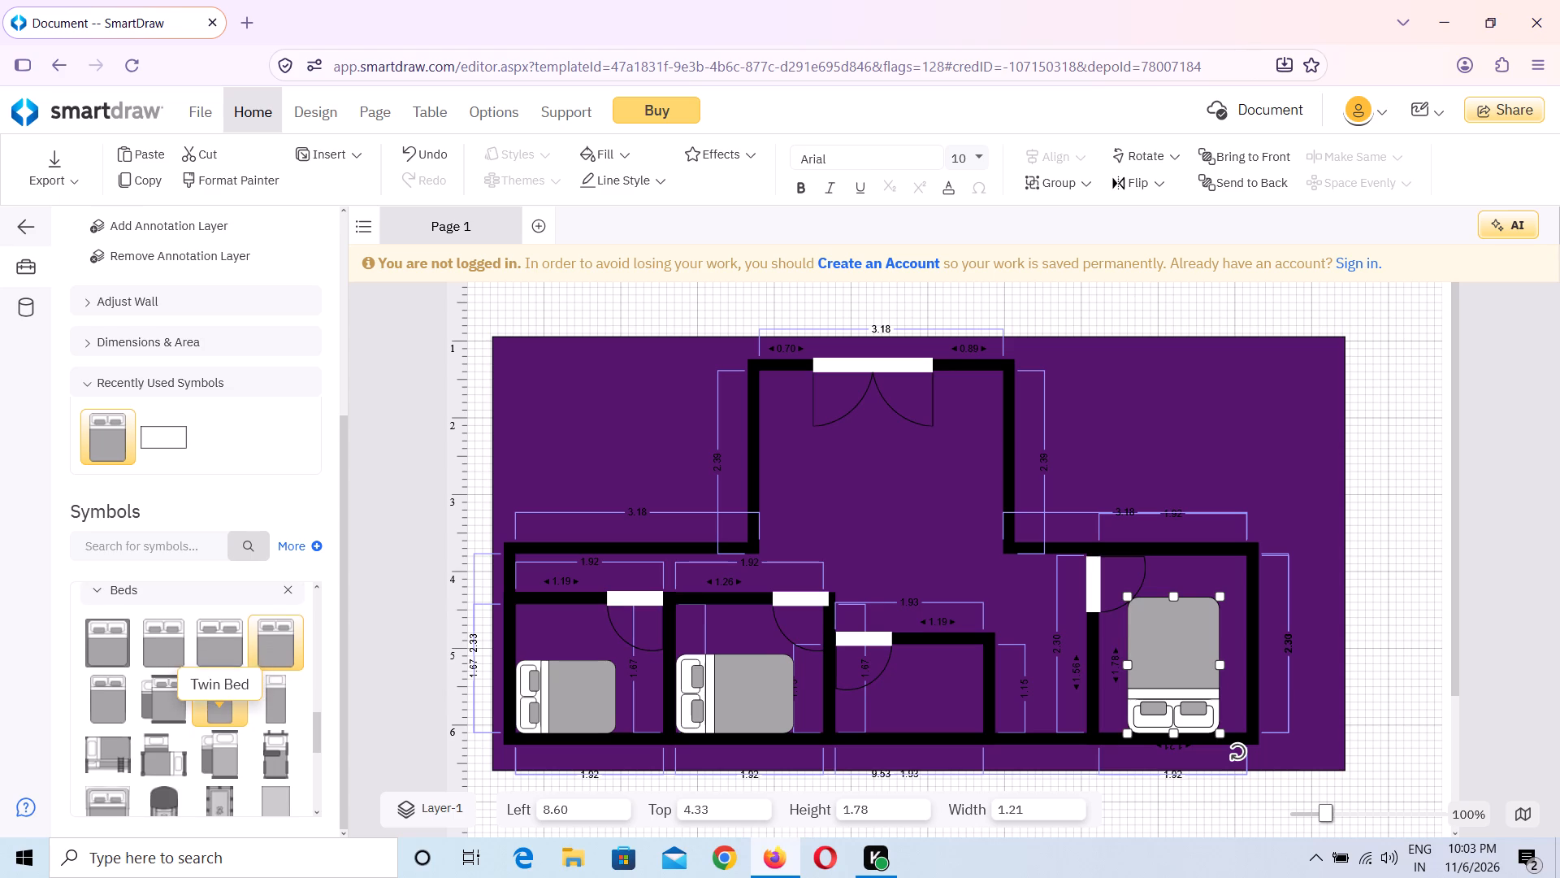
scroll(234, 725, "down", 2)
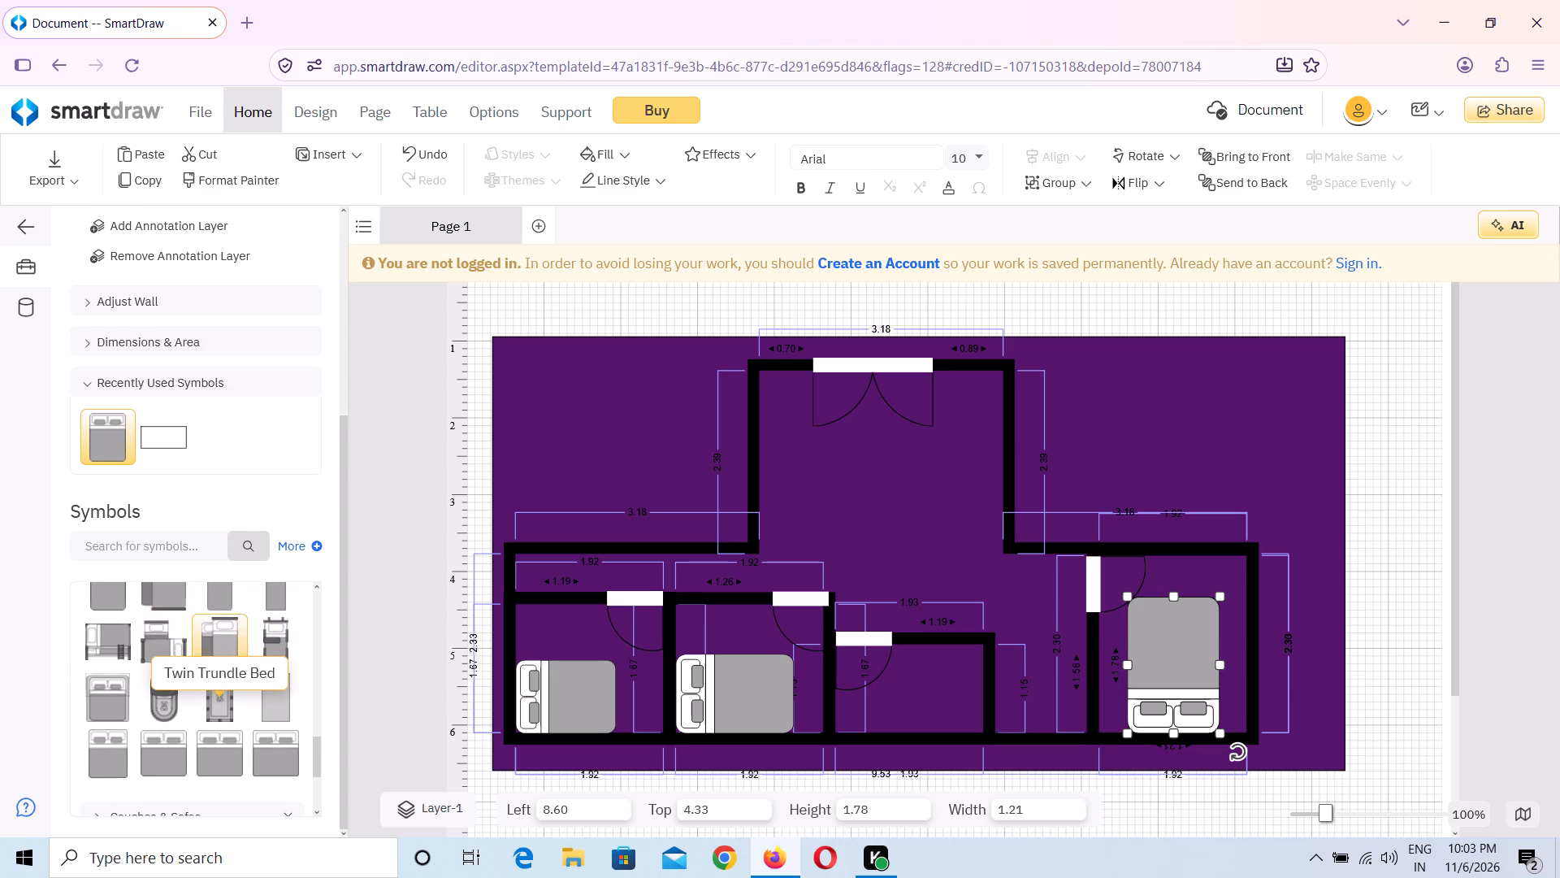
scroll(234, 725, "down", 3)
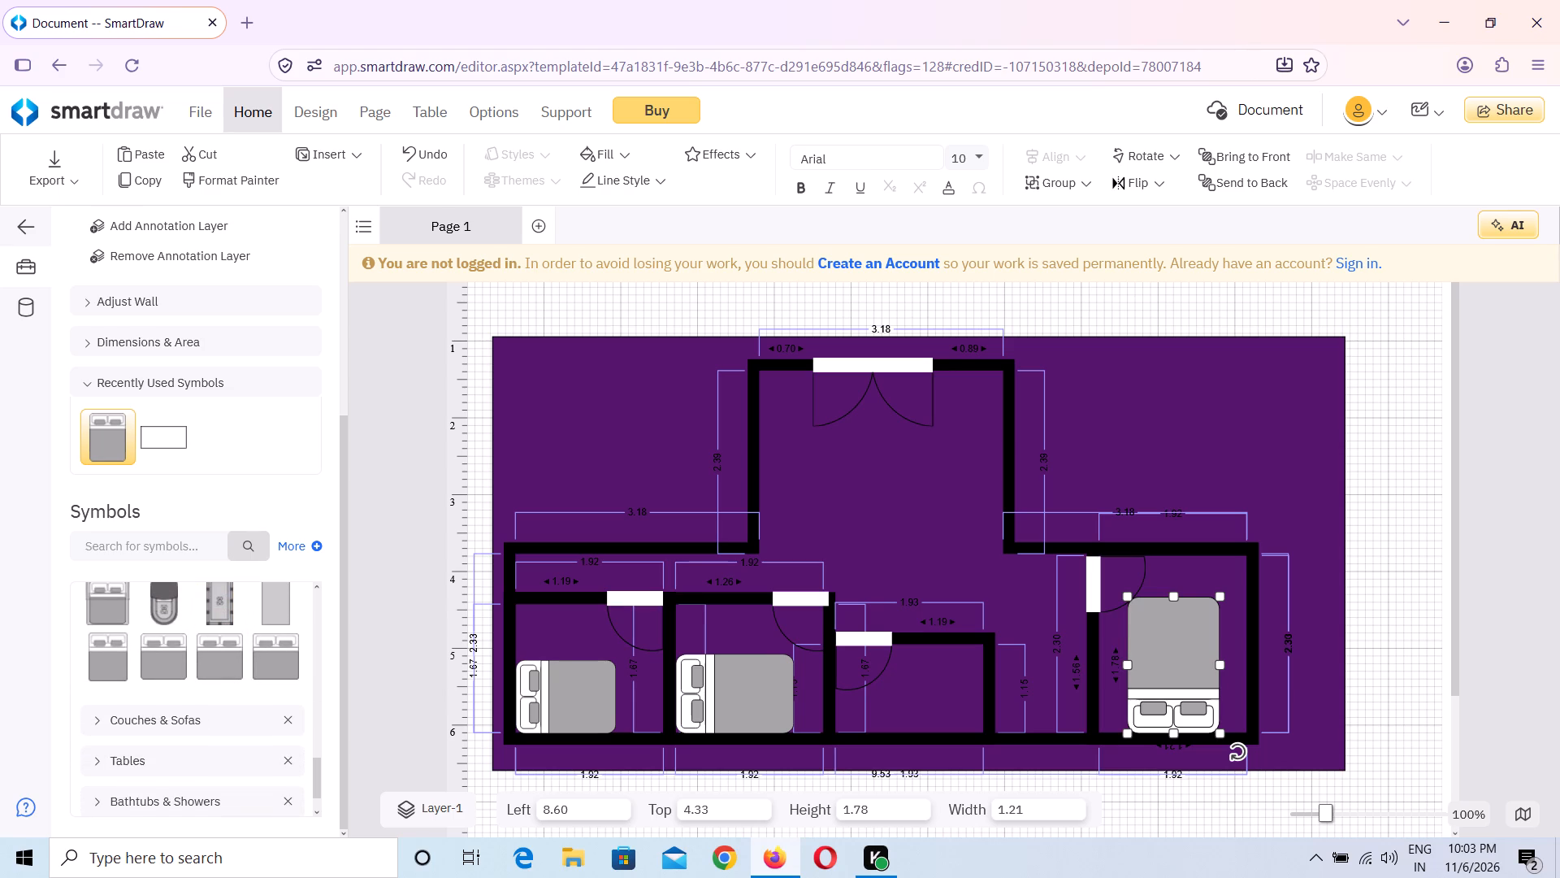
scroll(234, 725, "down", 1)
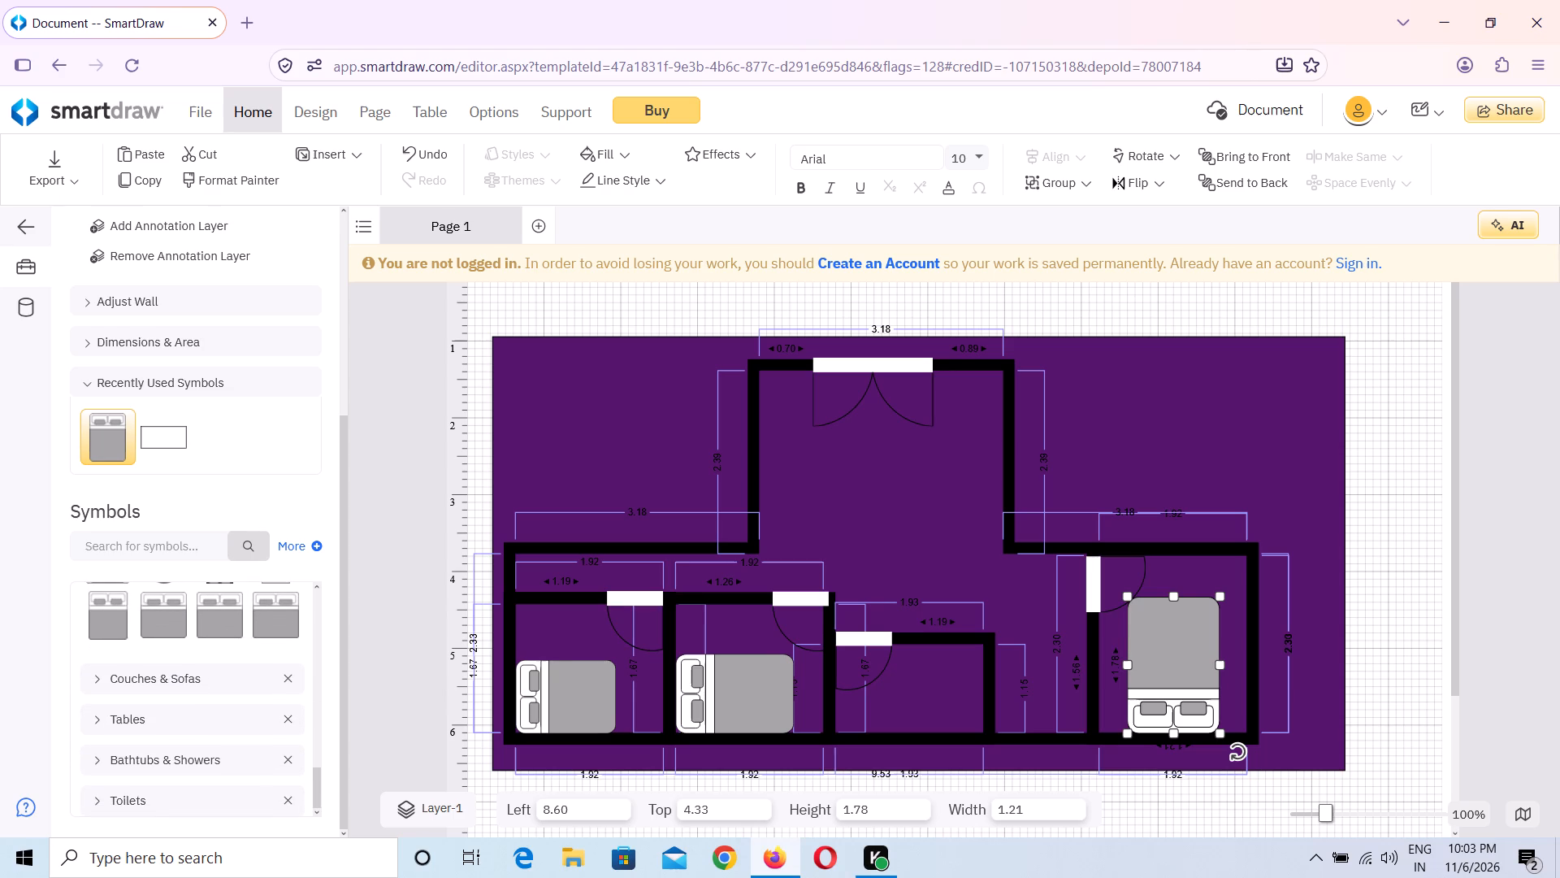
left_click(108, 676)
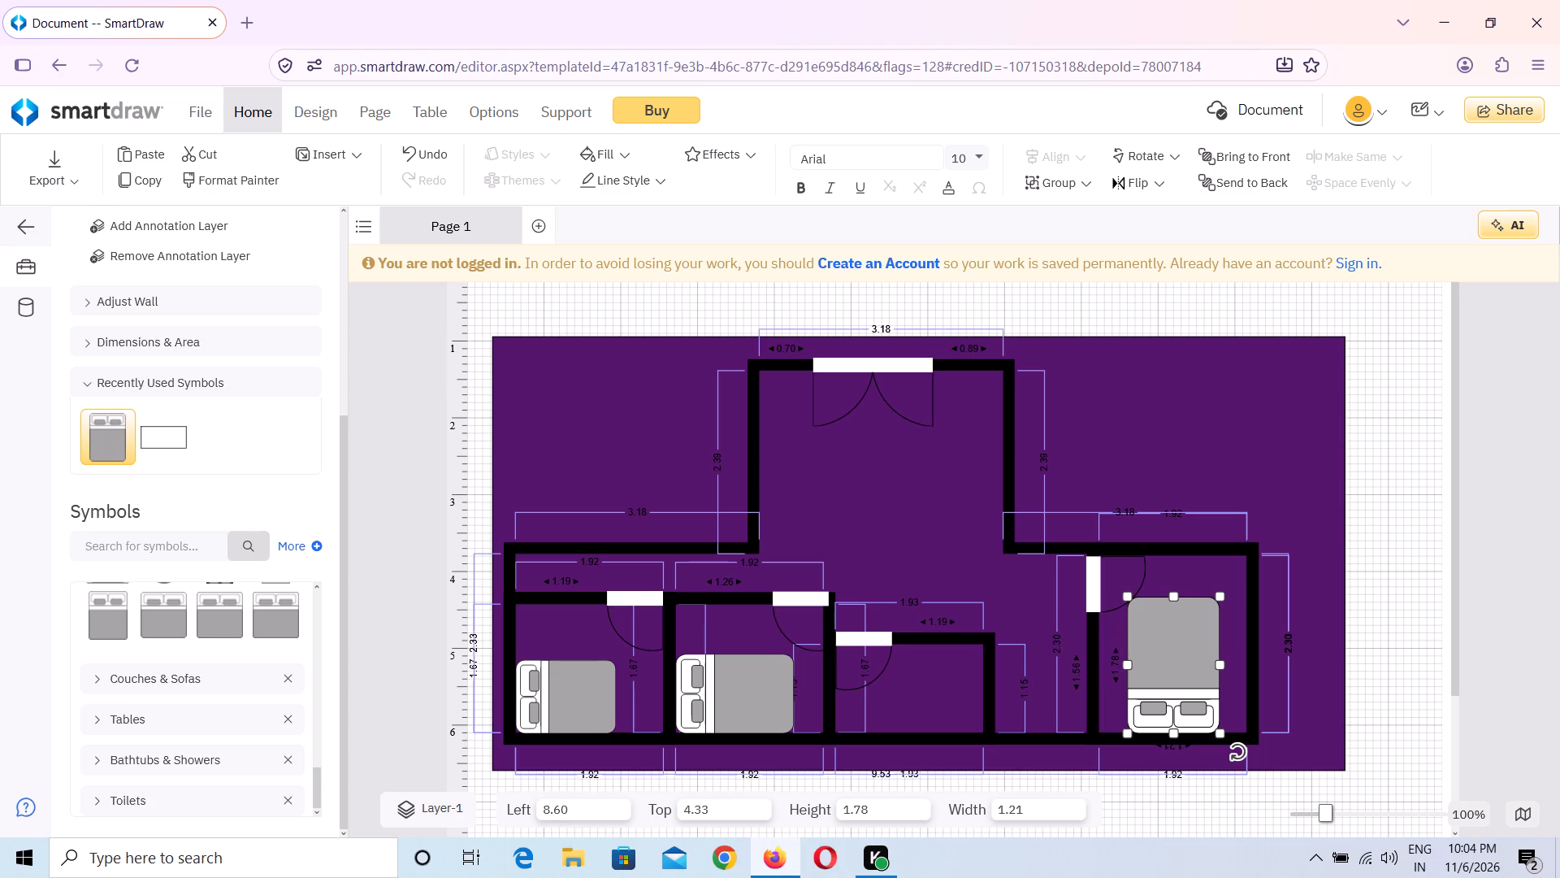
left_click(97, 676)
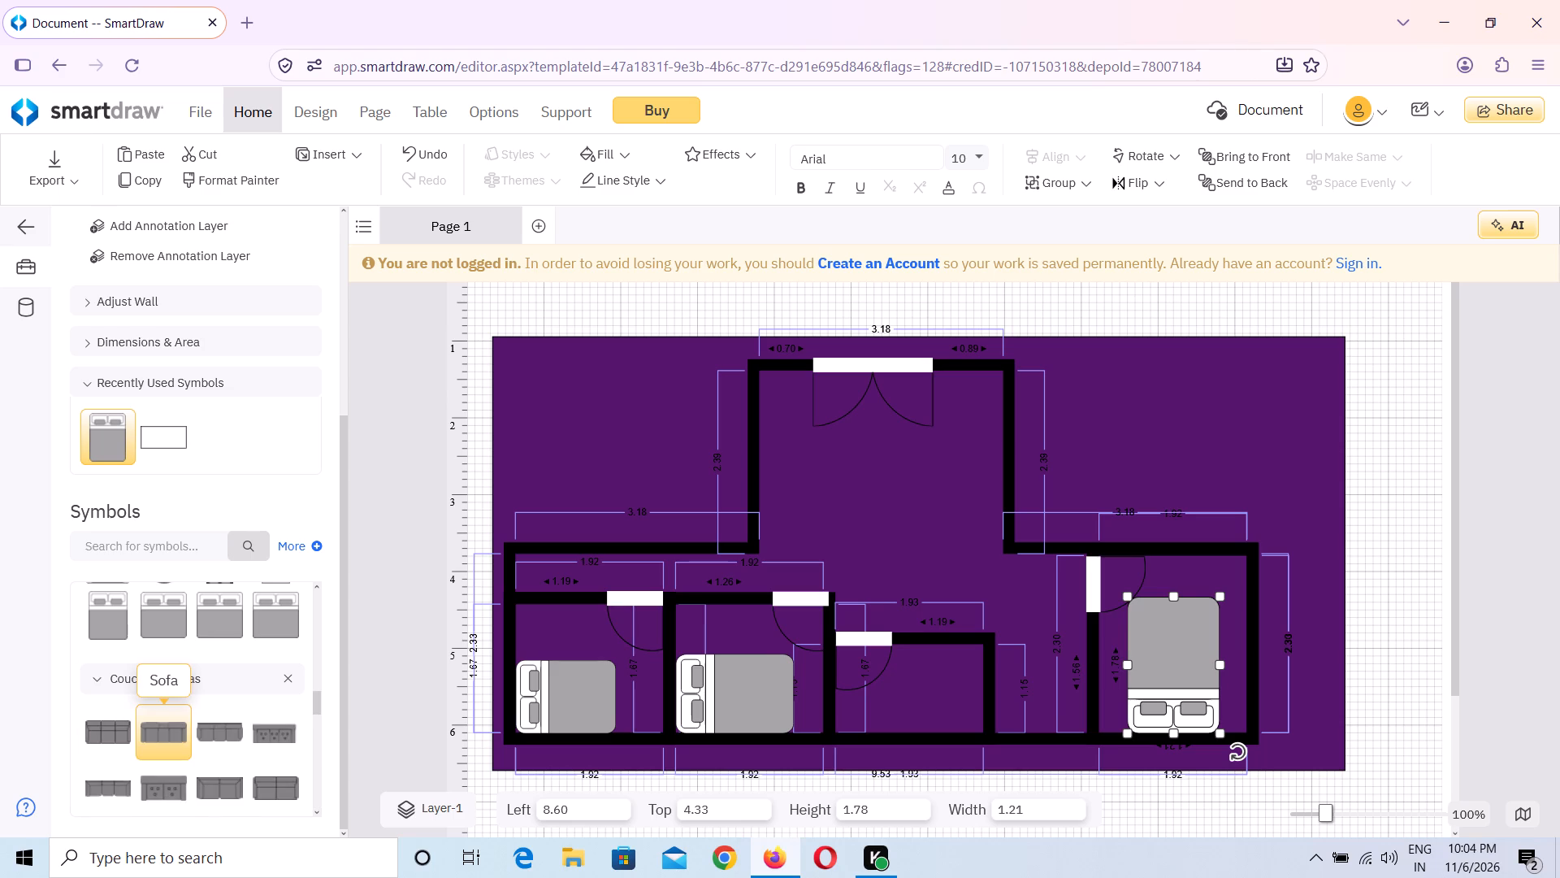
scroll(177, 751, "down", 3)
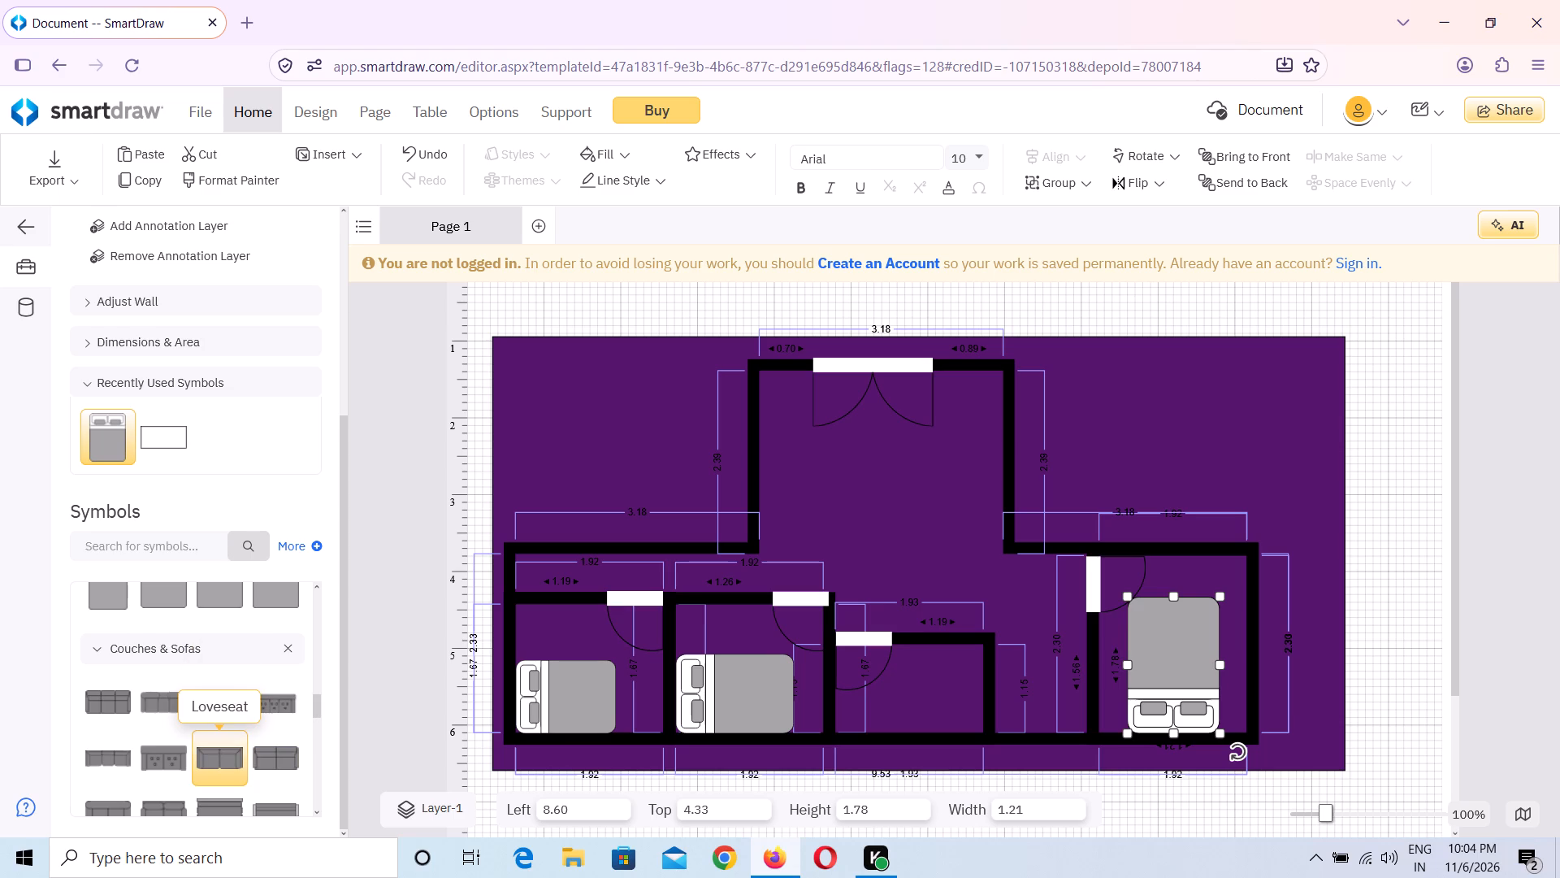
scroll(205, 732, "down", 1)
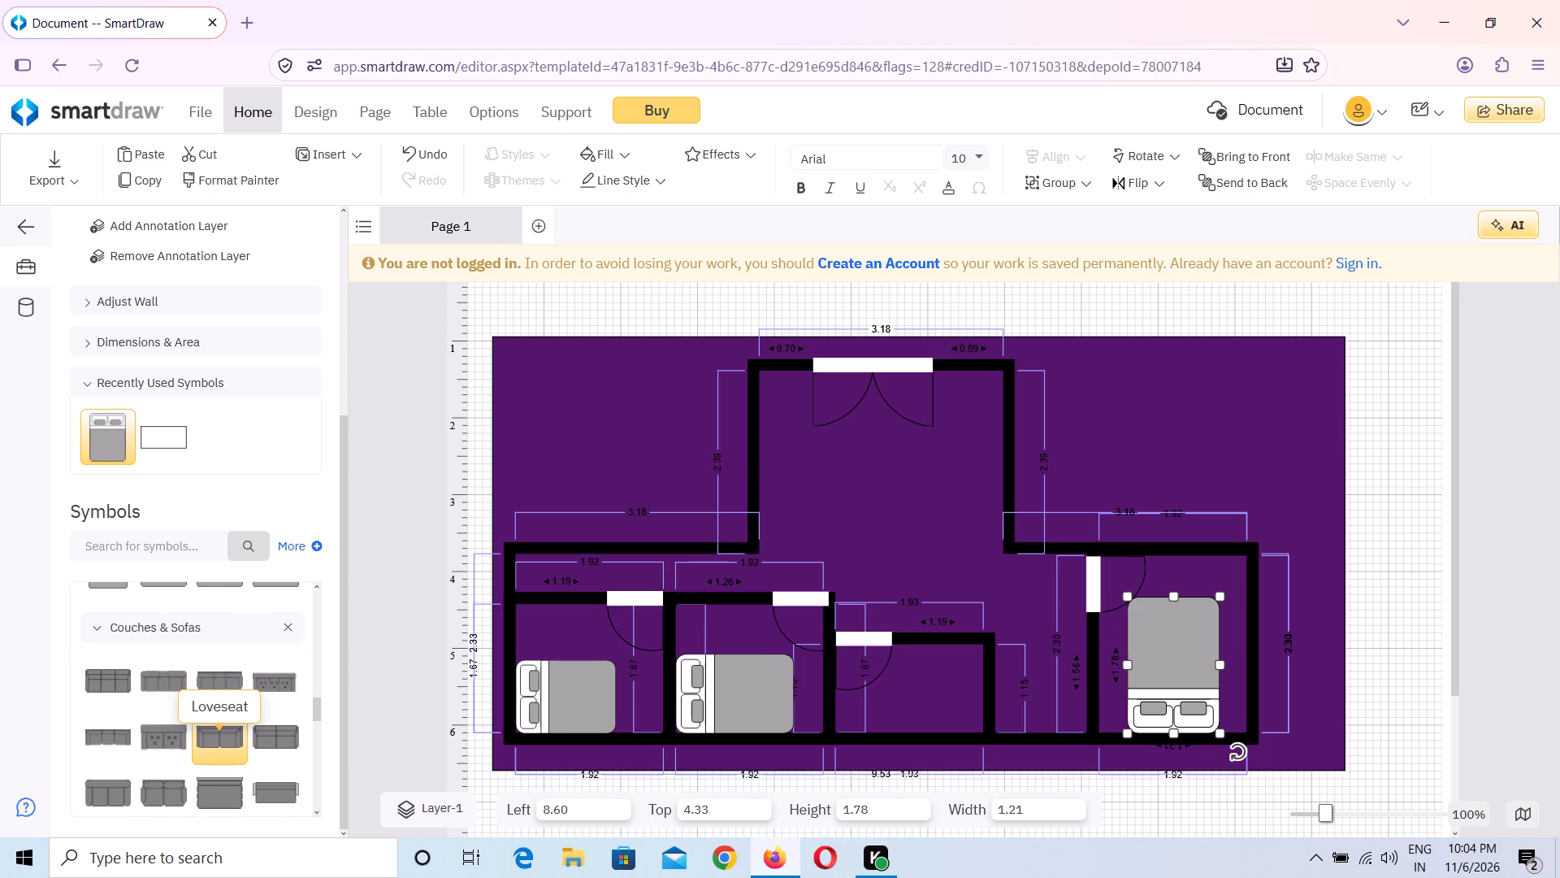
left_click_drag(105, 674, 358, 658)
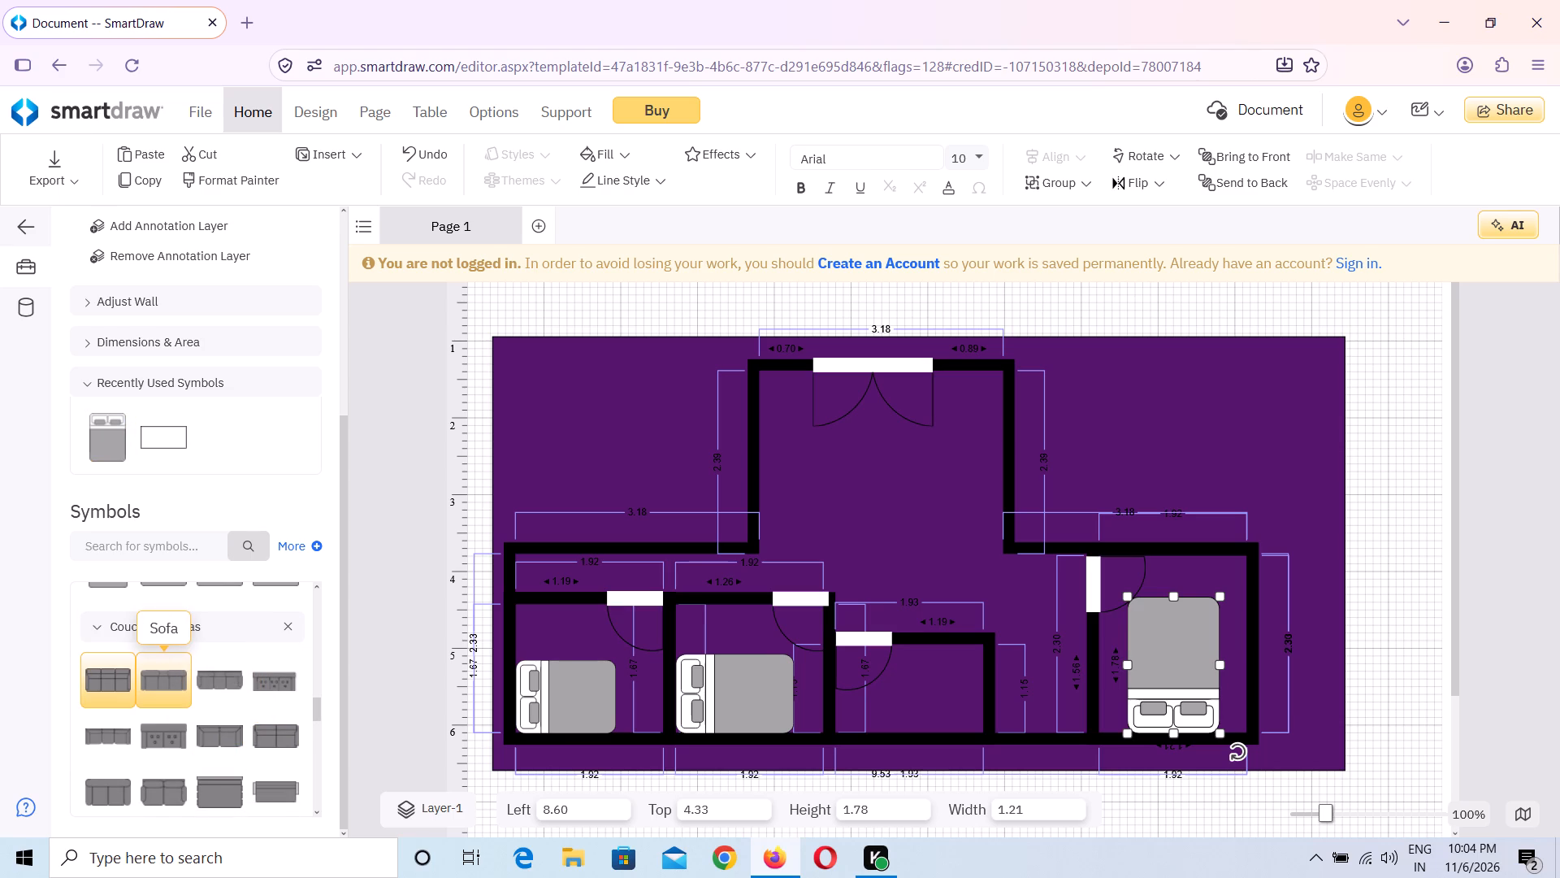
left_click_drag(358, 658, 521, 593)
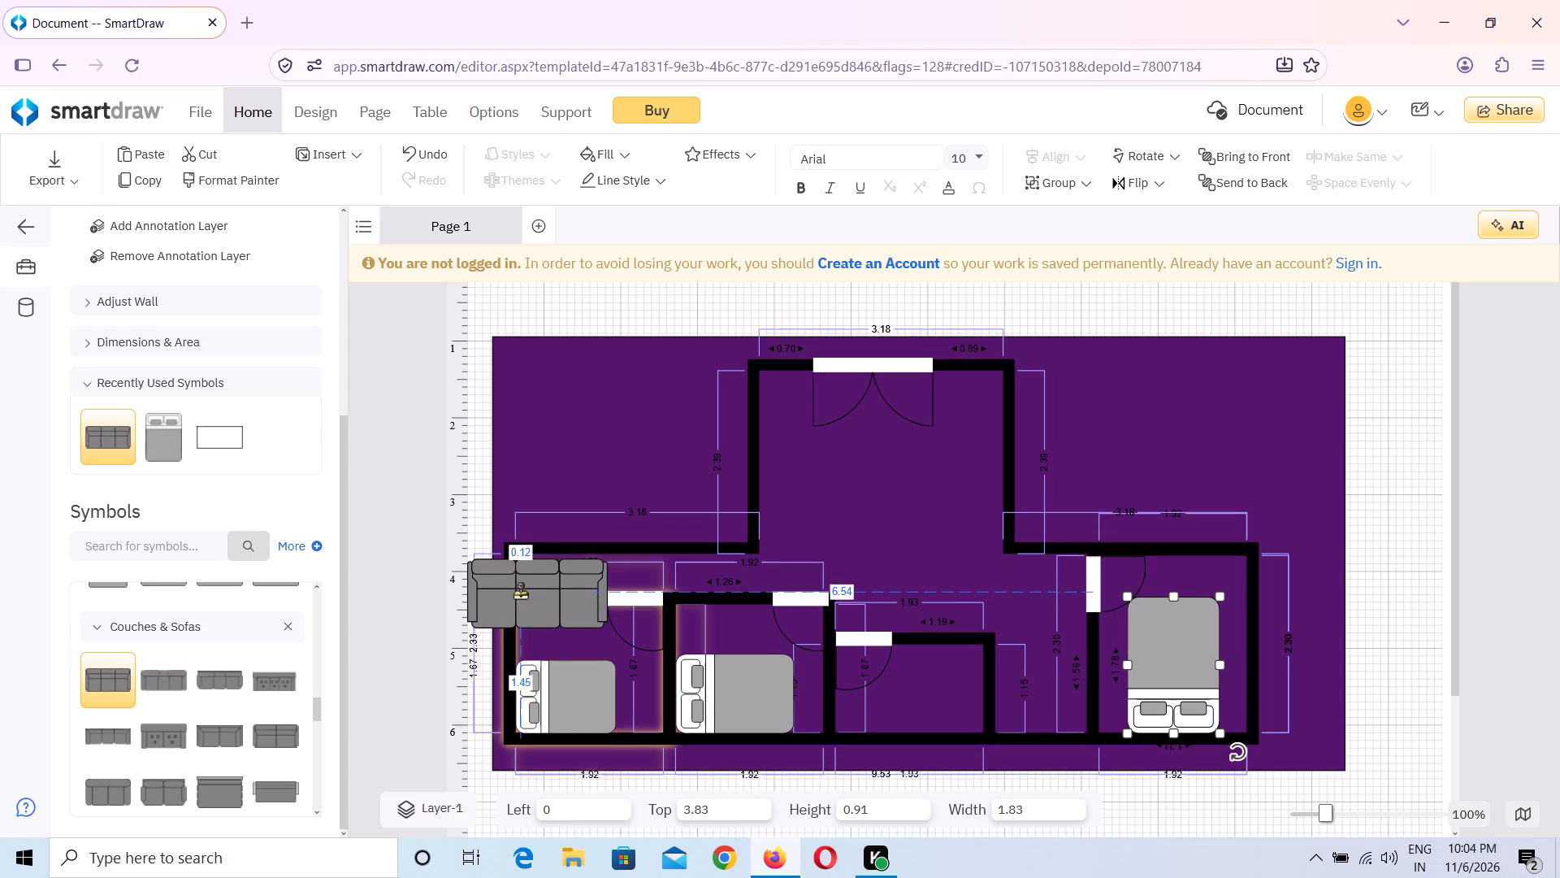
left_click_drag(521, 593, 869, 506)
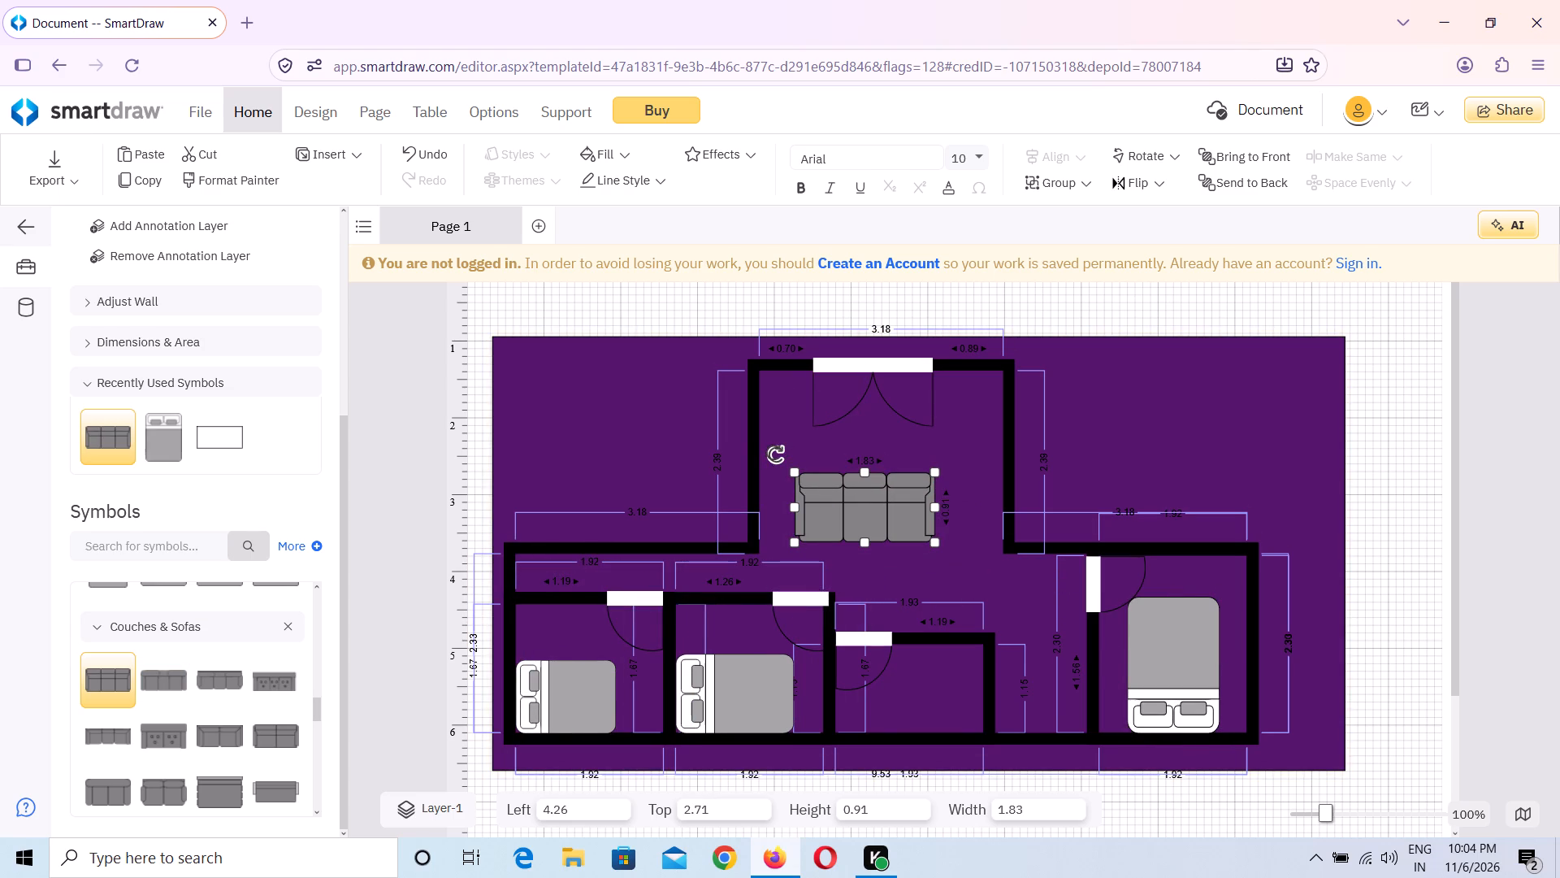
Turn the sofa so its back meets the upper hall's left wall, and shrink it to about 1.54 by 0.68 there.
left_click_drag(773, 453, 844, 564)
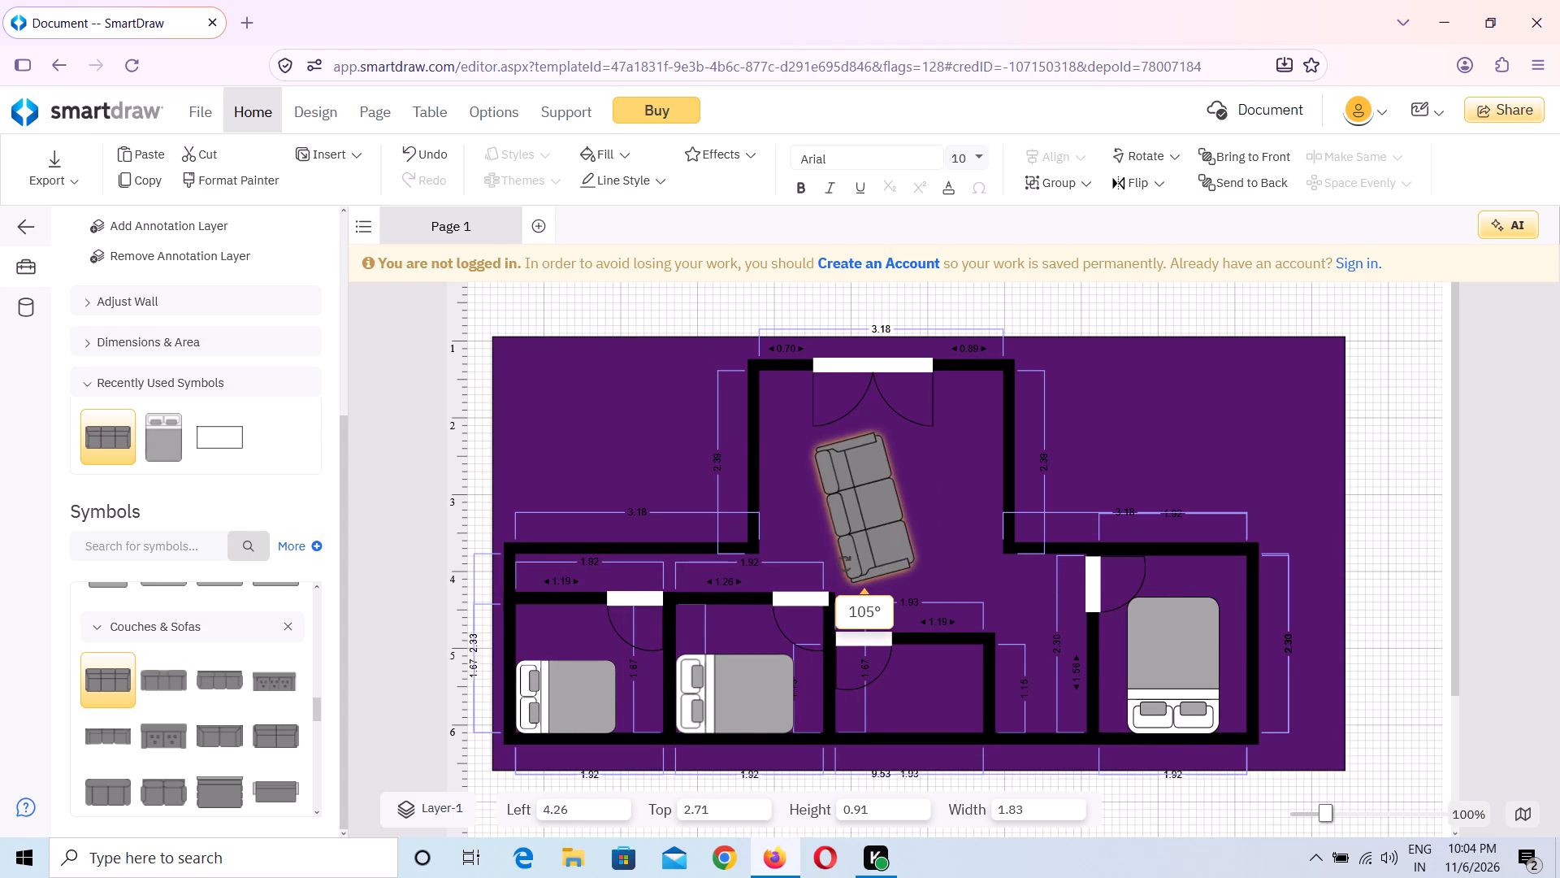
left_click_drag(844, 564, 833, 563)
left_click_drag(865, 530, 804, 496)
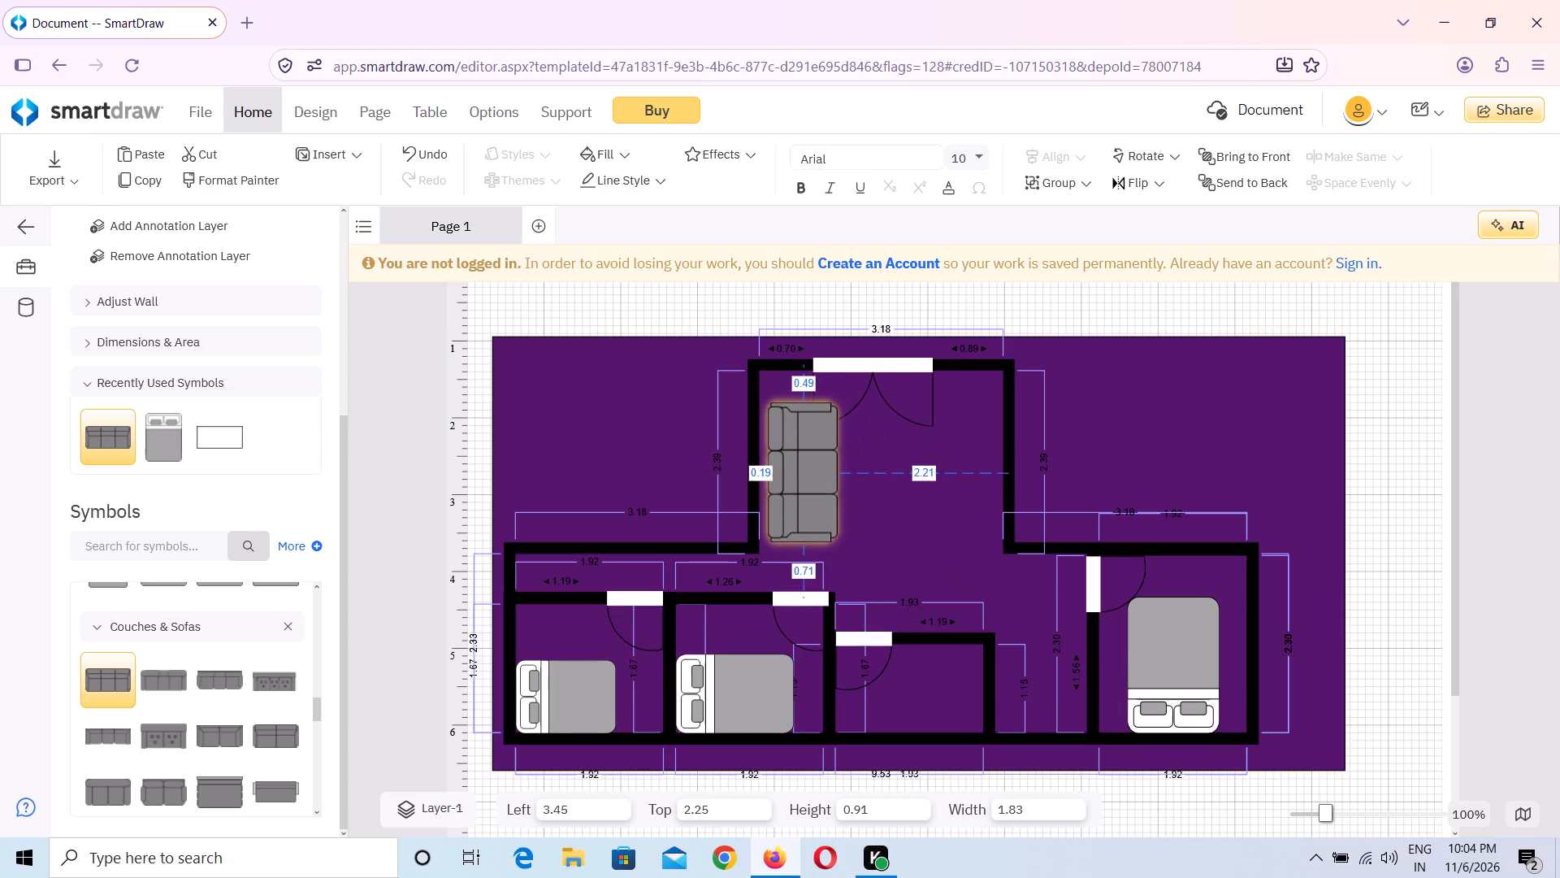
left_click_drag(804, 496, 795, 504)
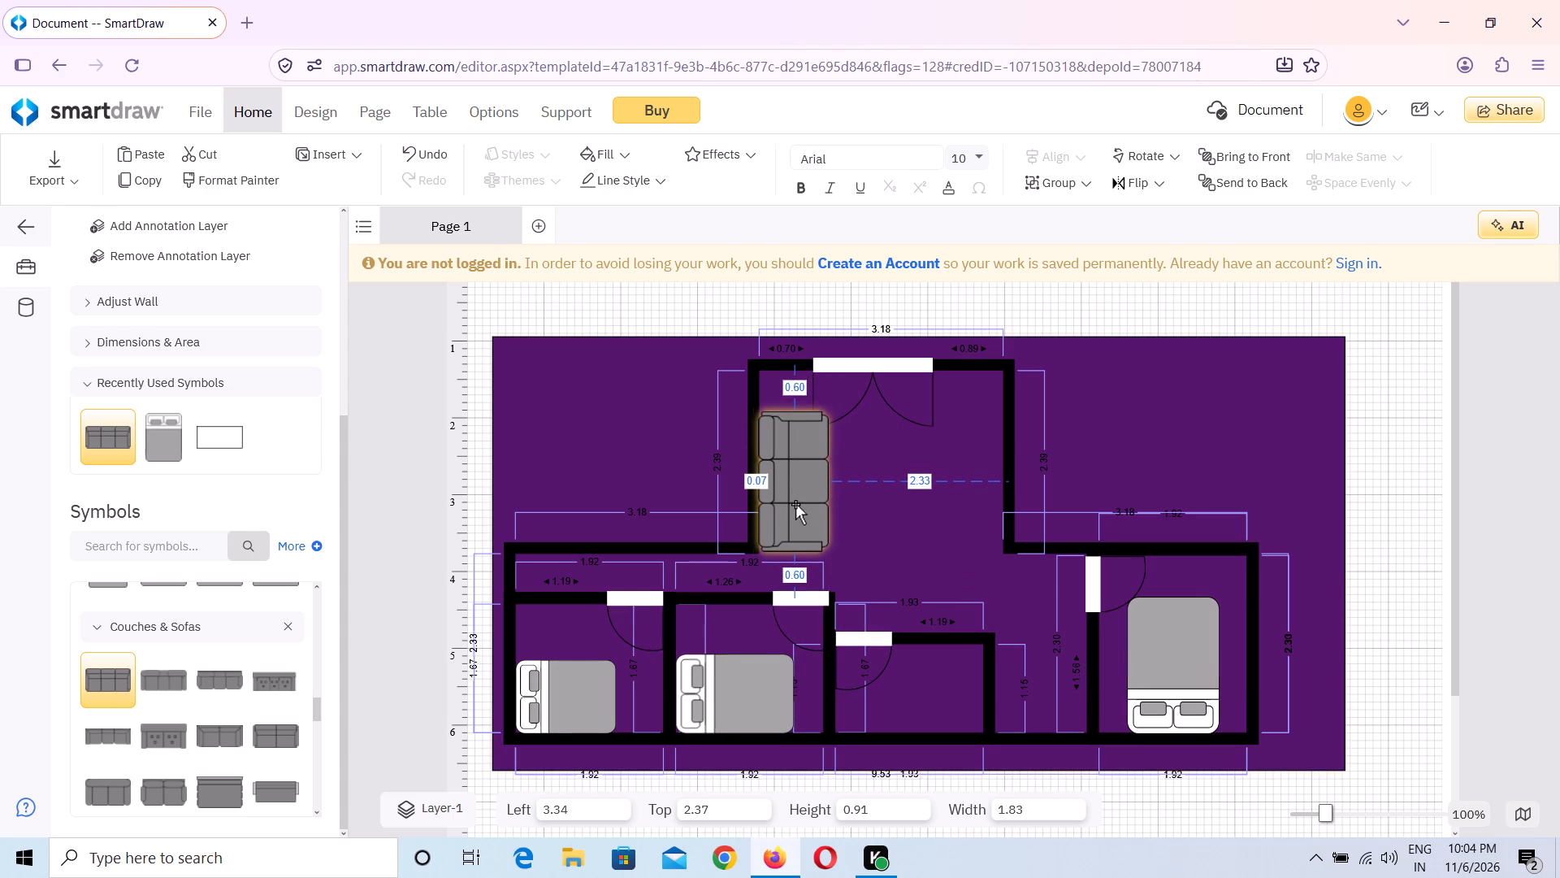
left_click_drag(830, 415, 820, 432)
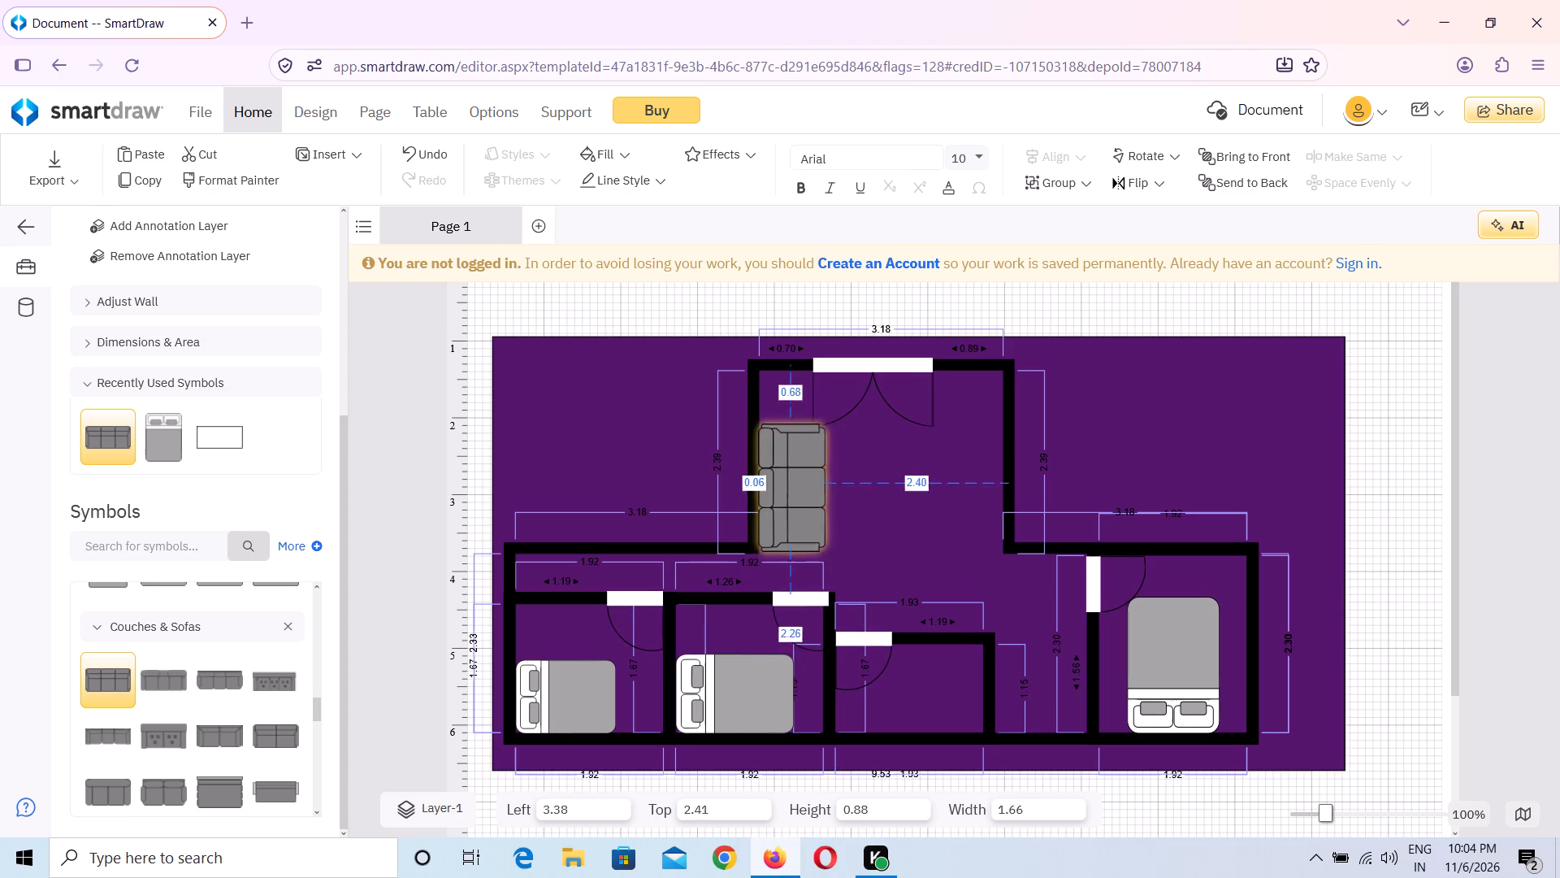
left_click_drag(820, 432, 809, 433)
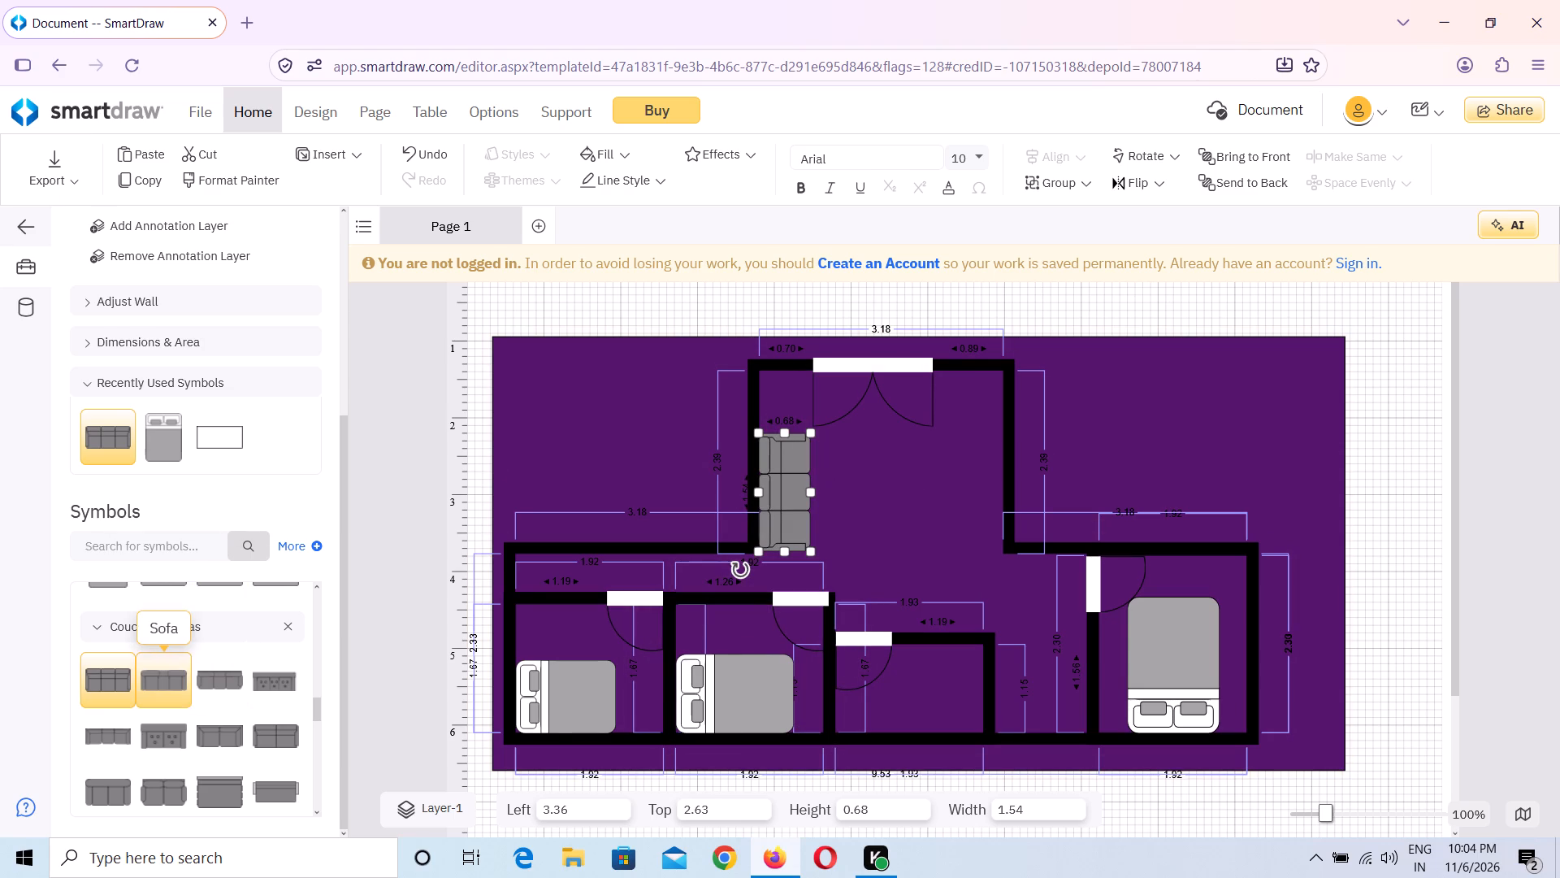
Add a second three-seat sofa in the upper hall's top-right corner, with its back against the right wall, at about left 5.71, top 1.90.
scroll(222, 742, "down", 1)
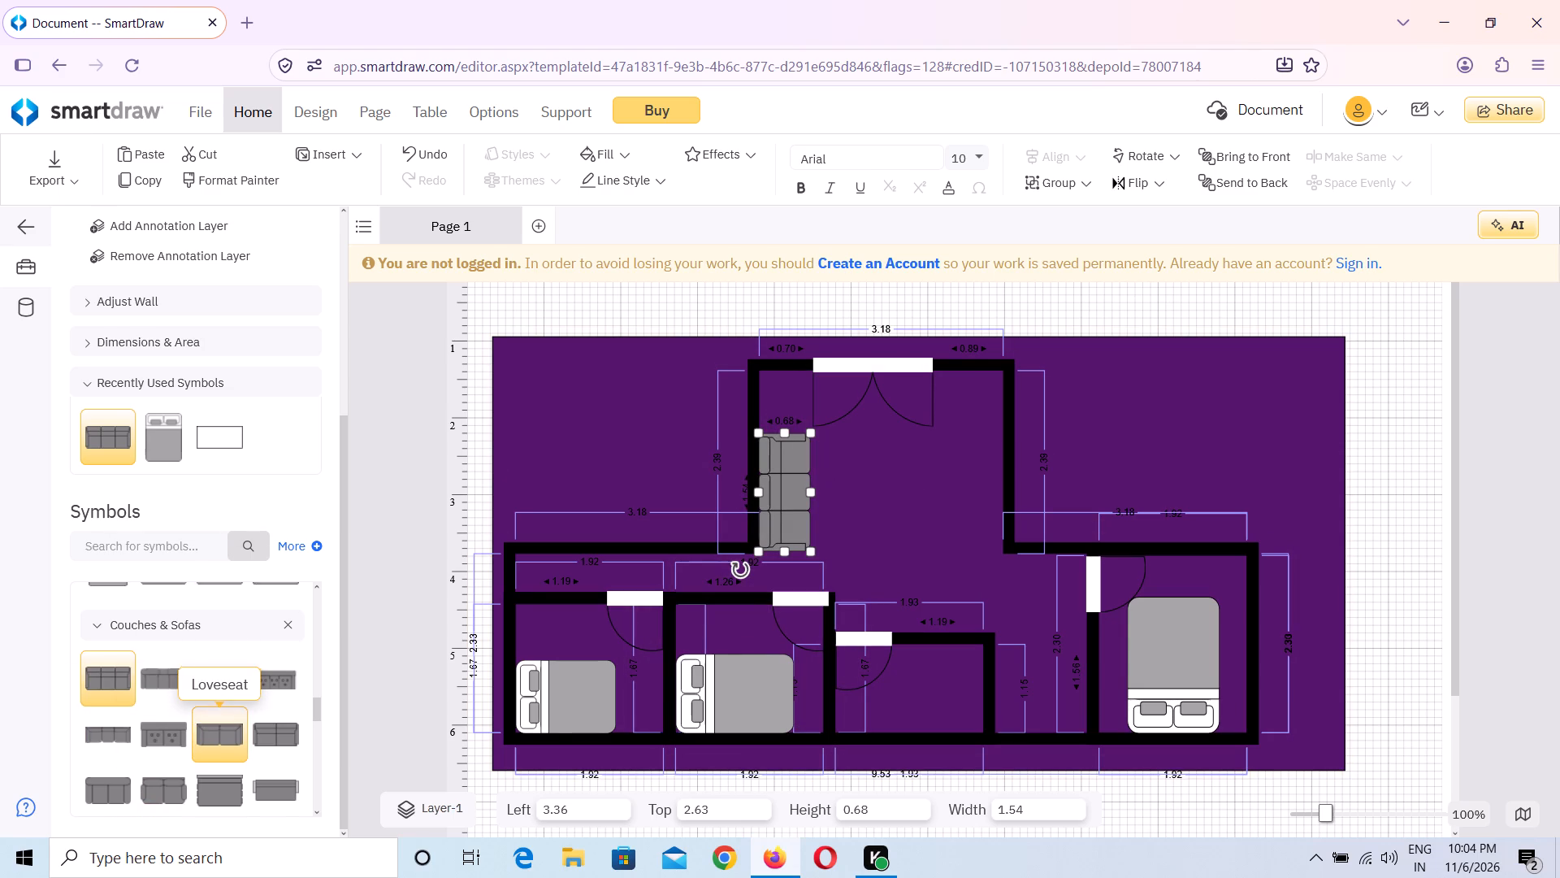
scroll(222, 742, "down", 1)
left_click_drag(119, 667, 875, 616)
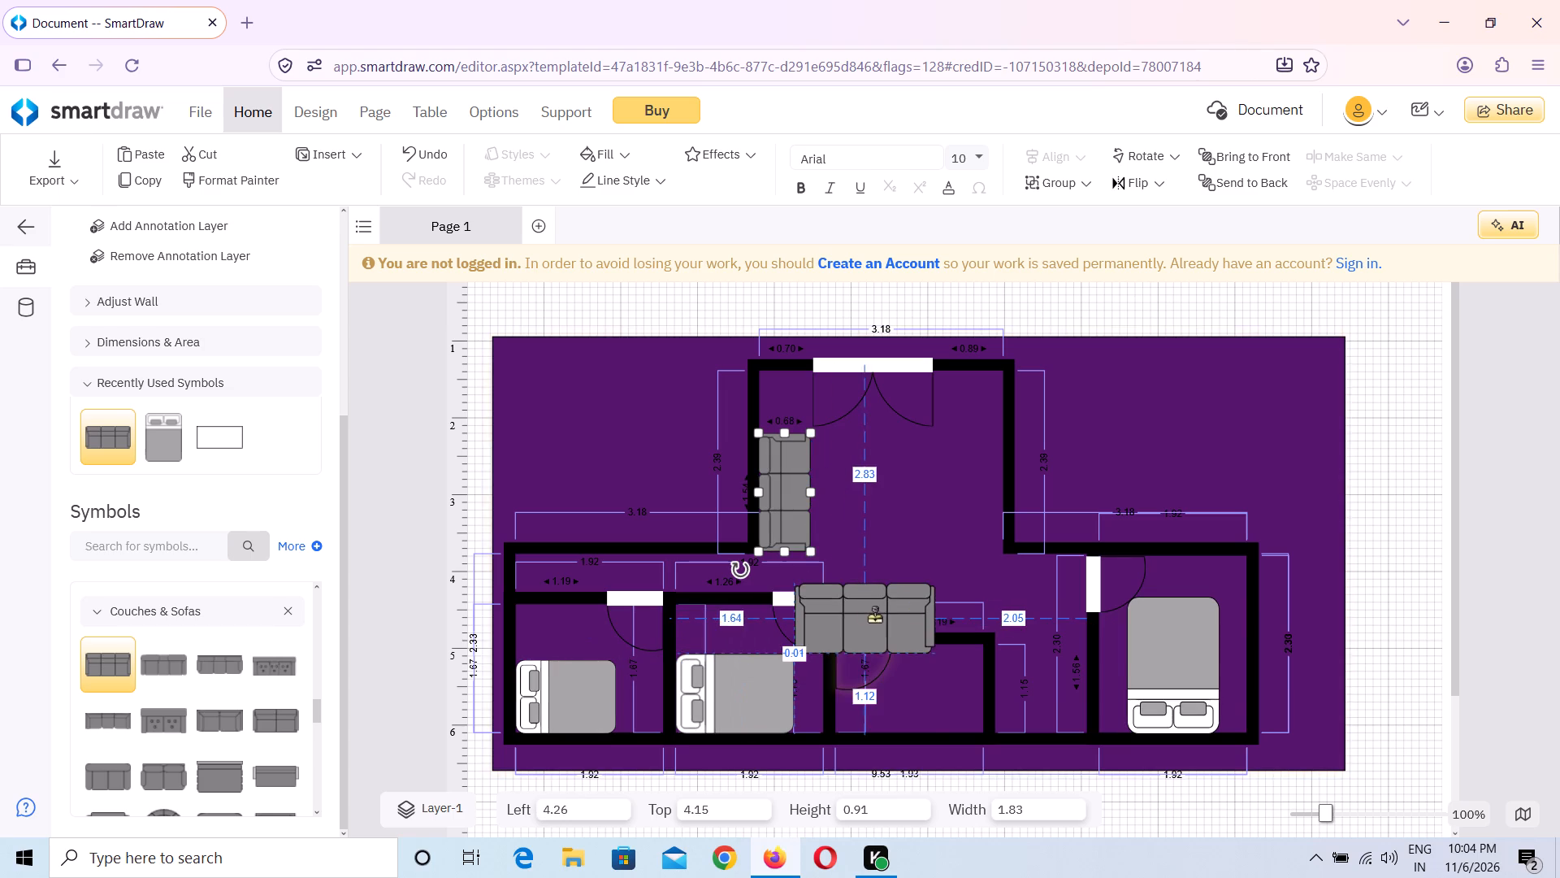
left_click_drag(875, 616, 935, 609)
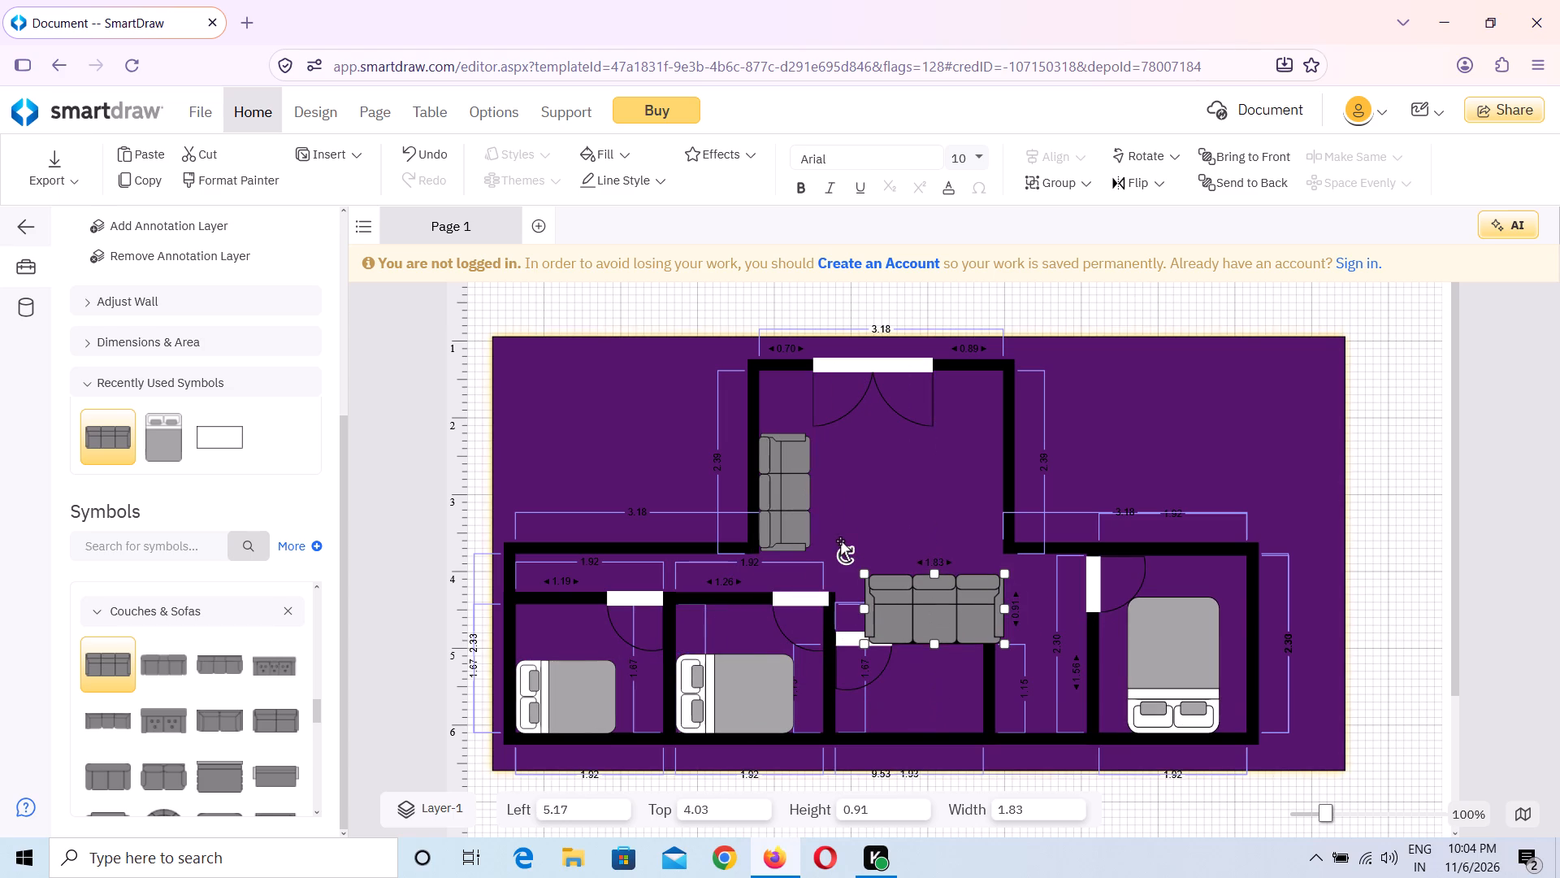
left_click_drag(843, 554, 965, 504)
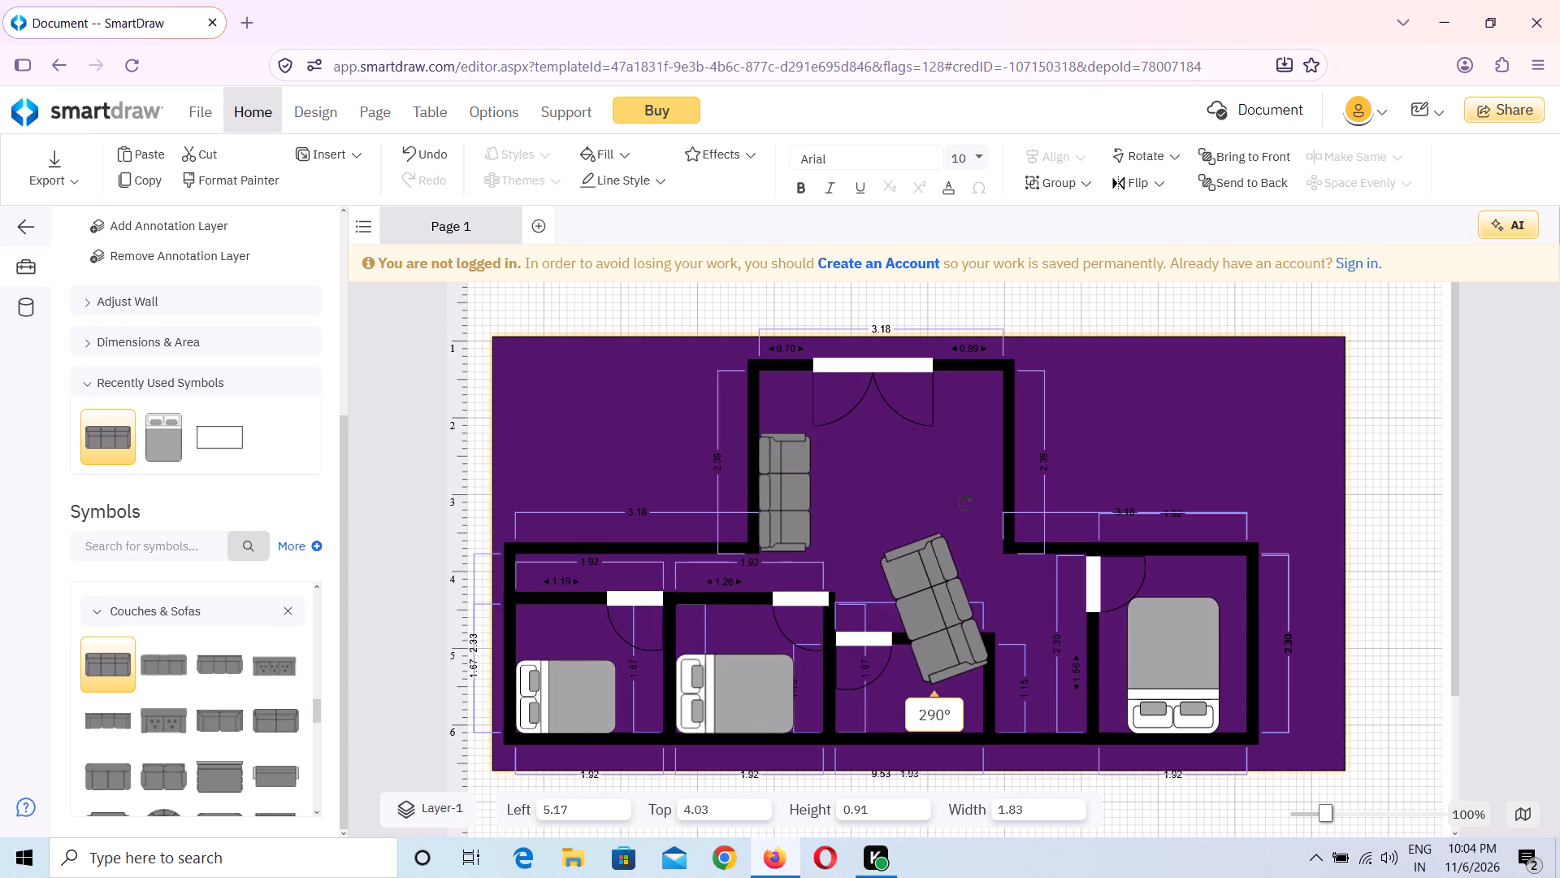
left_click_drag(965, 504, 996, 514)
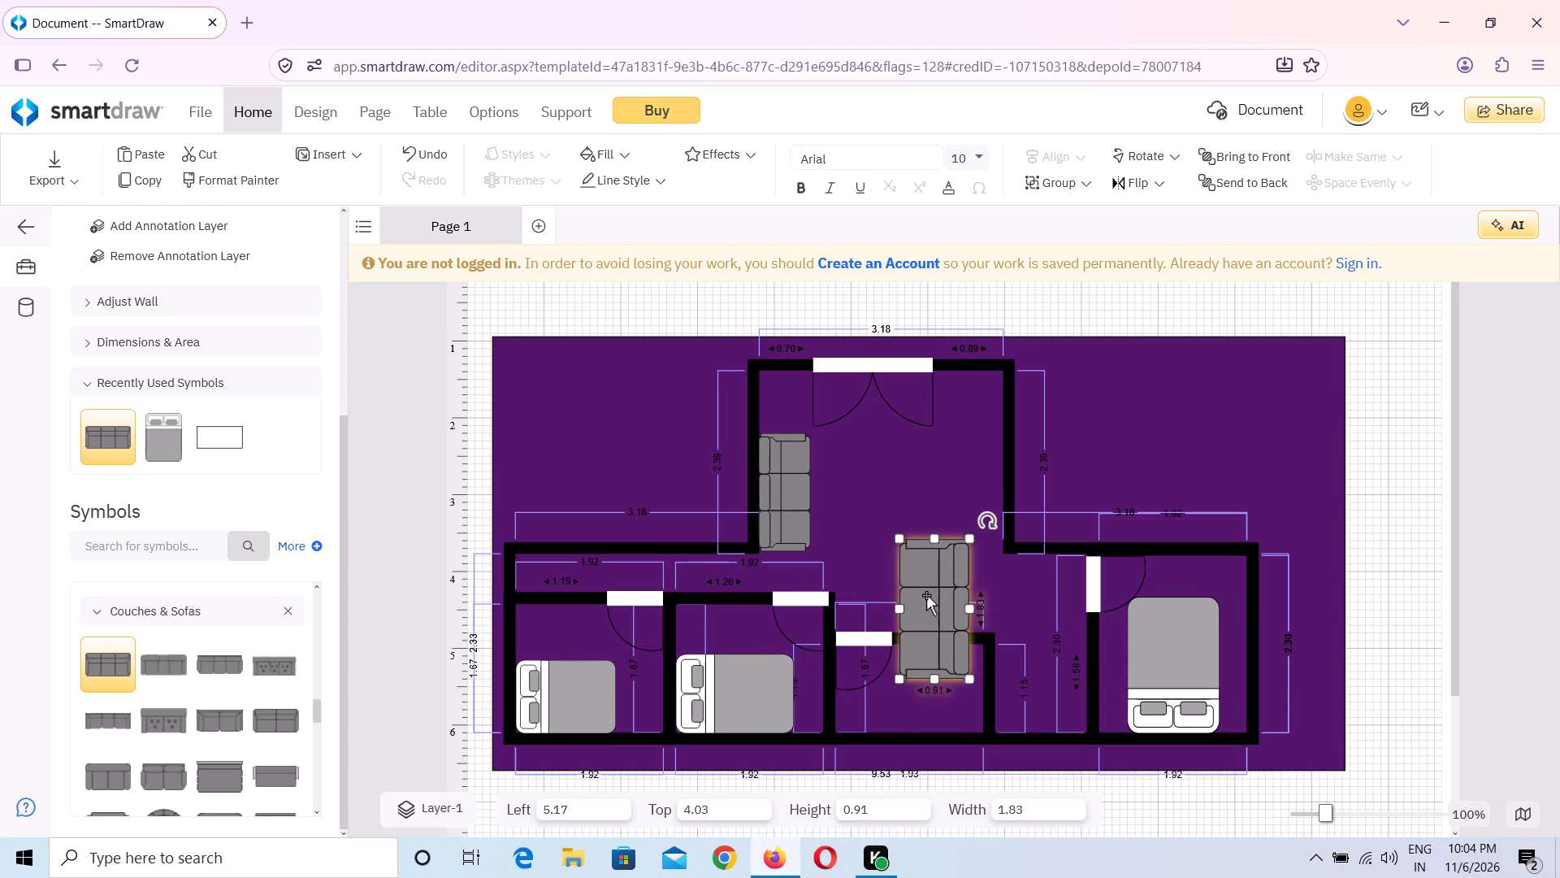
left_click_drag(908, 572, 964, 398)
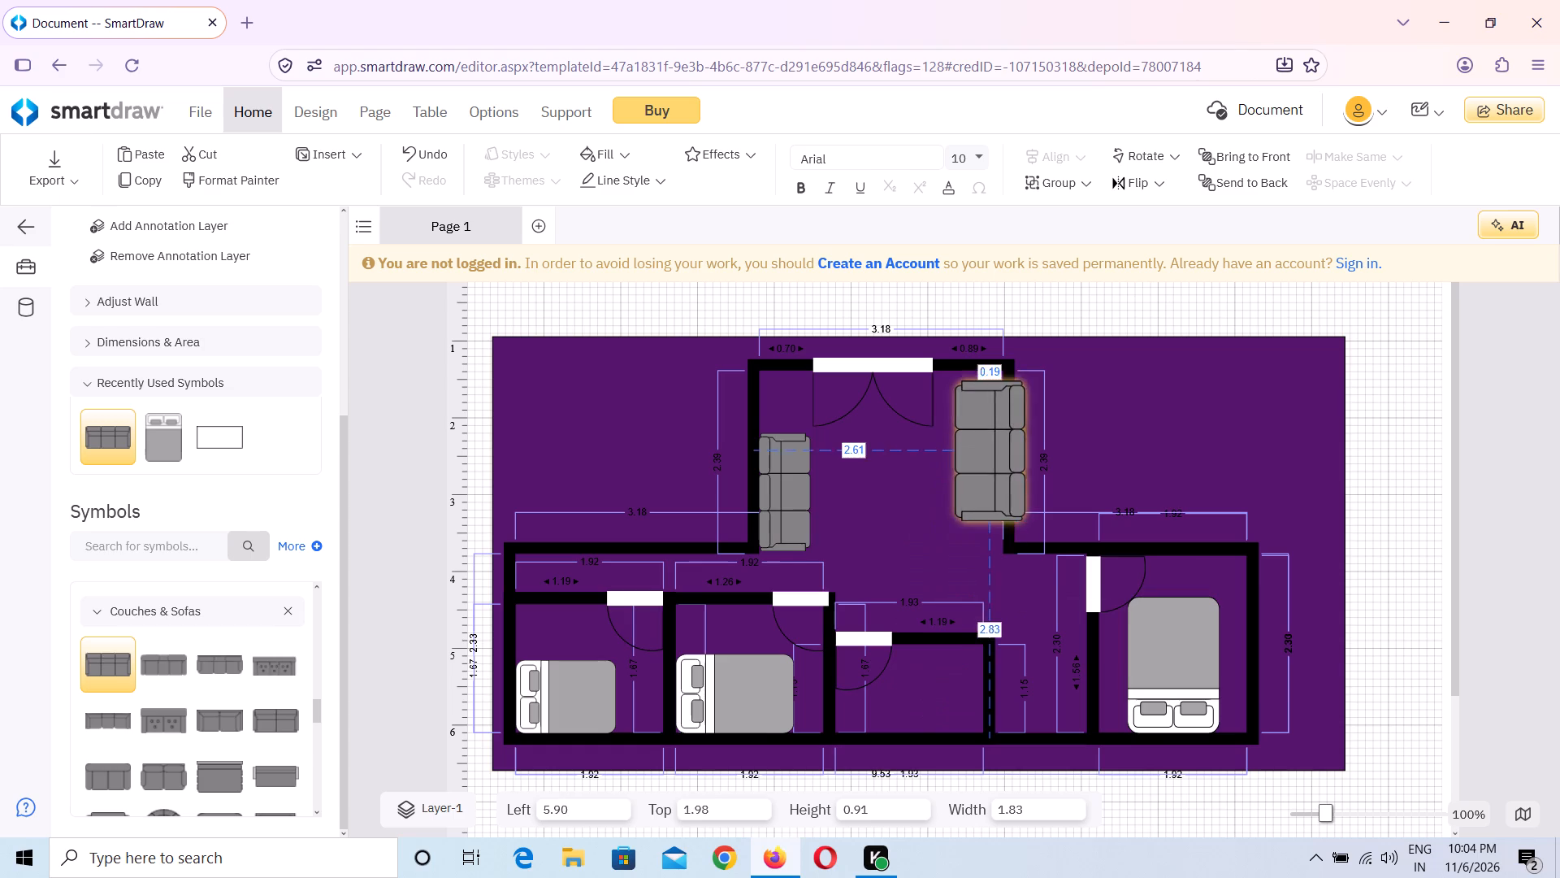
left_click_drag(964, 398, 950, 409)
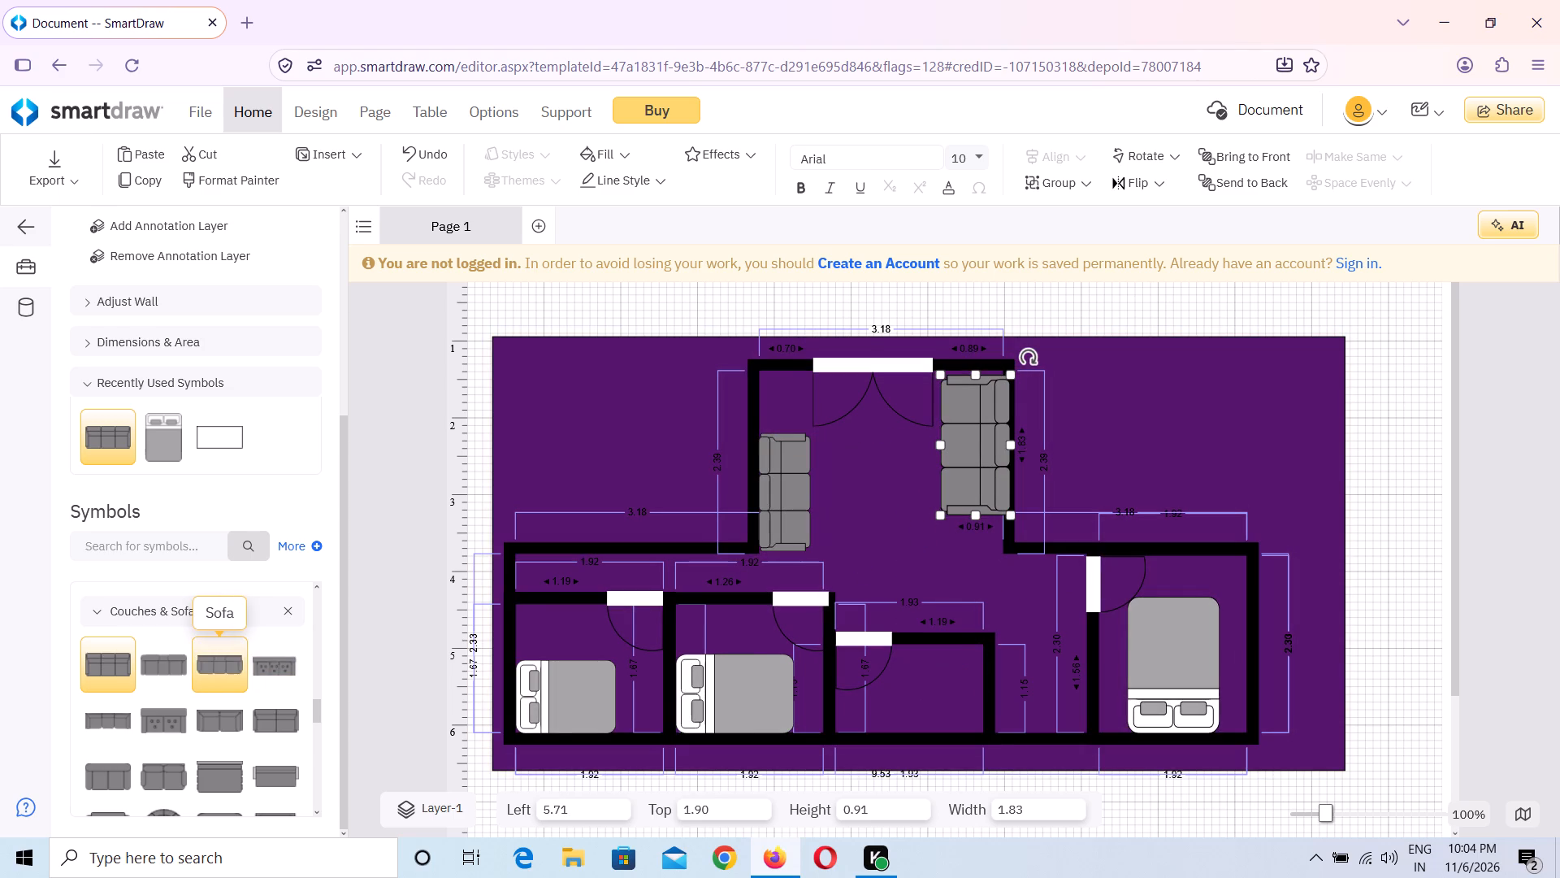
Add a Square Table for 4 from the Tables symbols between the upper hall's sofas, at about left 4.5, top 2.05.
scroll(233, 700, "down", 3)
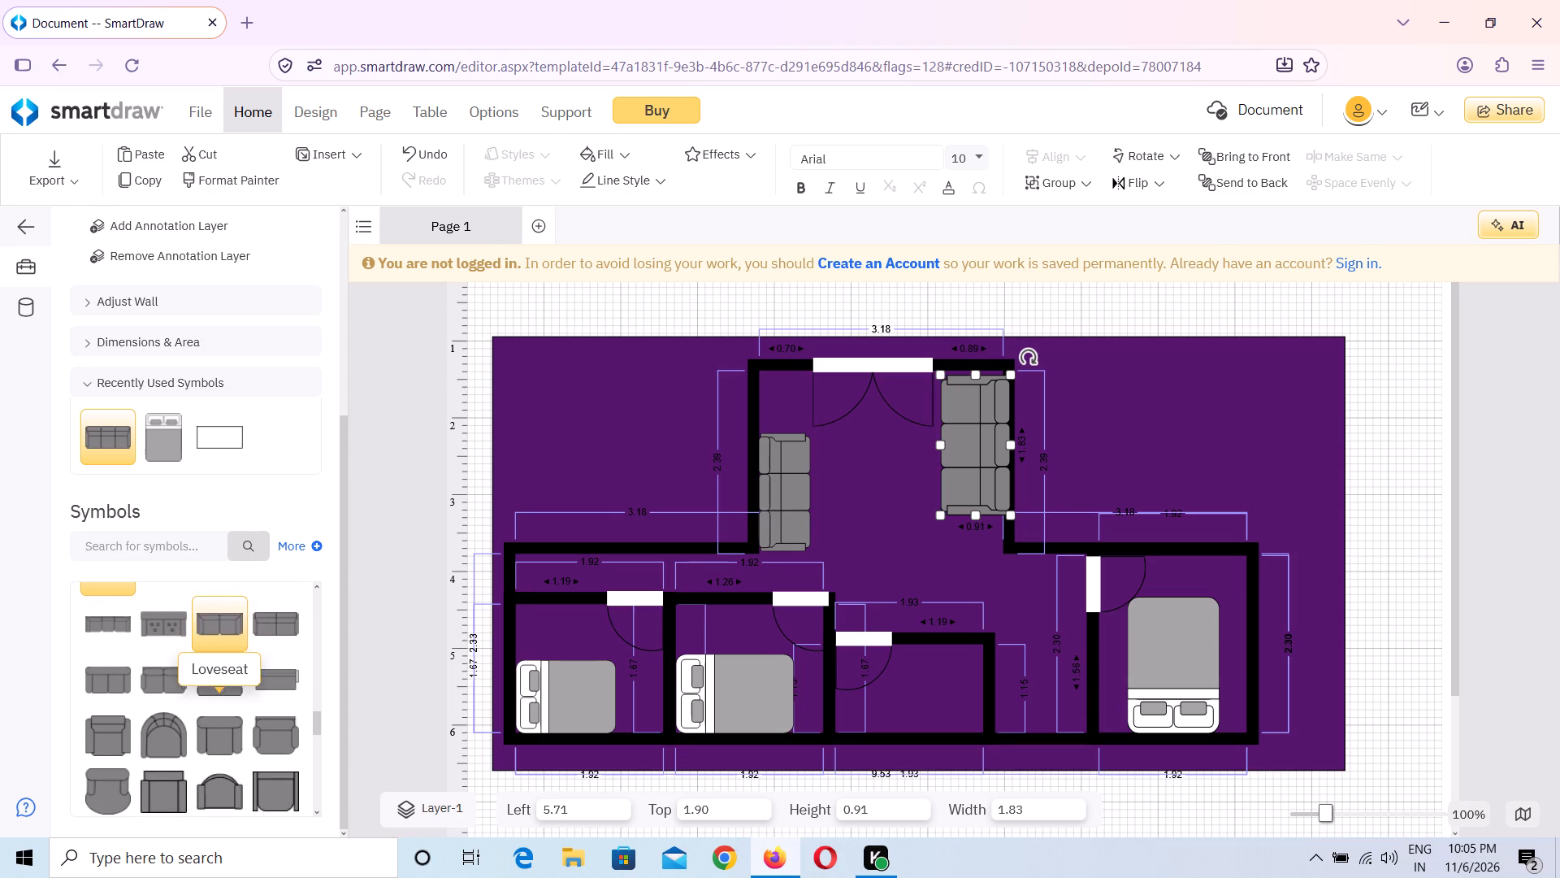
scroll(233, 700, "down", 4)
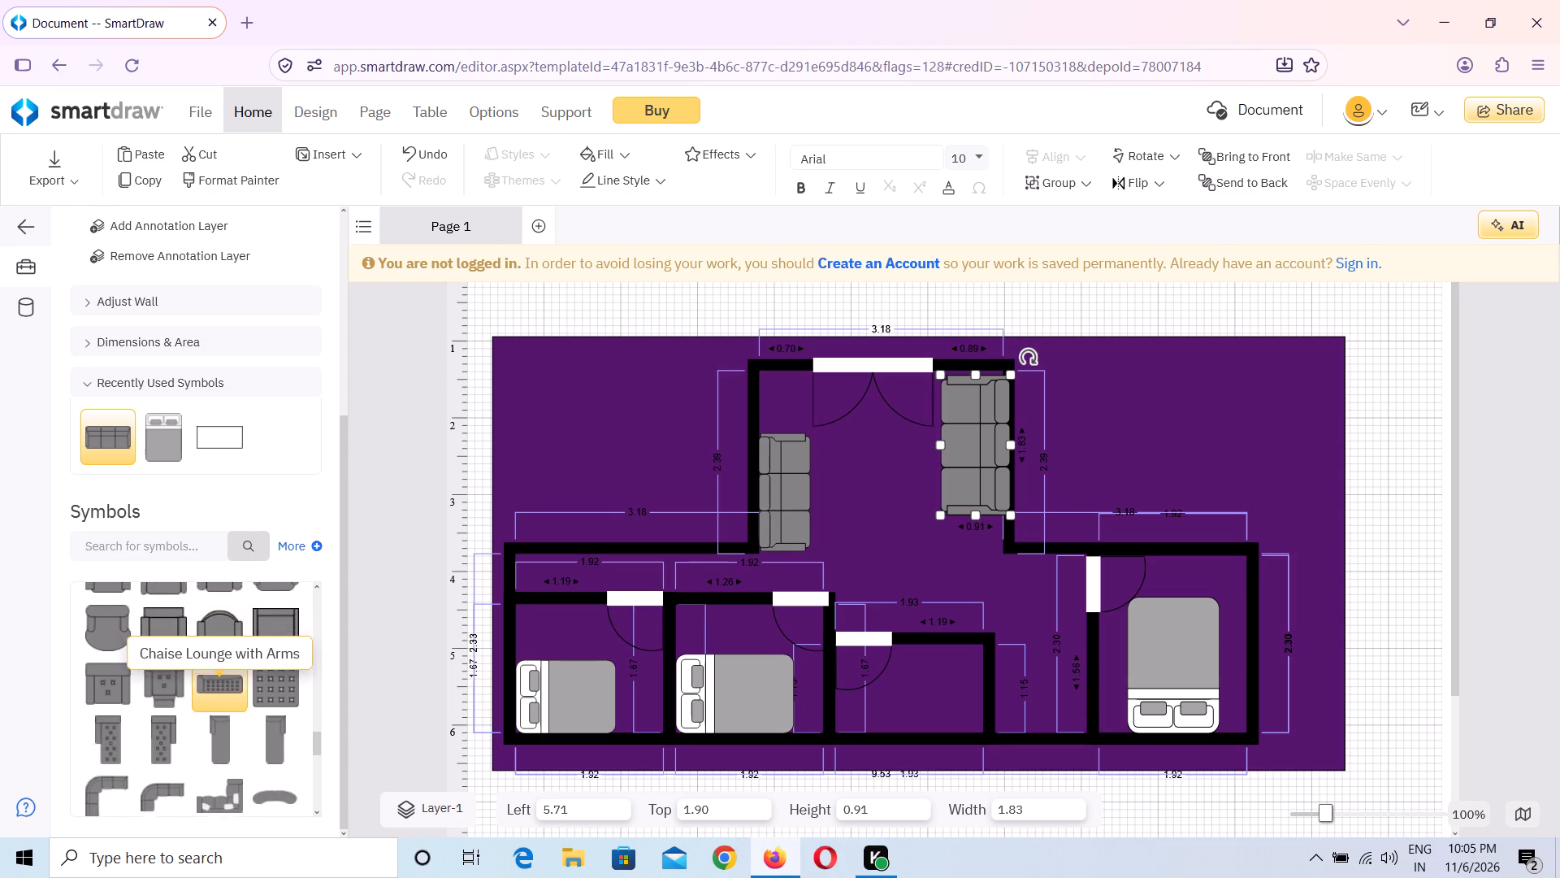
scroll(233, 700, "down", 5)
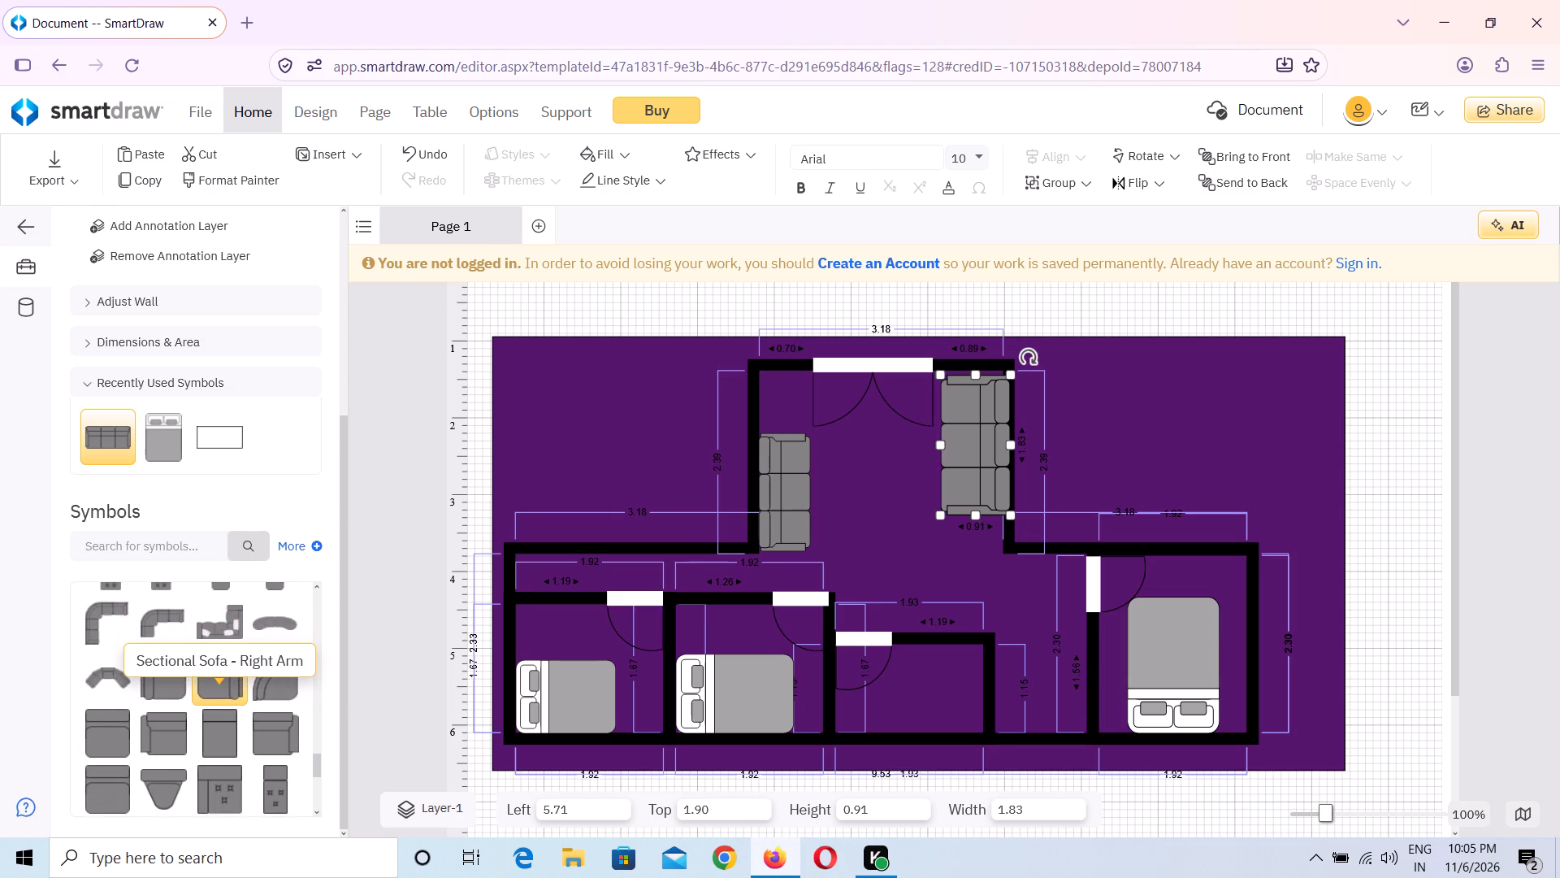
scroll(233, 700, "down", 1)
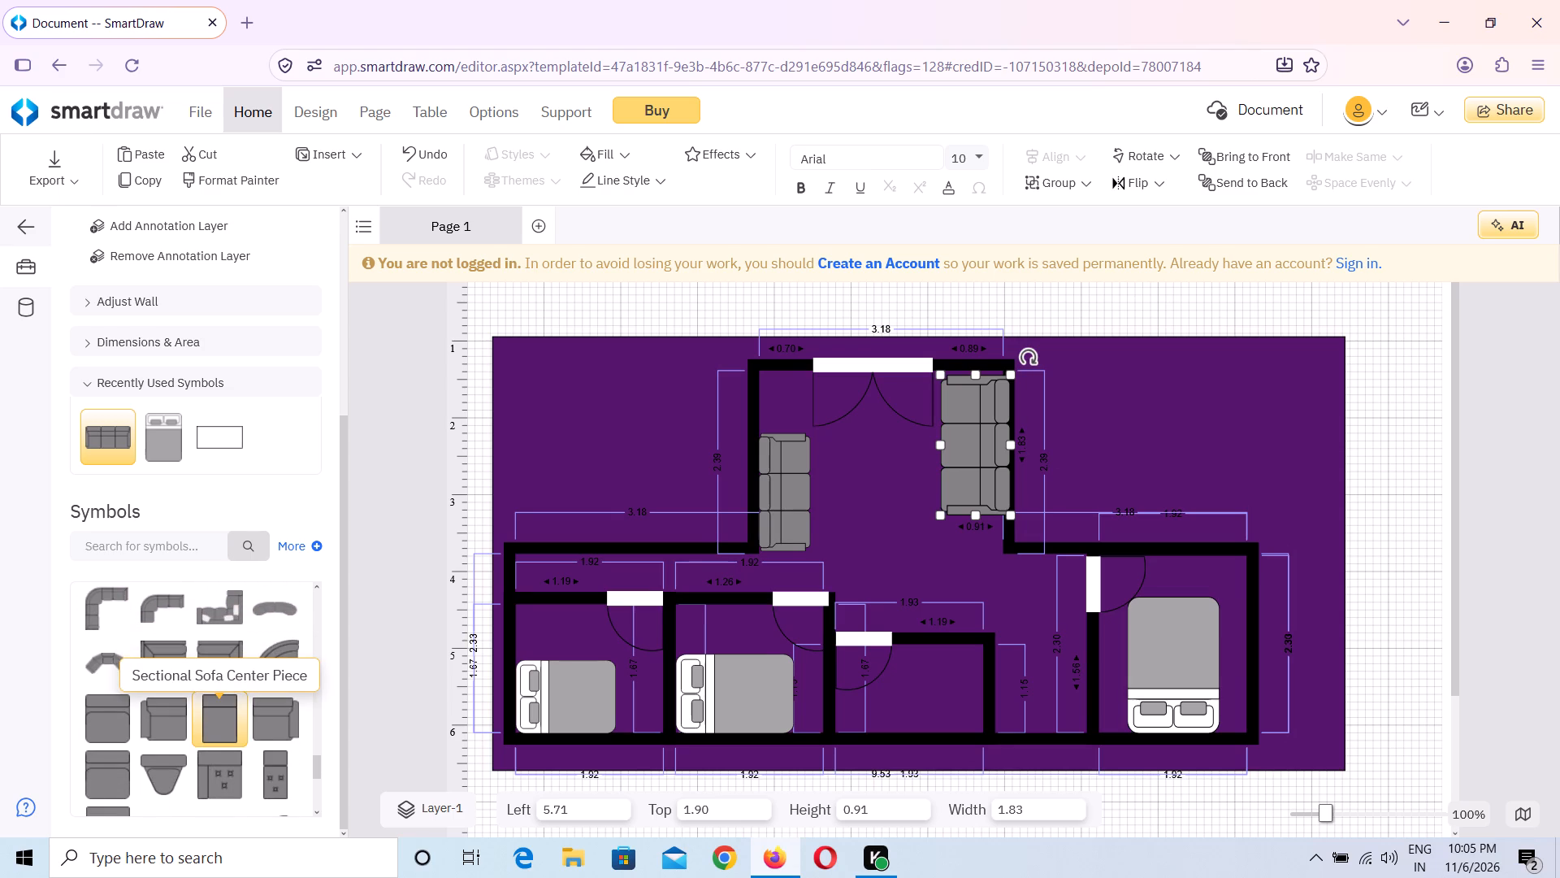
scroll(233, 700, "down", 1)
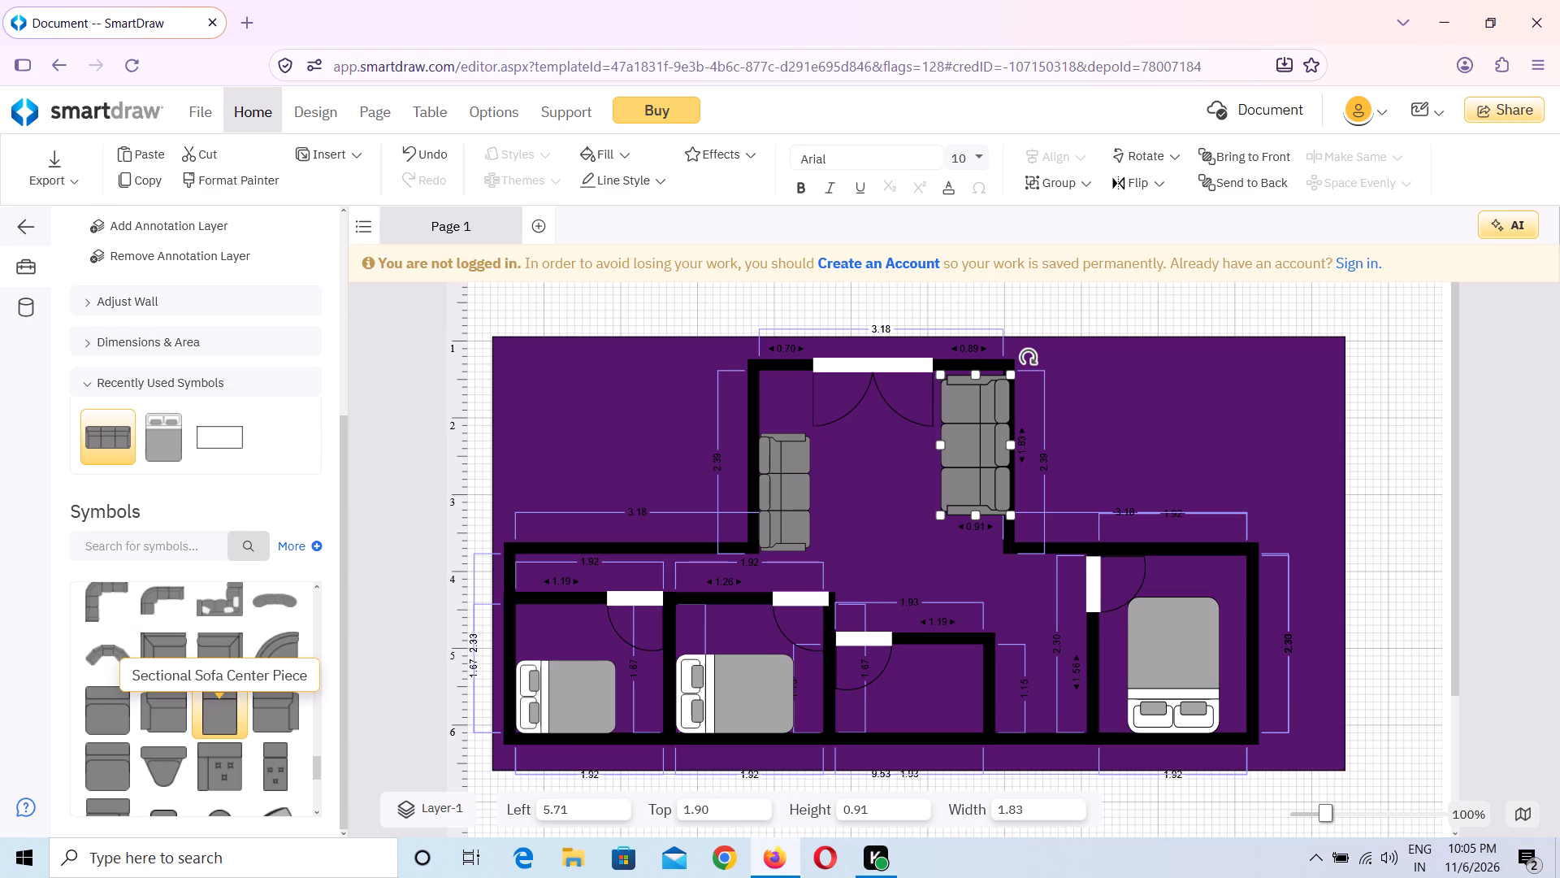
scroll(233, 700, "down", 4)
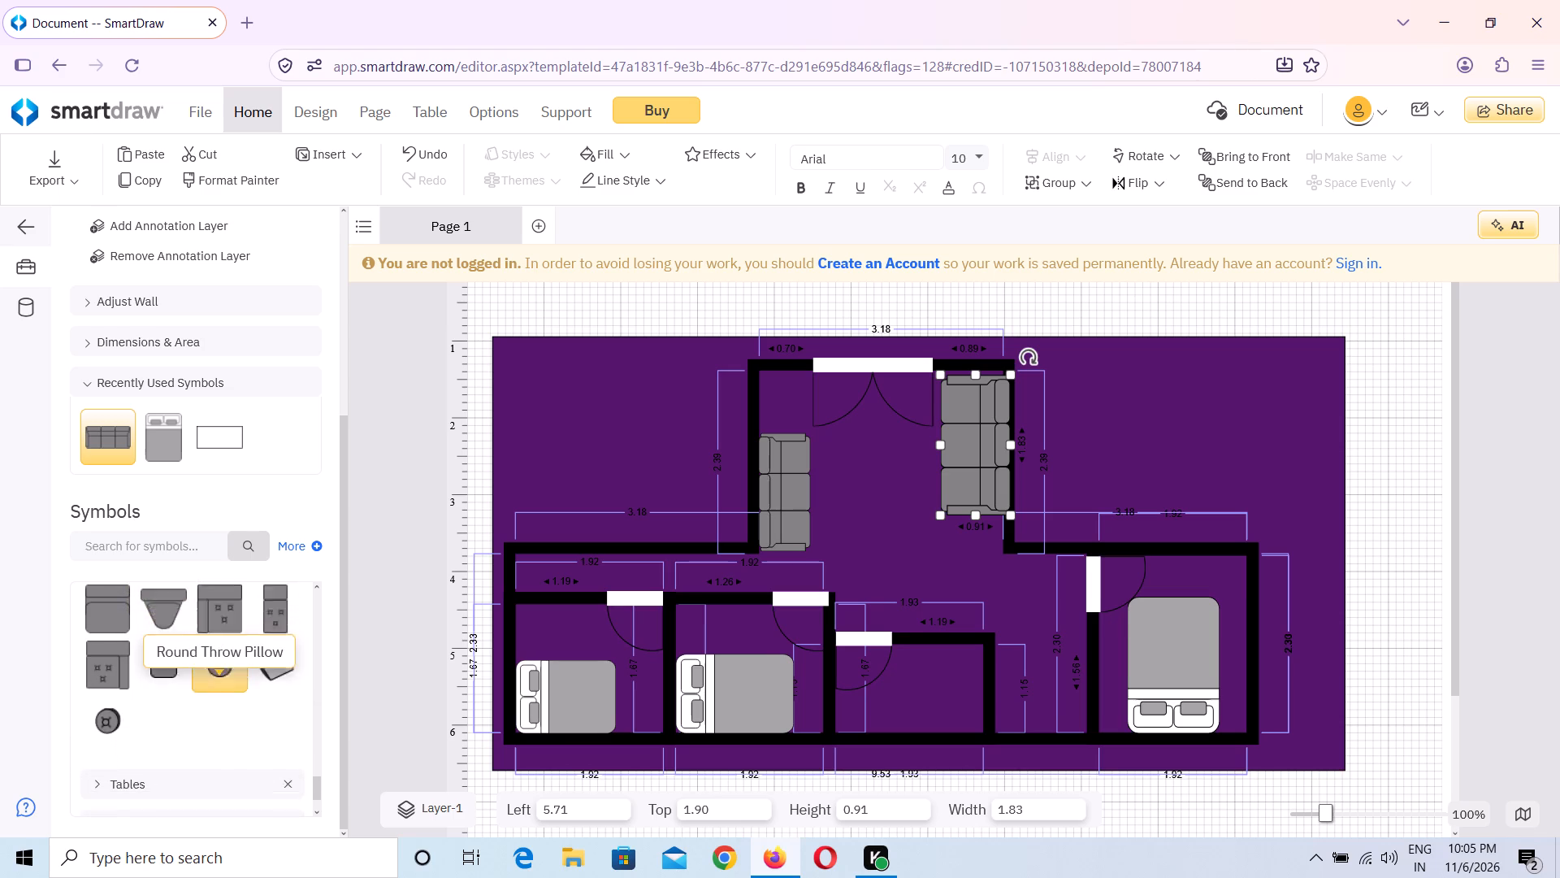
scroll(233, 700, "down", 5)
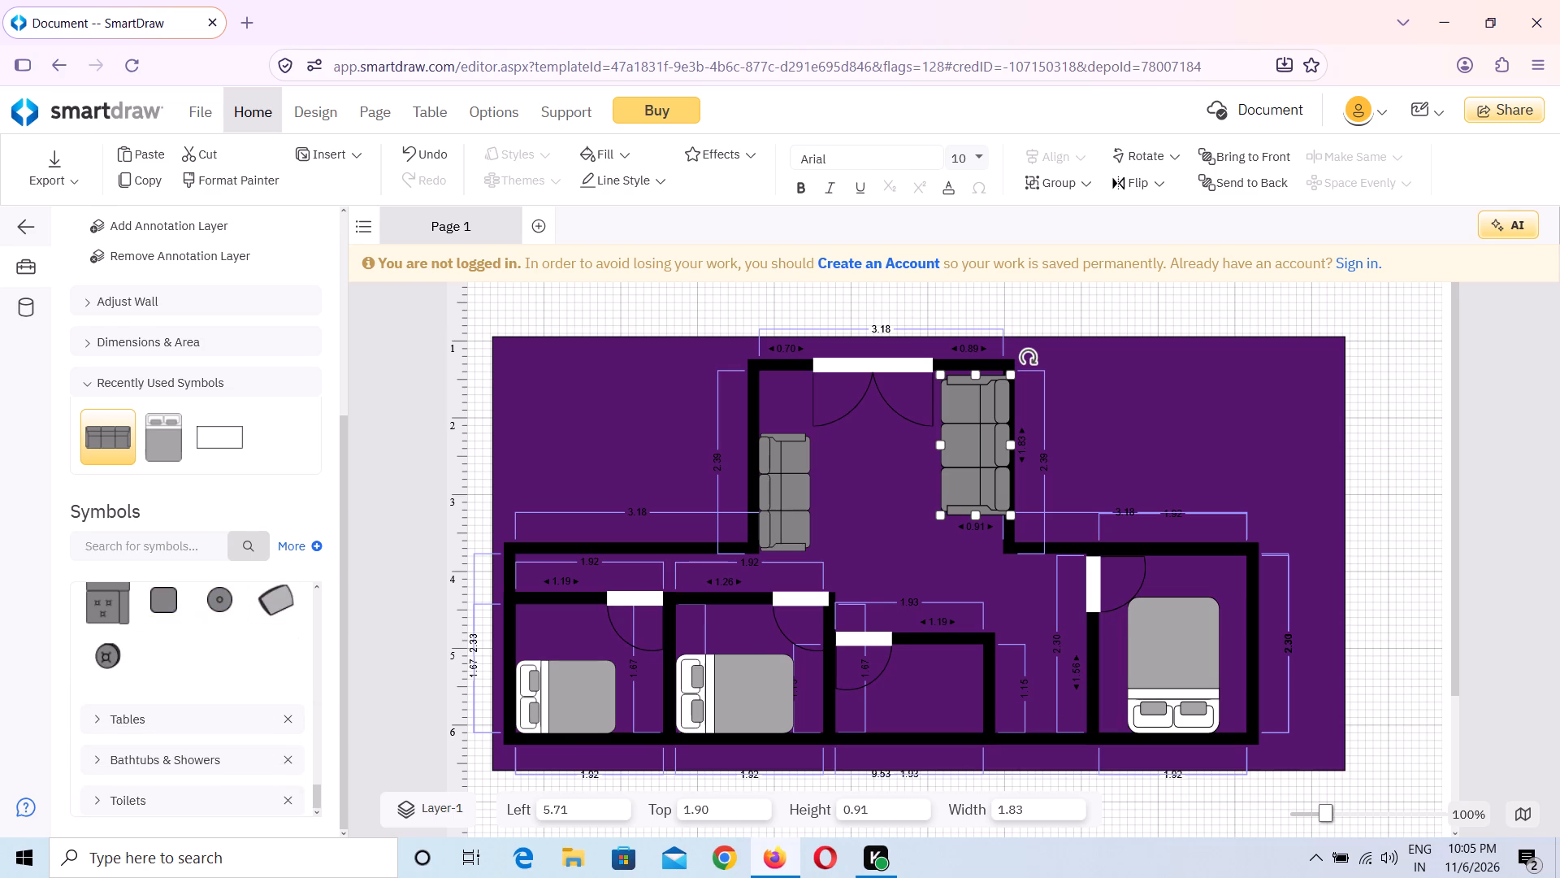
left_click(95, 715)
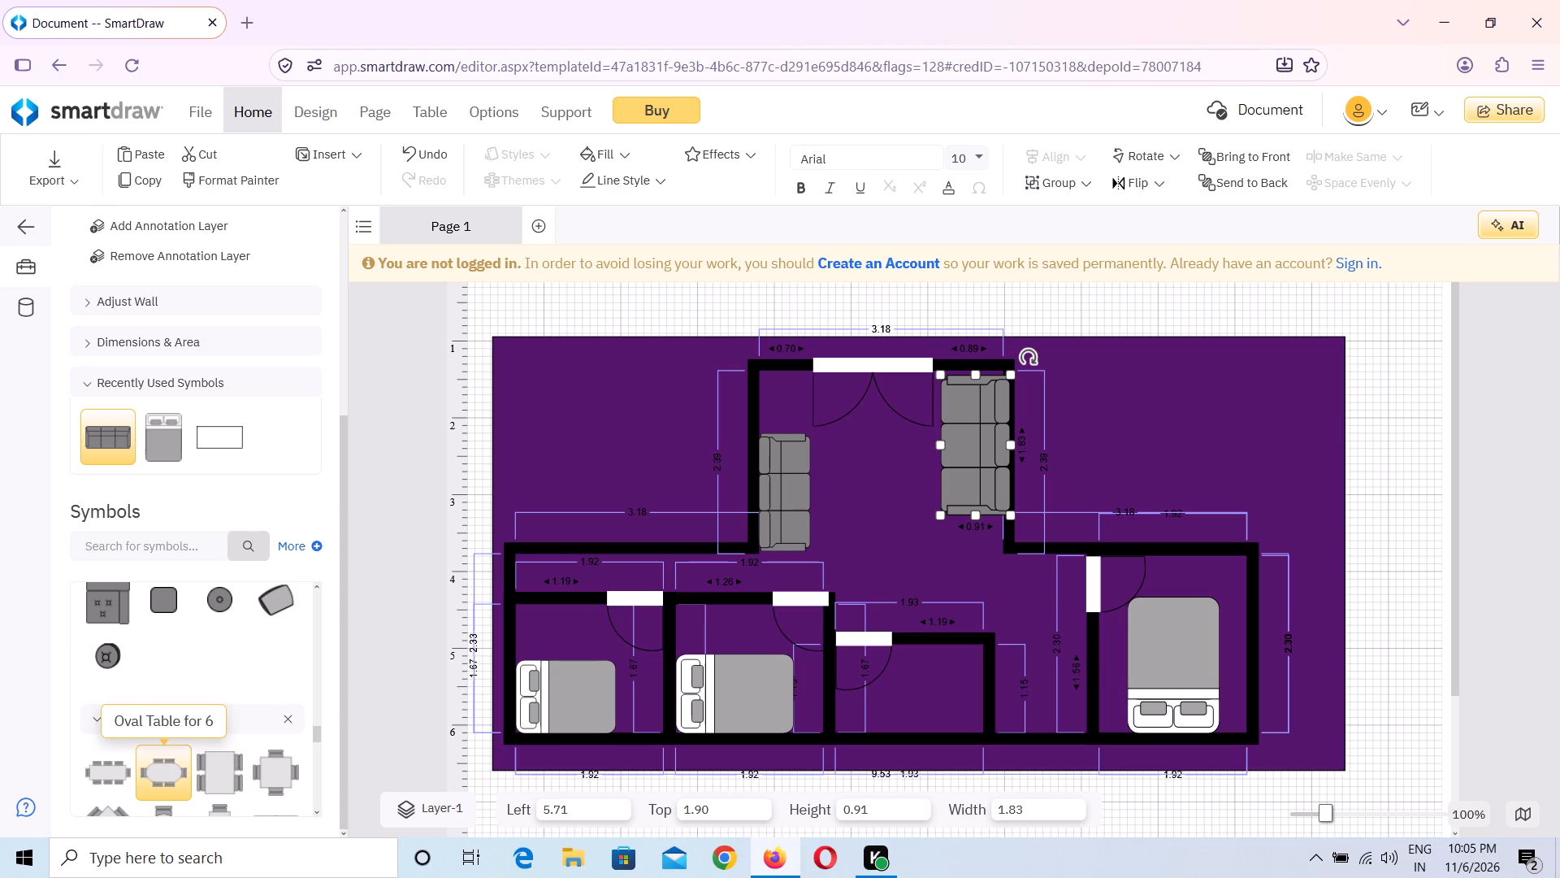
left_click_drag(116, 775, 443, 764)
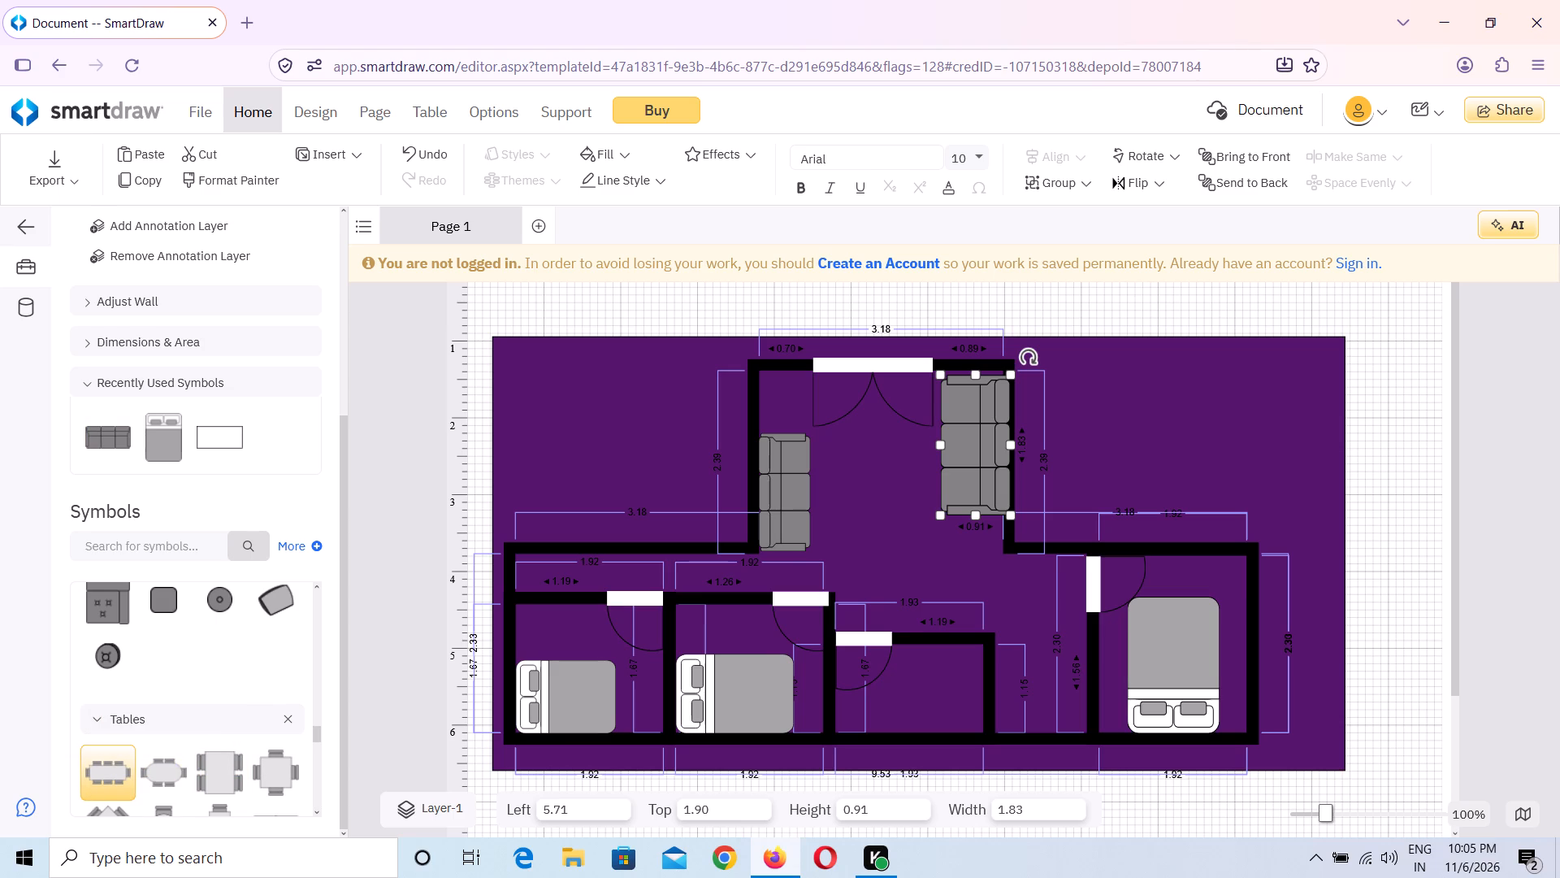
left_click_drag(443, 764, 93, 749)
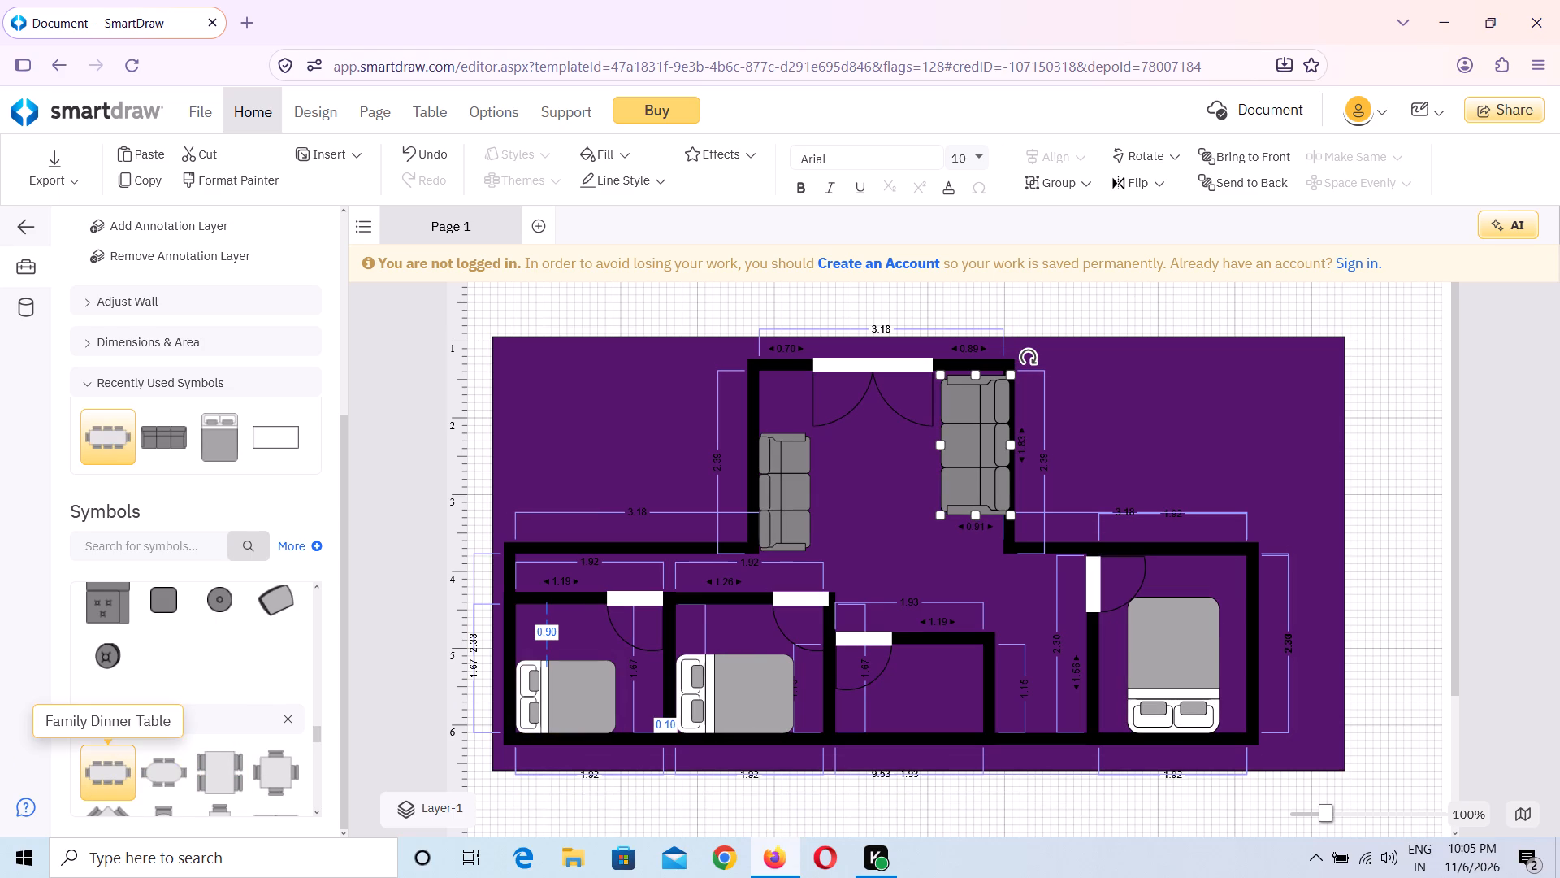
left_click_drag(262, 778, 523, 714)
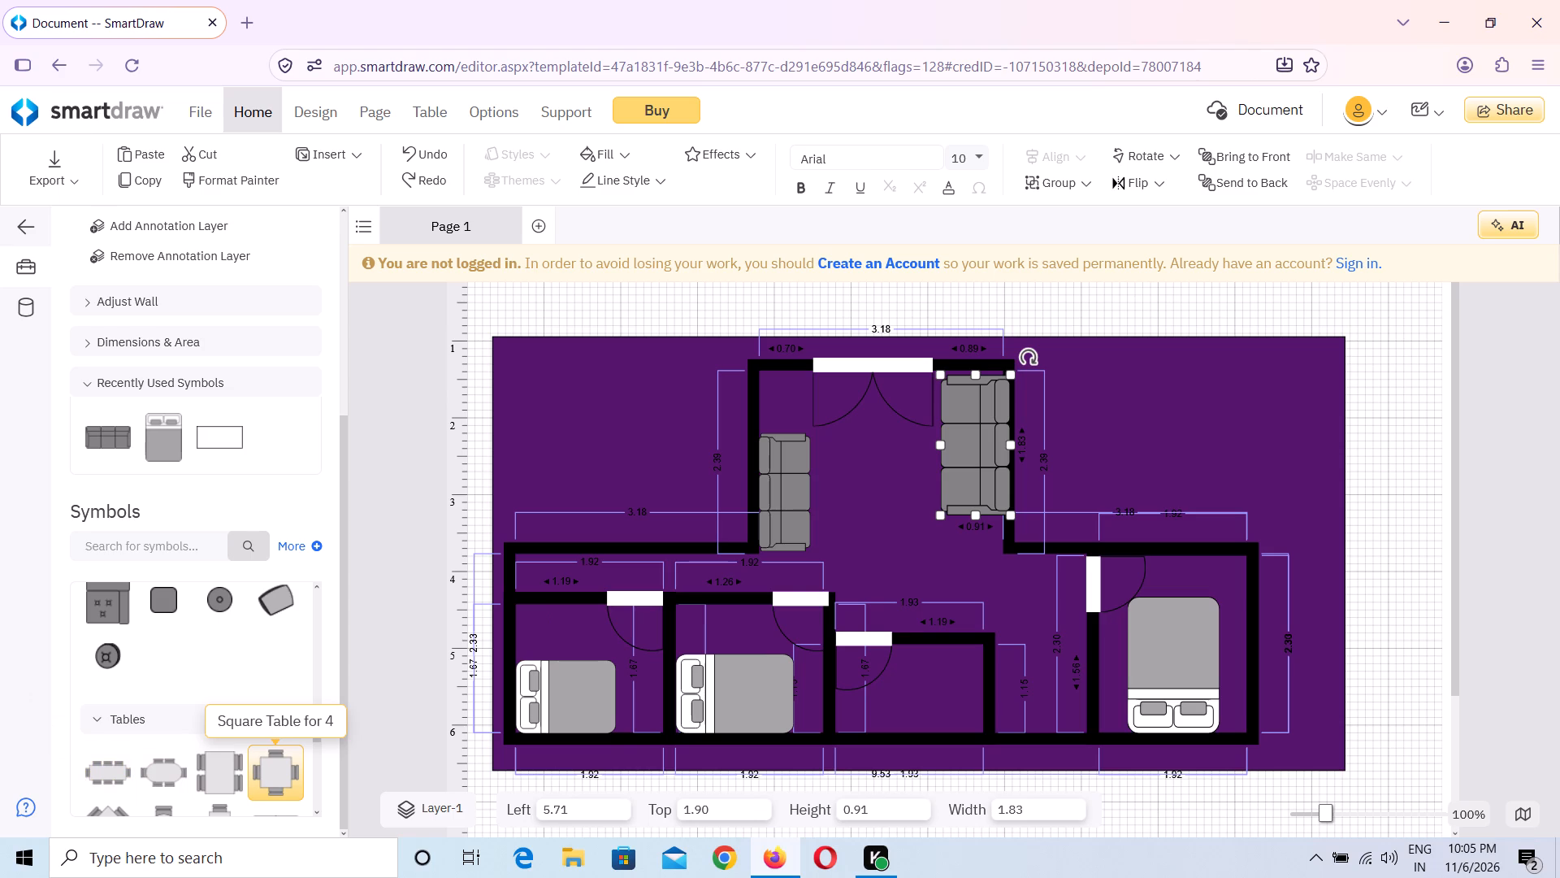
left_click_drag(523, 714, 884, 491)
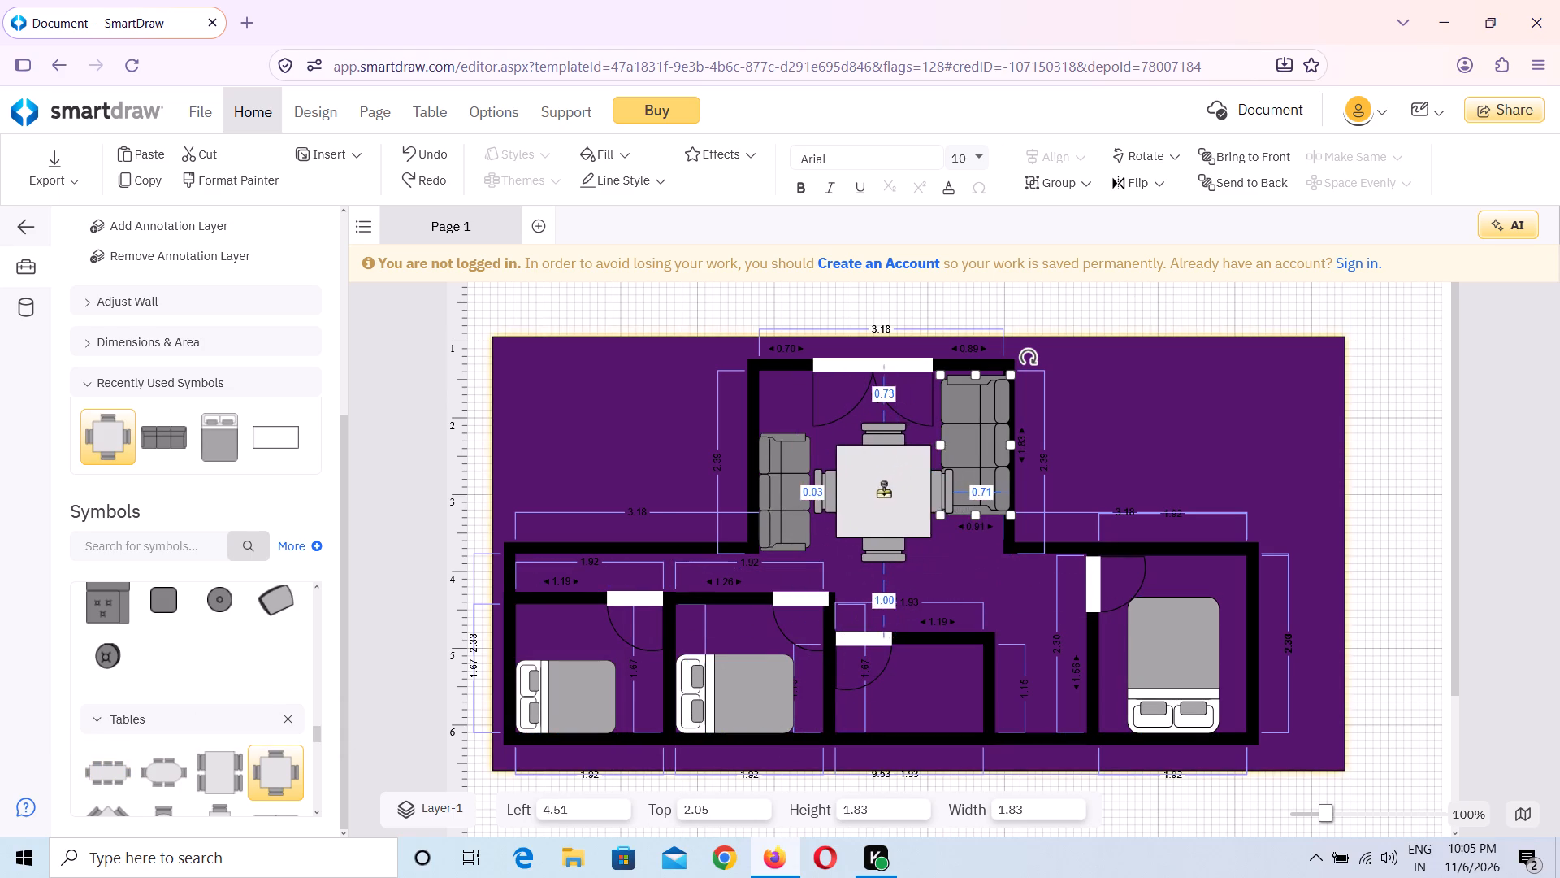
left_click_drag(884, 491, 882, 491)
Shrink the square table to about 1.26 by 1.26 and centre it between the two sofas, at about left 4.63, top 2.34.
left_click_drag(952, 423, 908, 477)
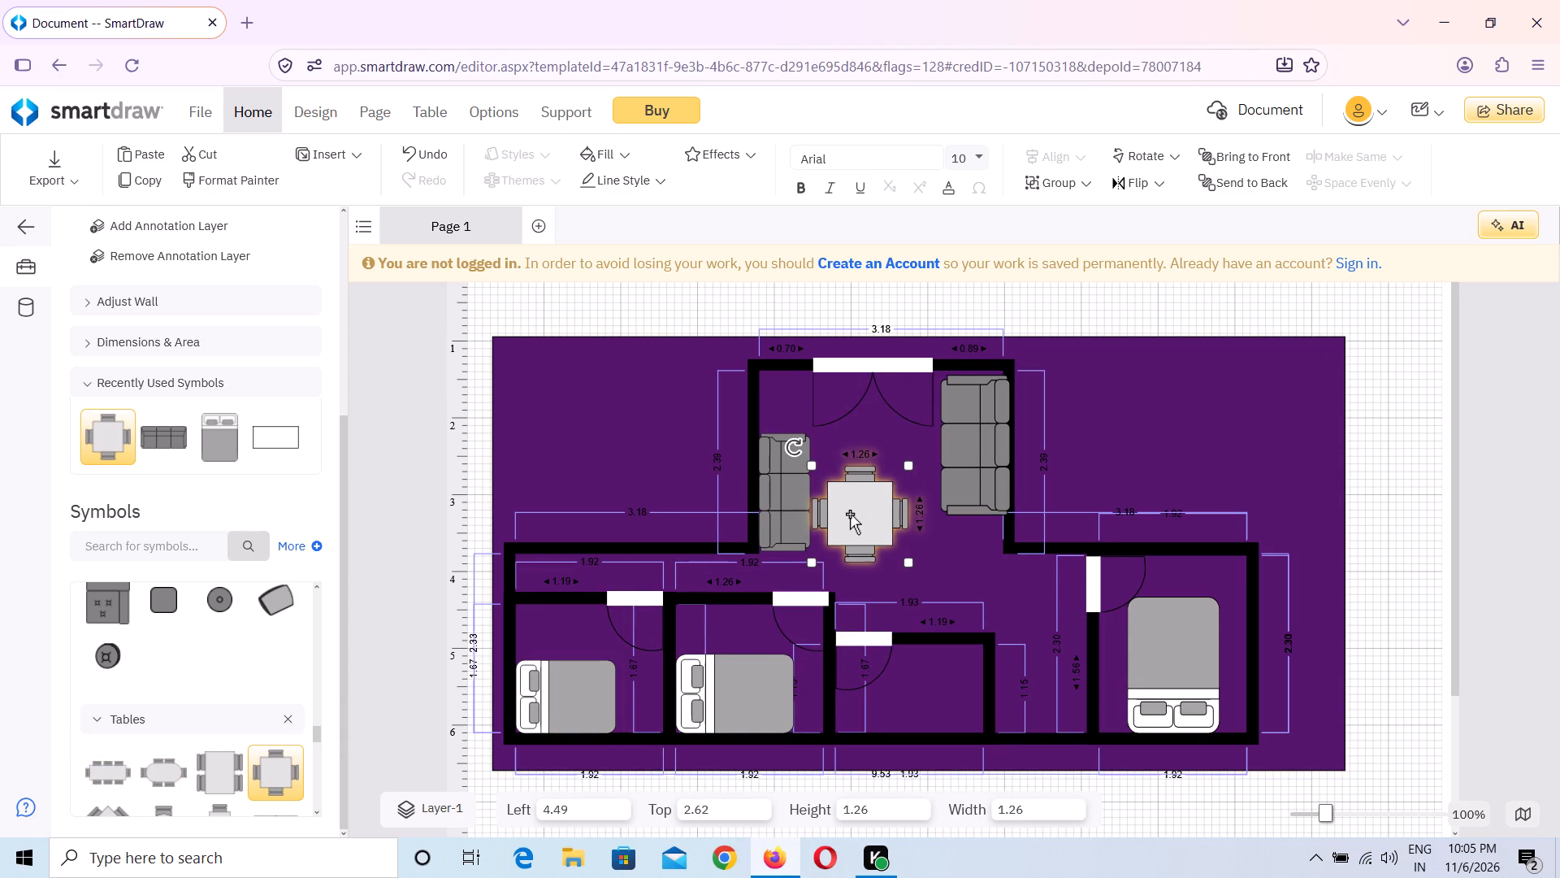
left_click_drag(850, 514, 861, 491)
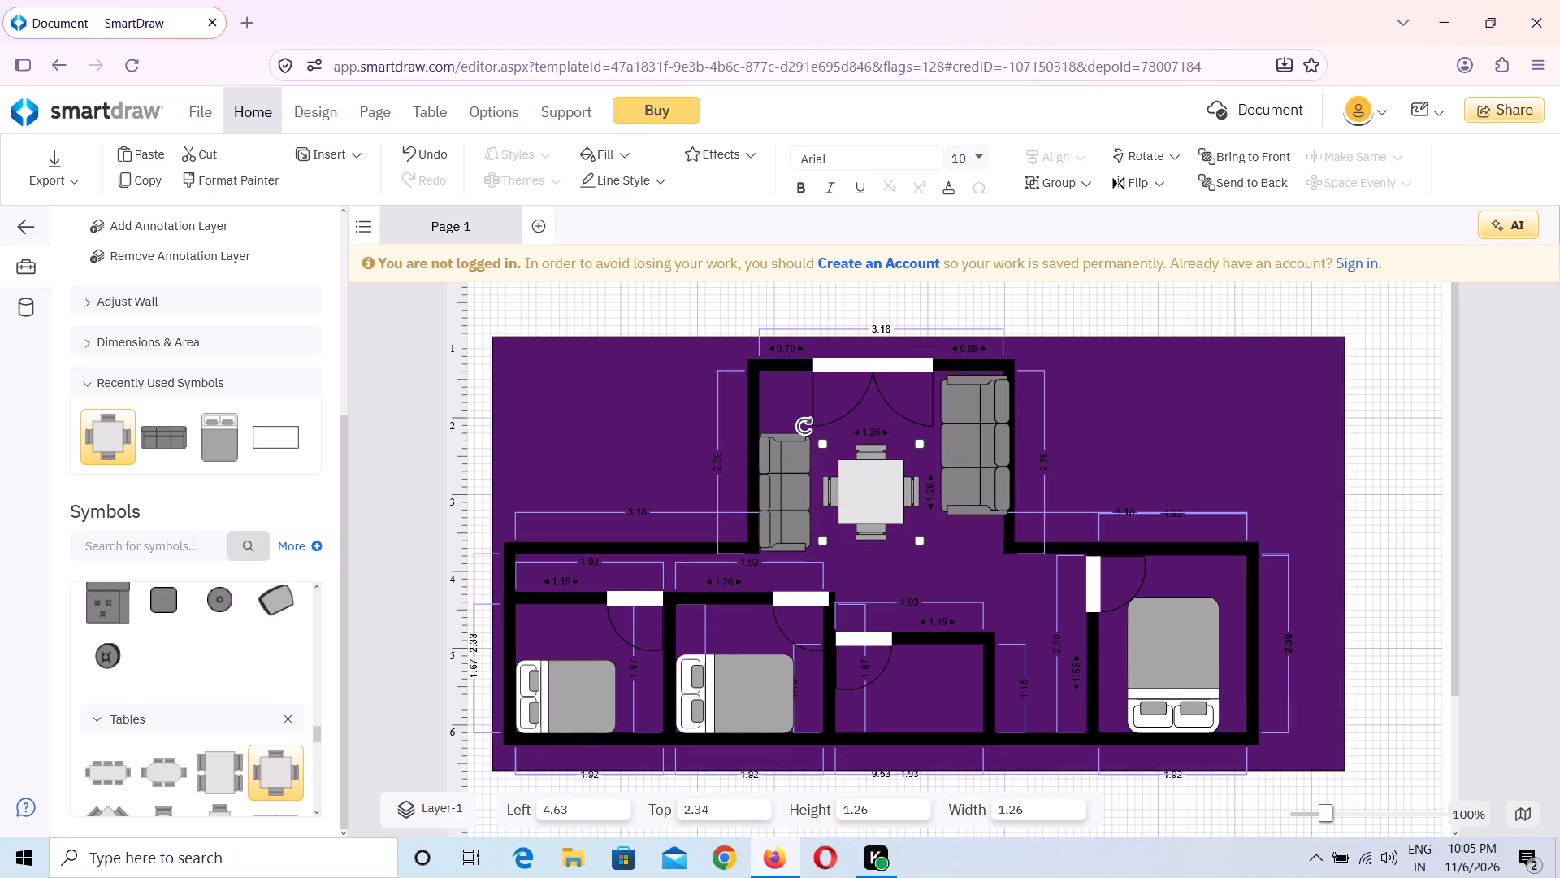
Add a Square Tub from the Bathtubs & Showers symbols to the small middle room's top-right corner, at about left 5.79, top 4.96.
scroll(241, 718, "down", 1)
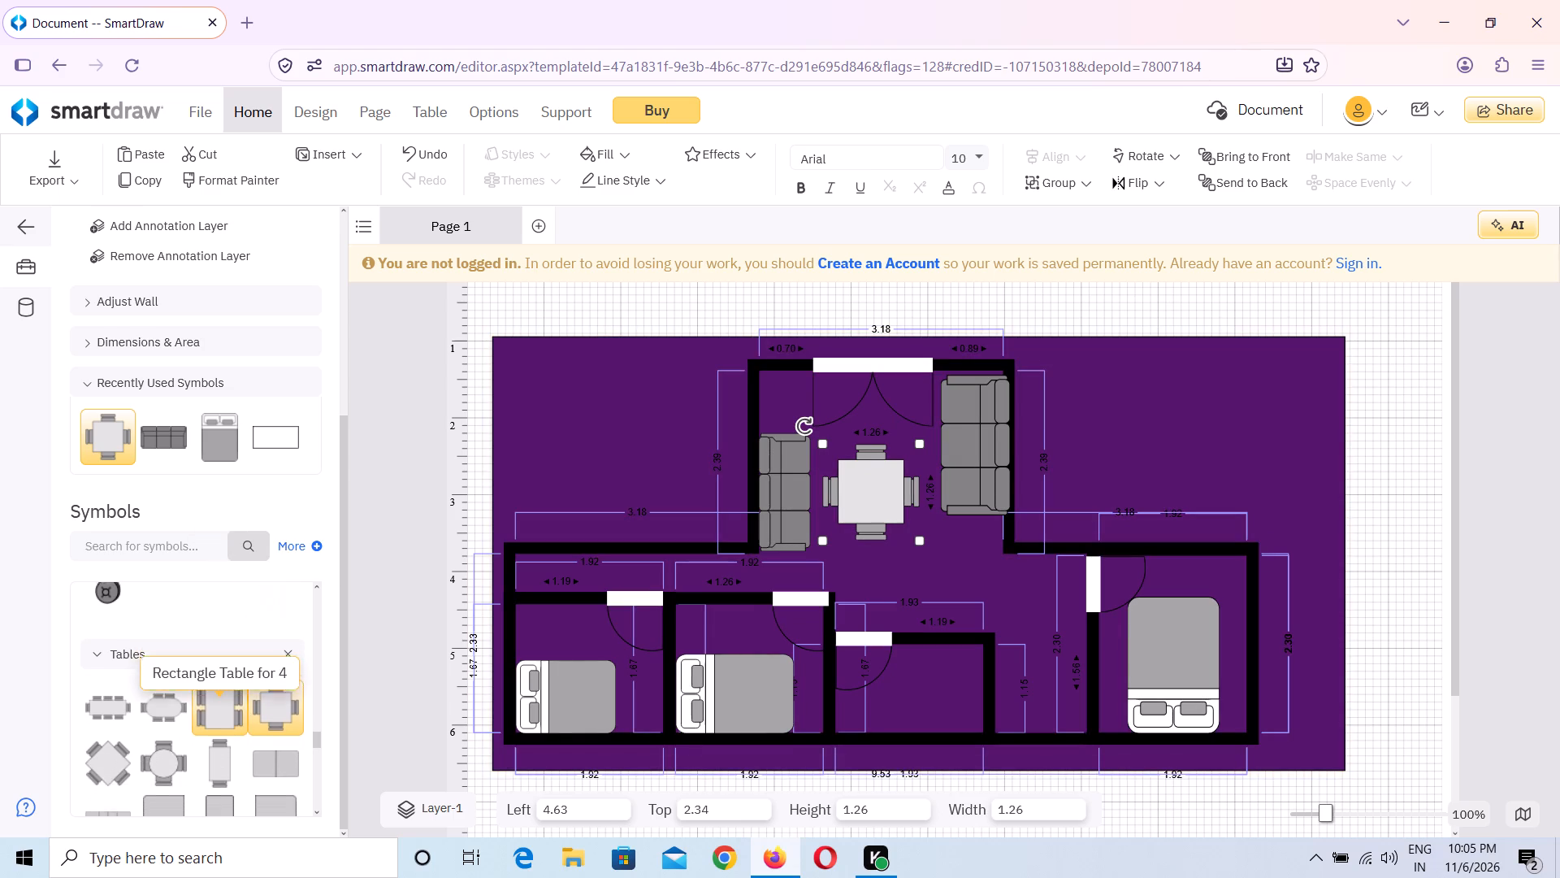
scroll(241, 718, "down", 1)
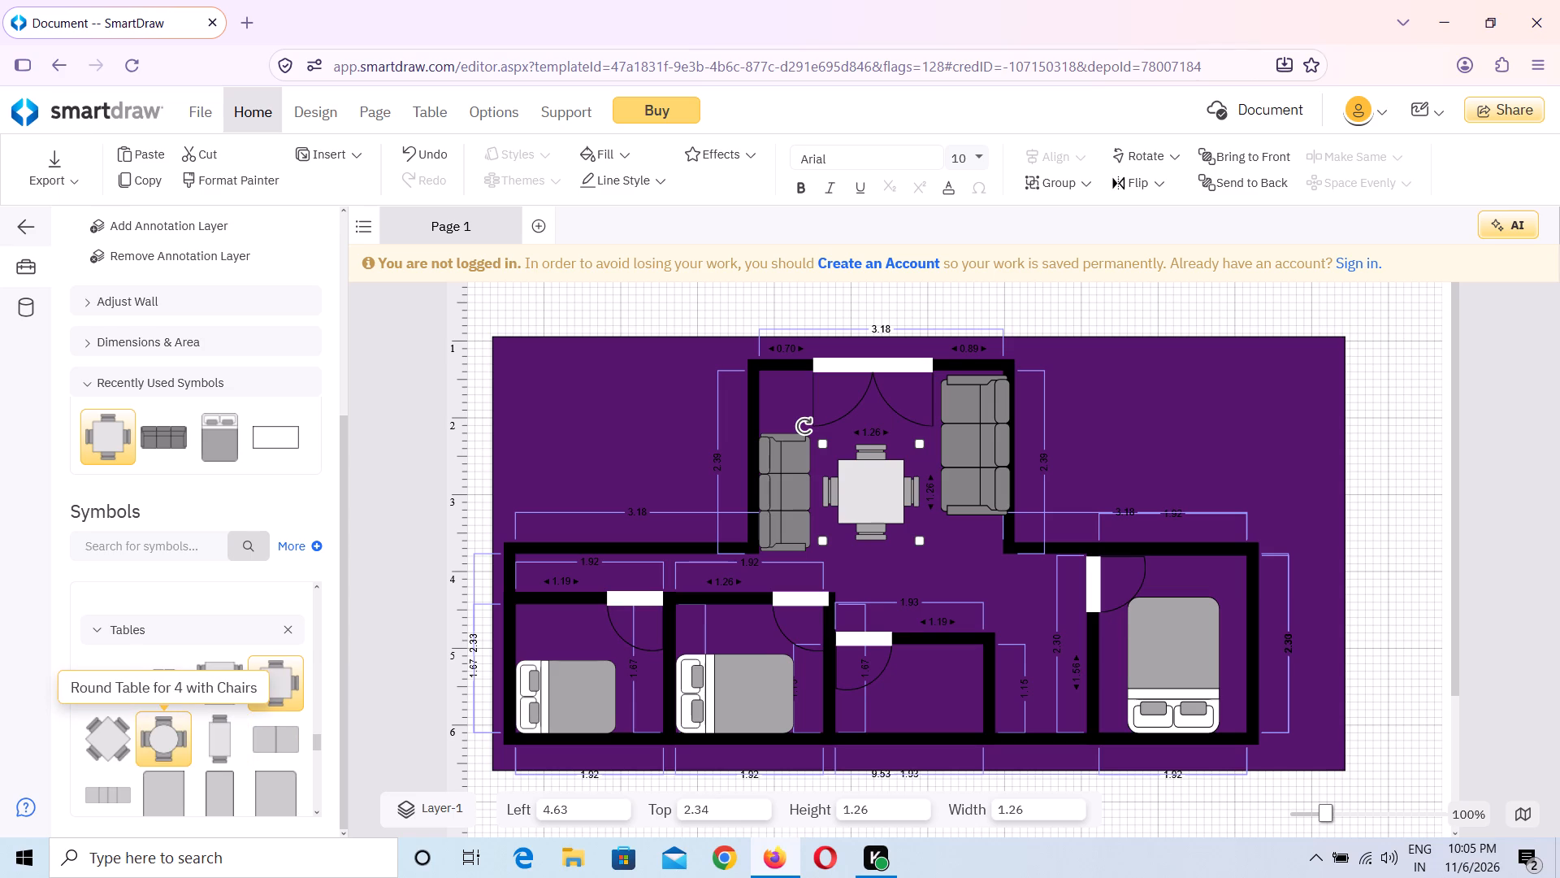
scroll(153, 750, "down", 4)
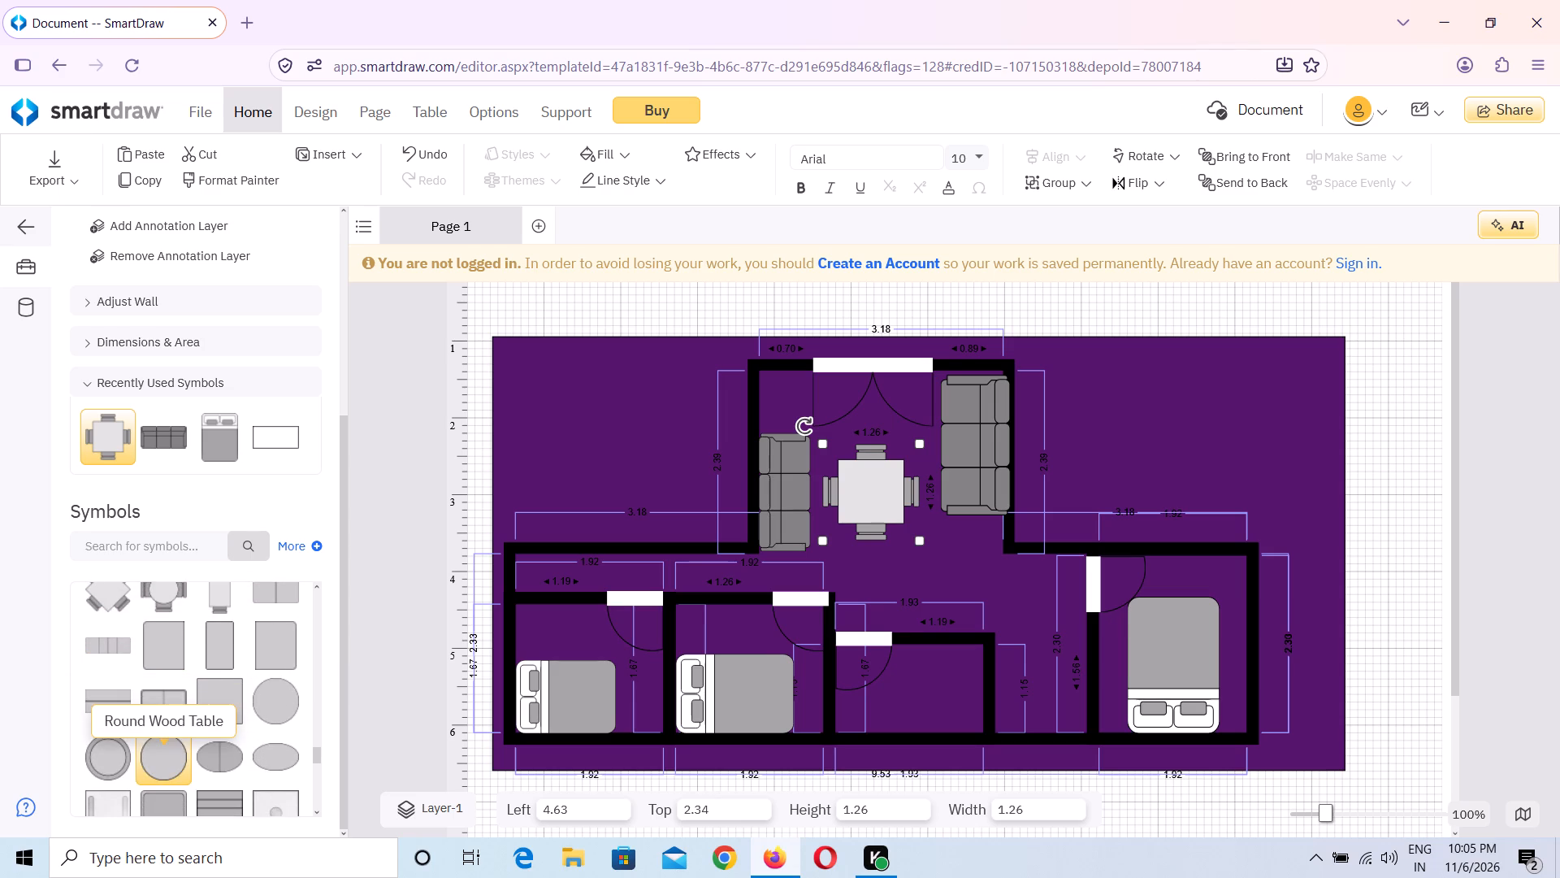
scroll(153, 750, "down", 5)
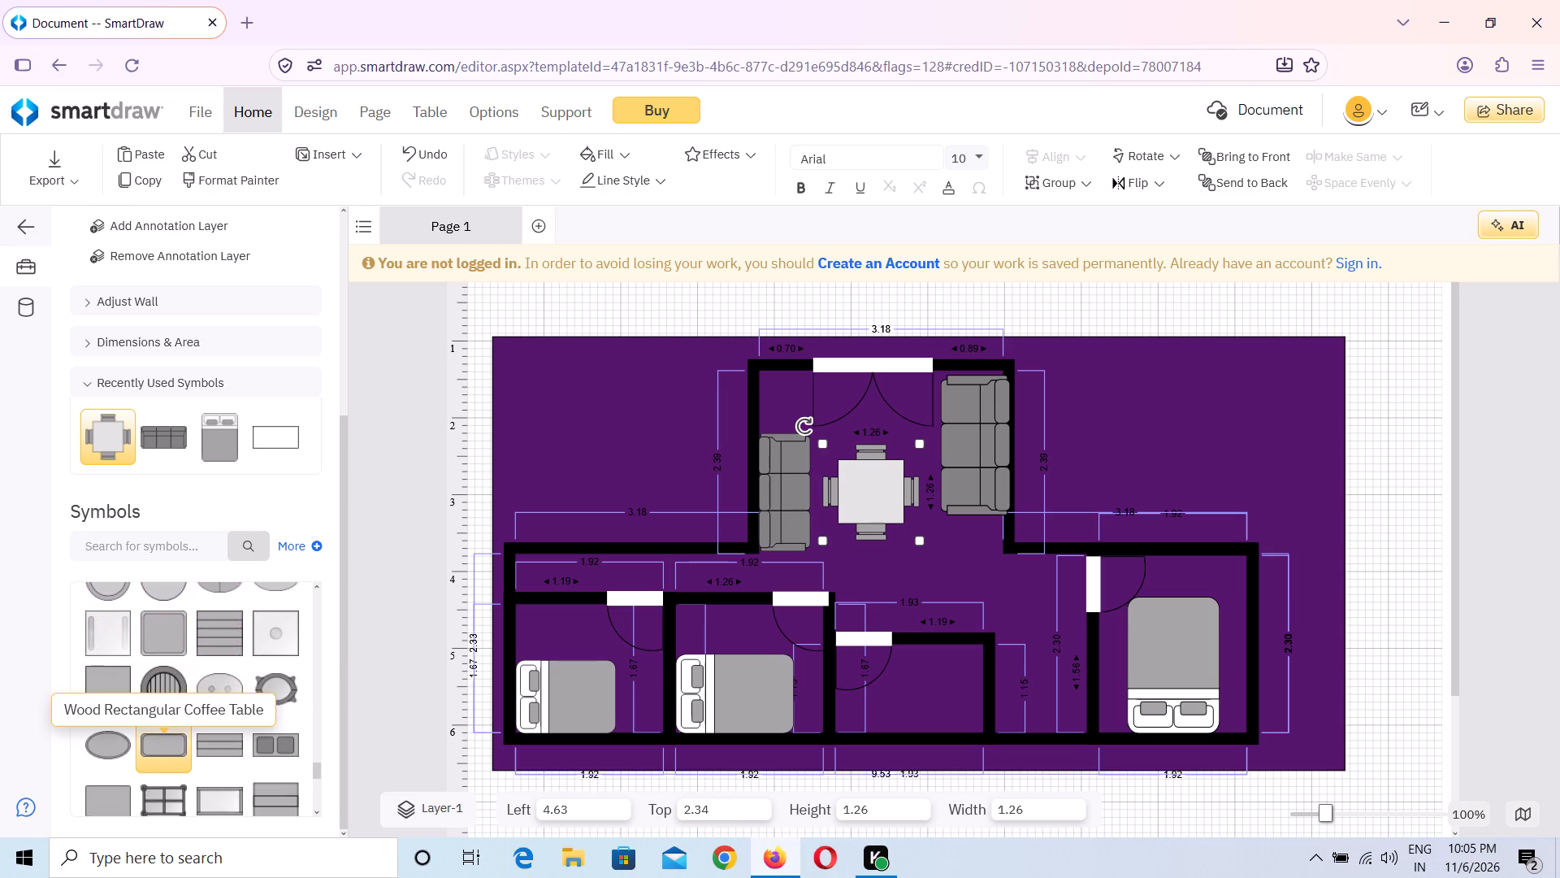
scroll(153, 750, "down", 5)
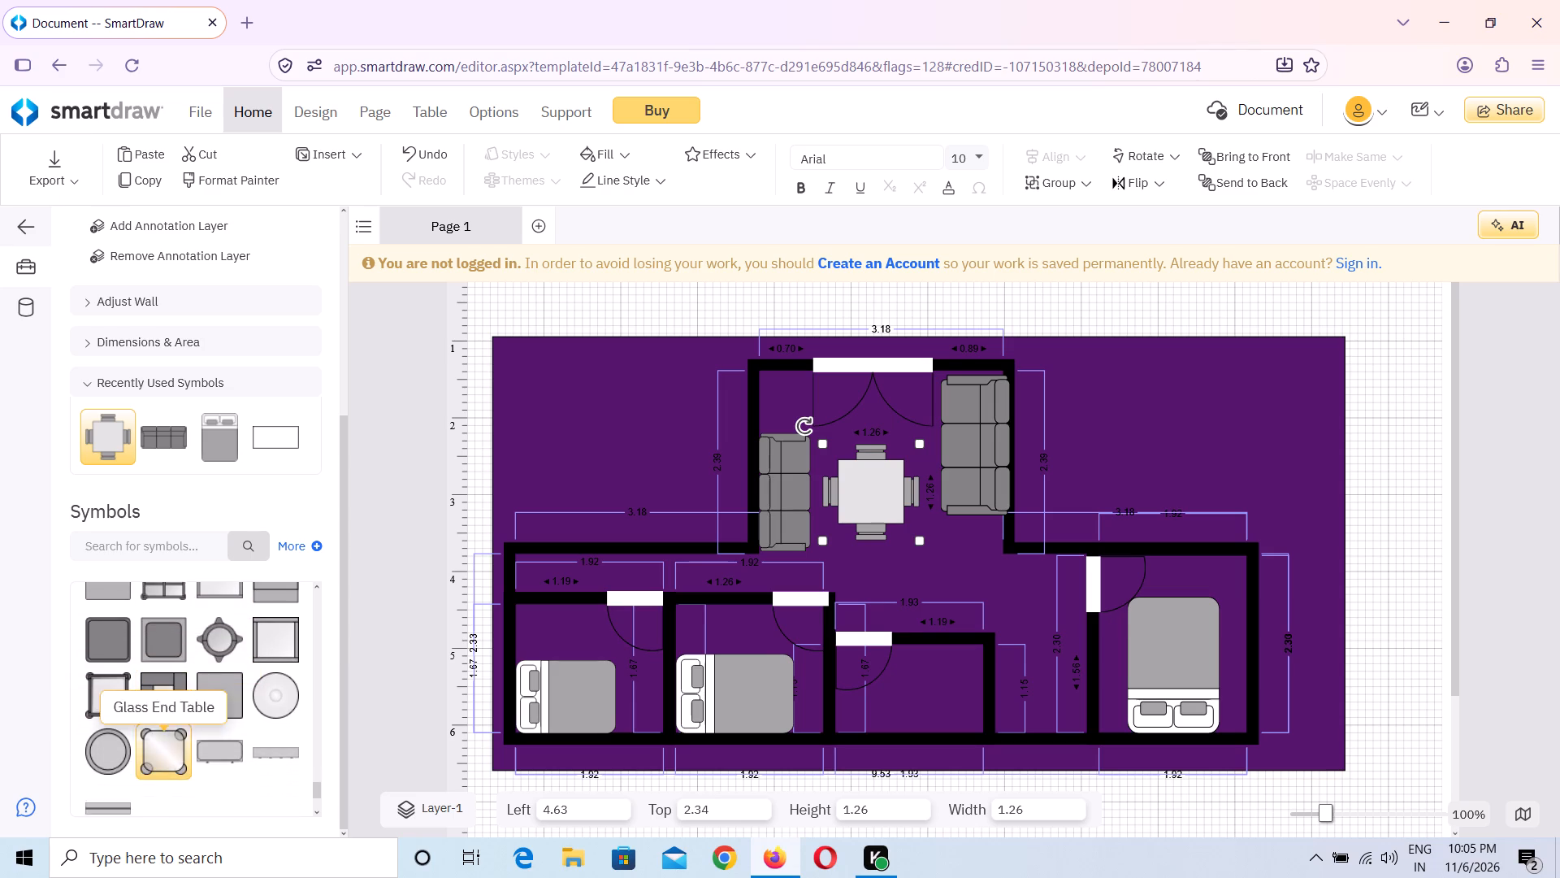
scroll(153, 750, "down", 7)
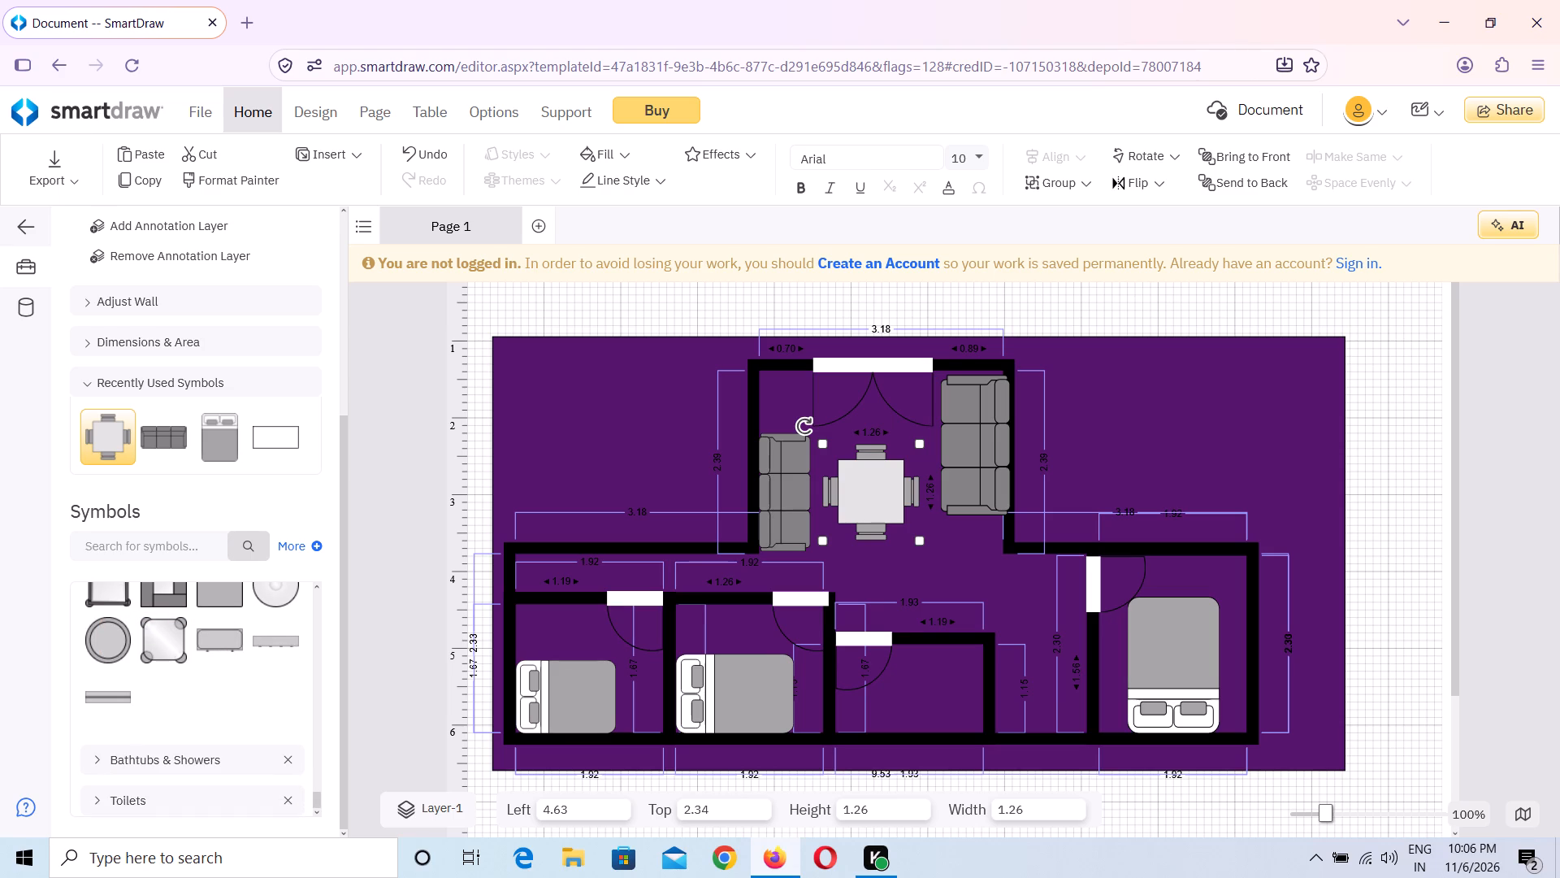
left_click(161, 754)
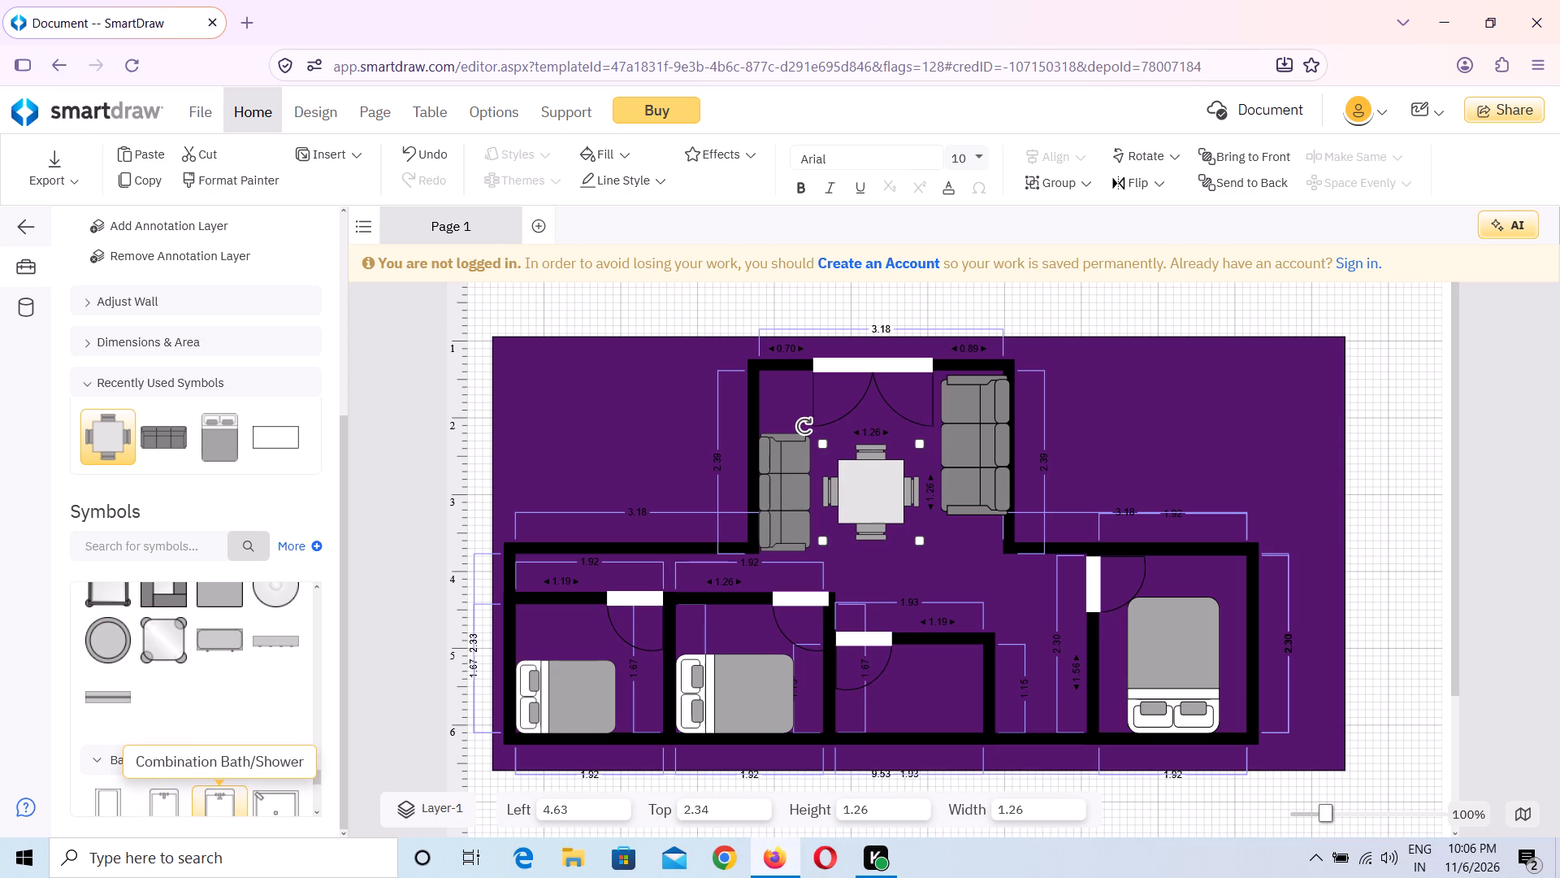
scroll(197, 798, "down", 4)
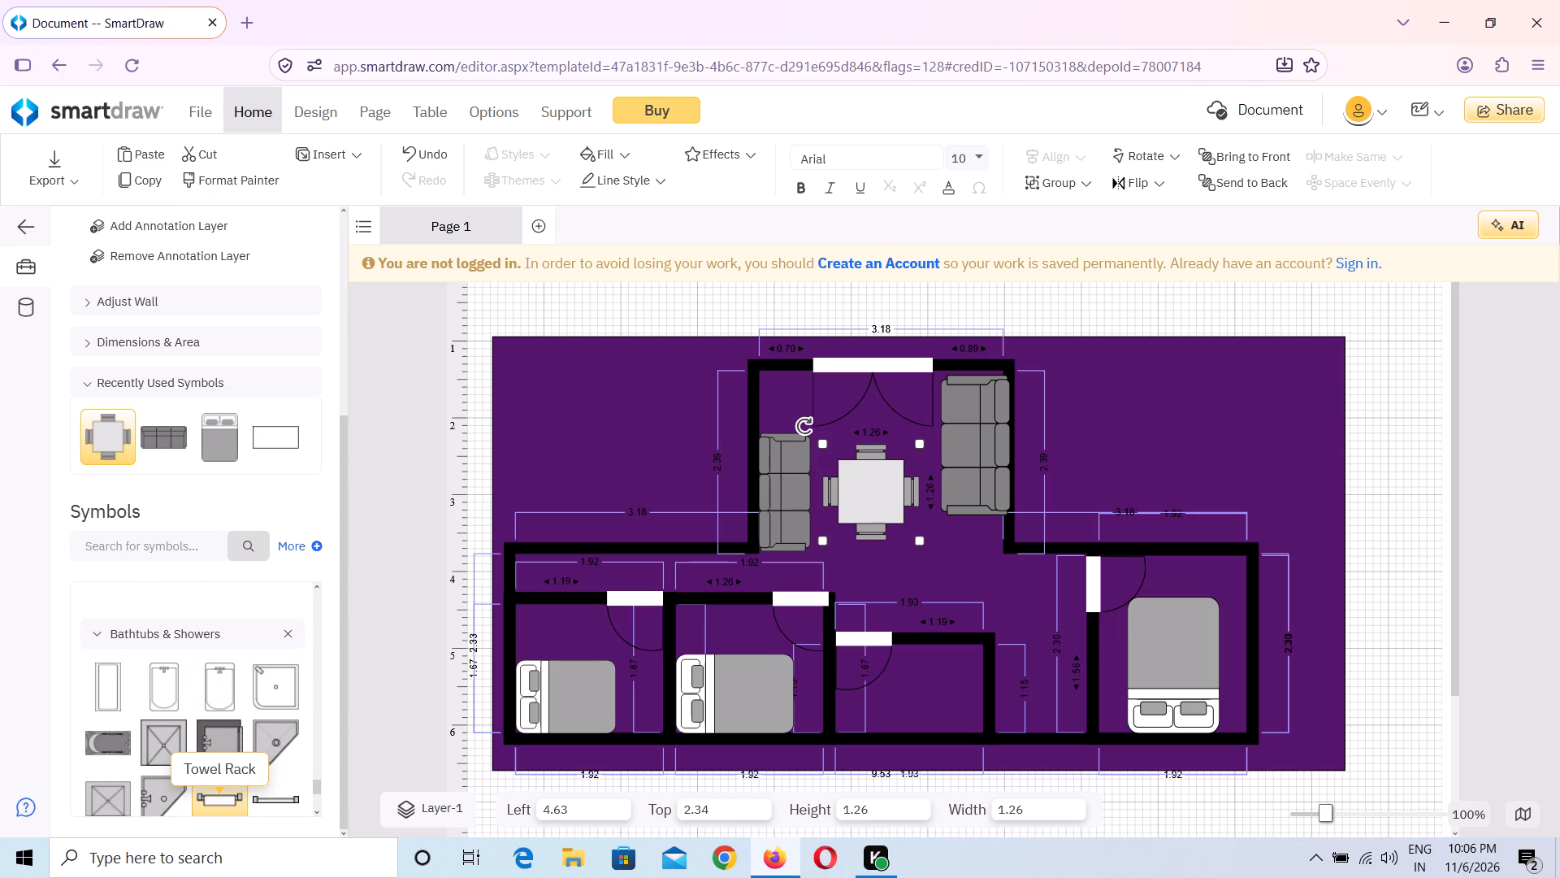
scroll(197, 798, "down", 1)
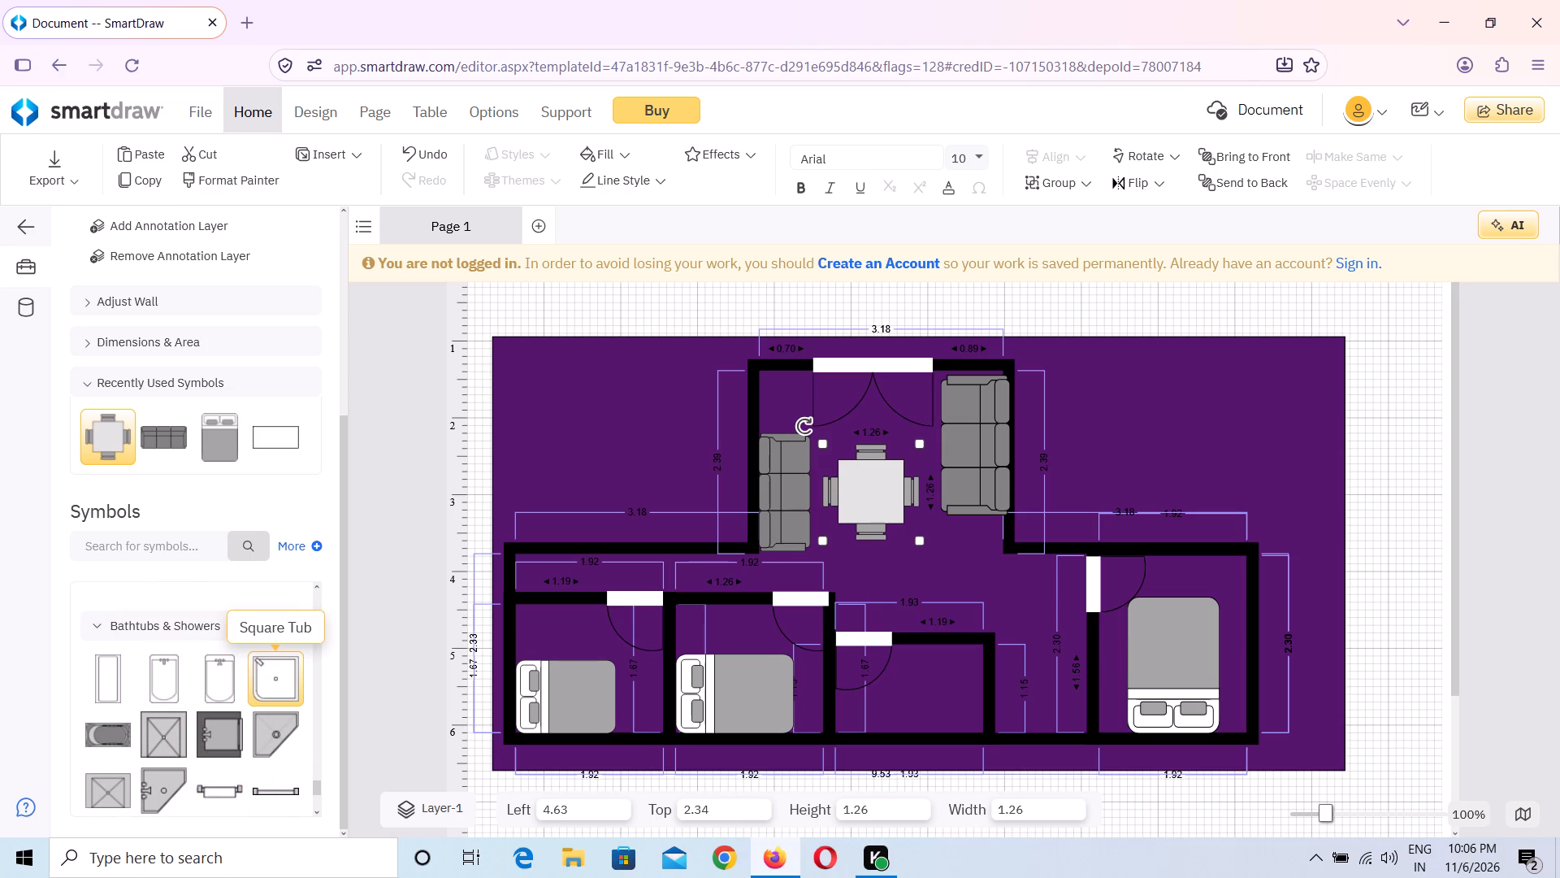
left_click_drag(264, 690, 786, 724)
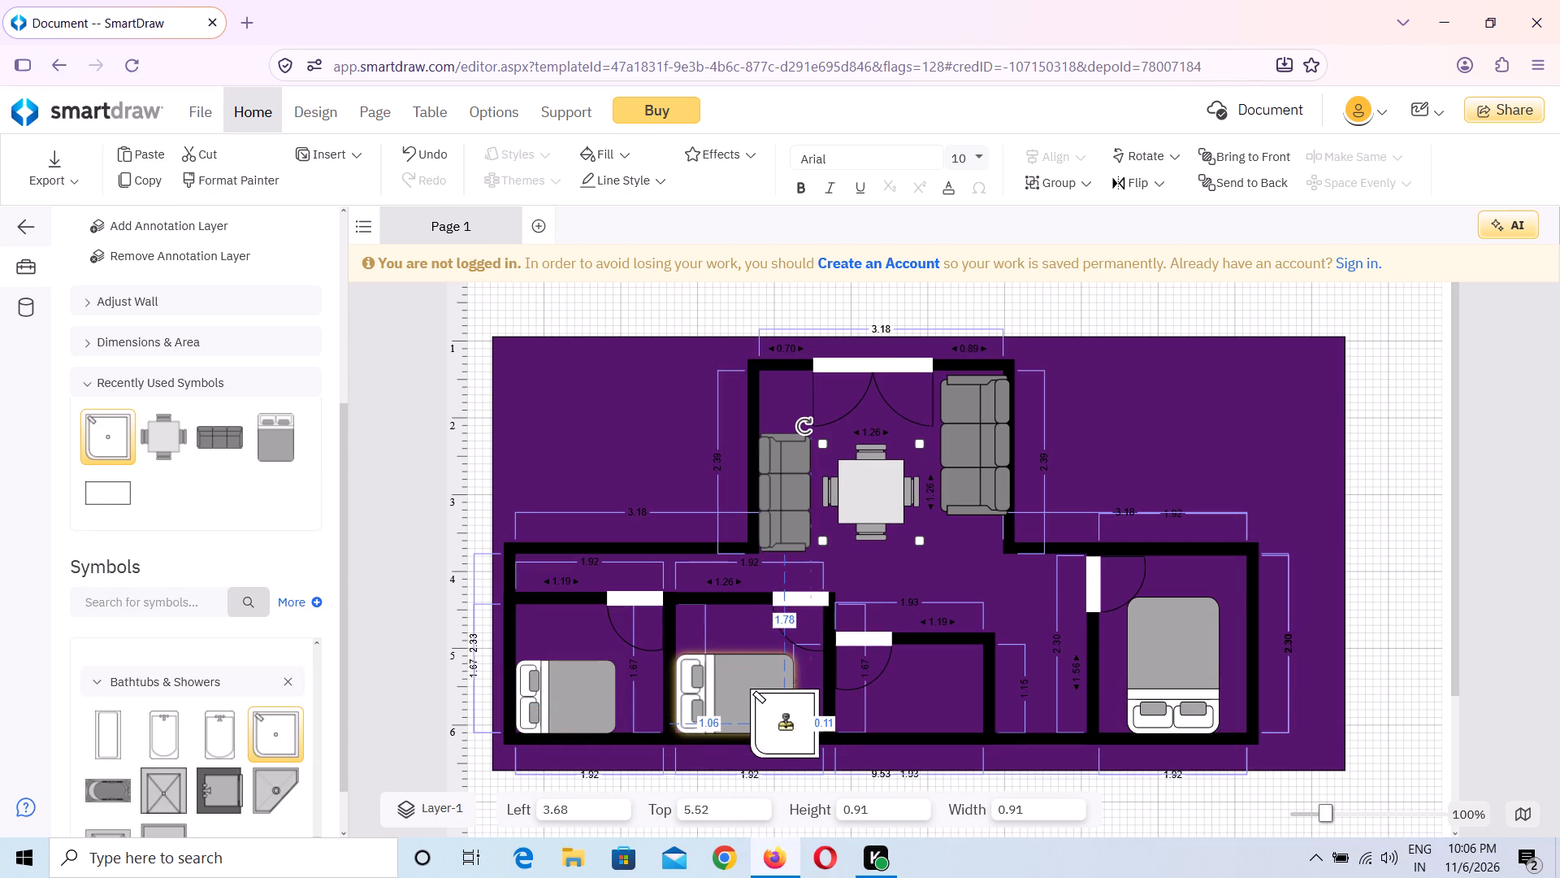
left_click_drag(786, 724, 942, 678)
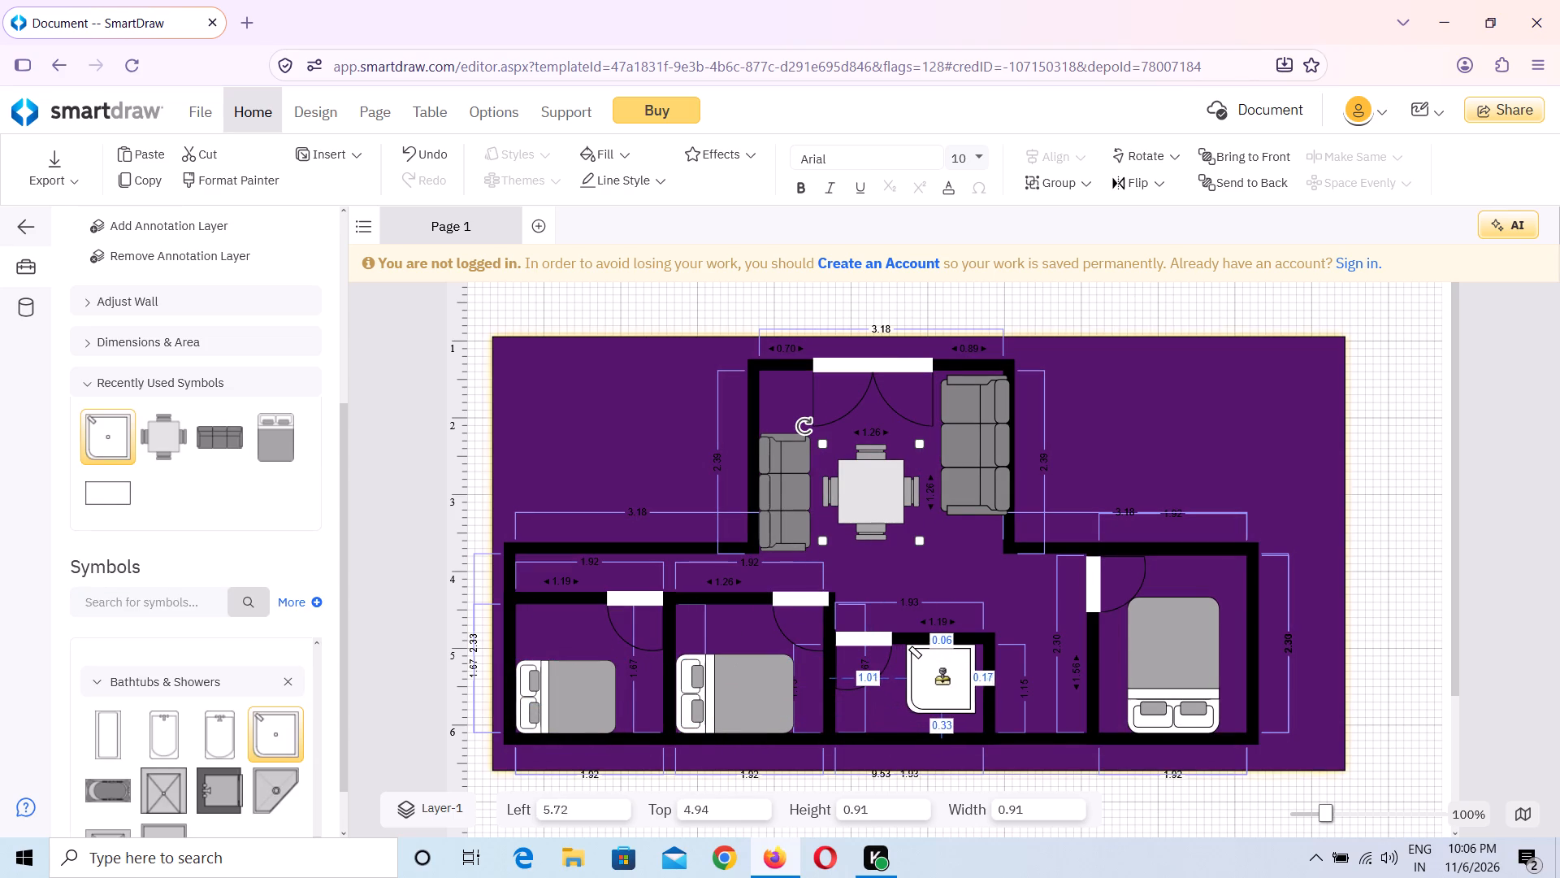
left_click_drag(942, 678, 949, 680)
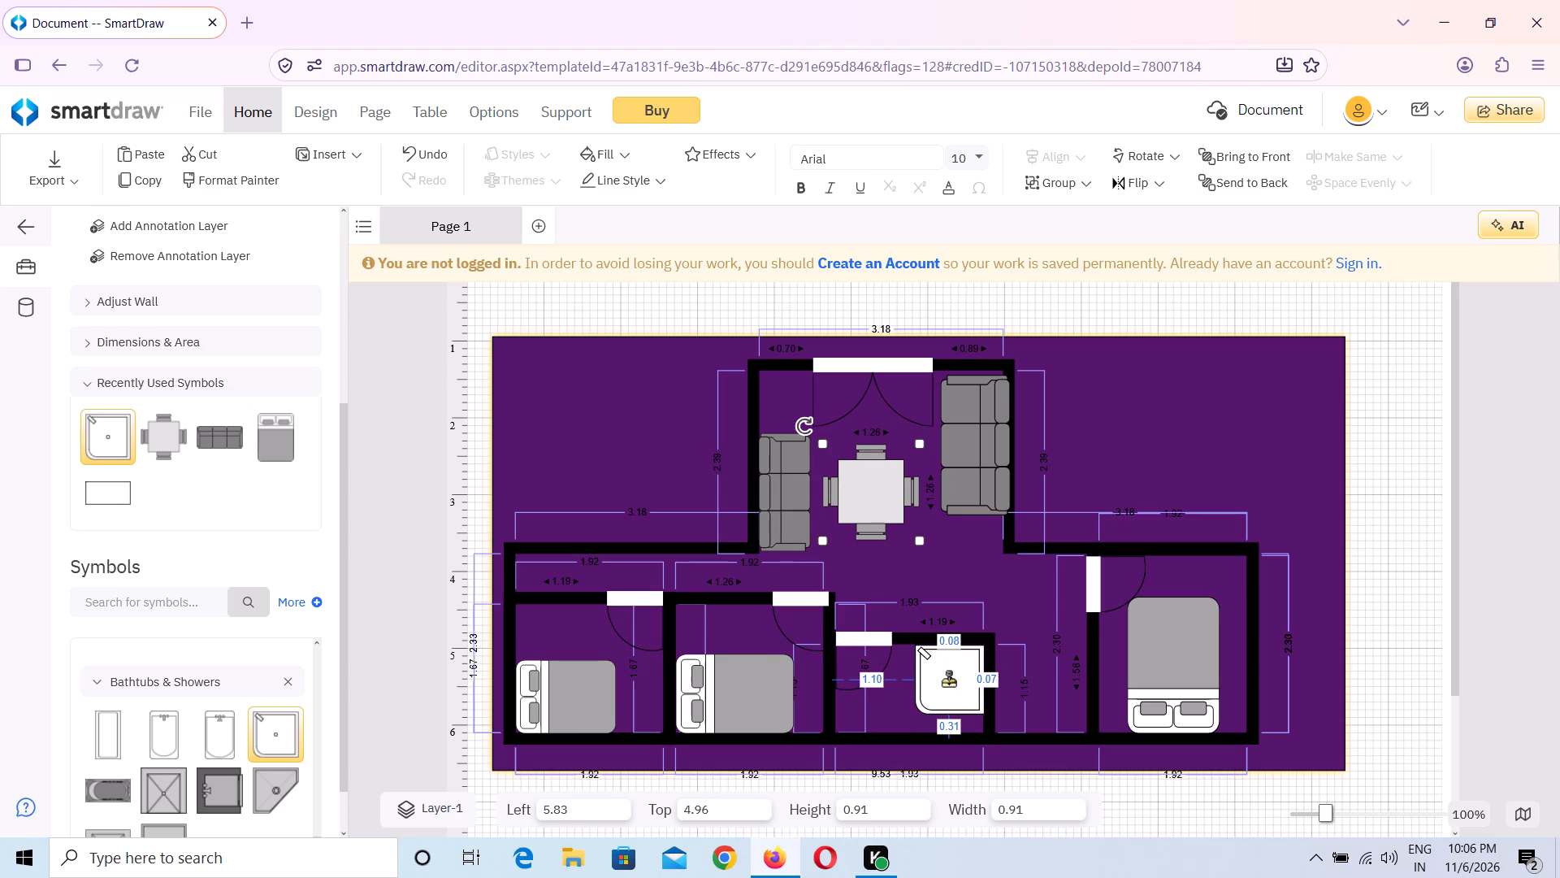
left_click_drag(949, 680, 947, 680)
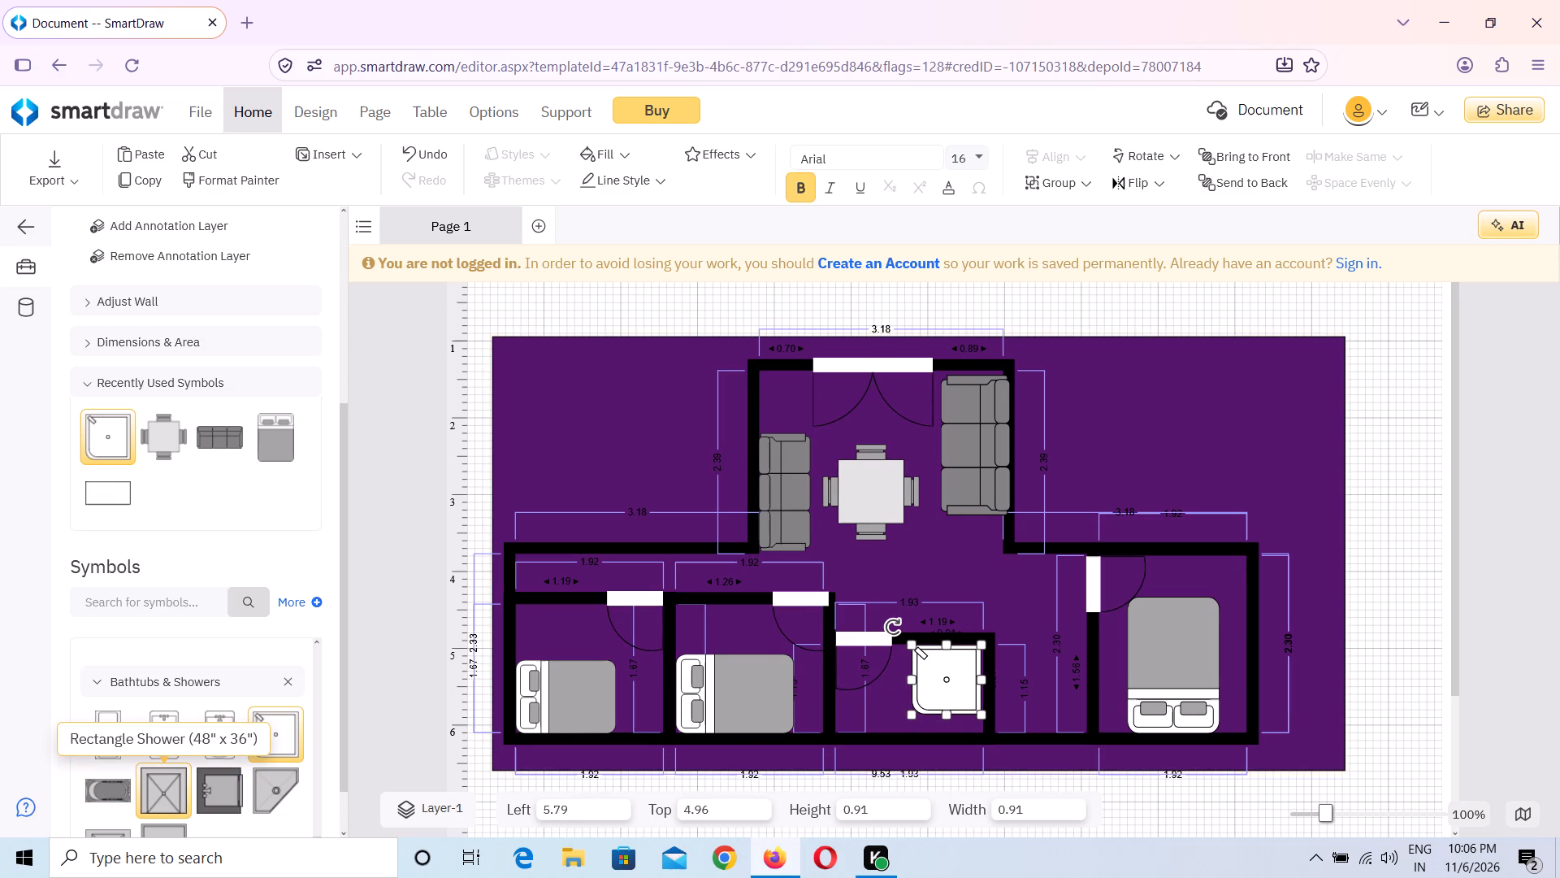
Add a Residential Toilet from the Toilets symbols to the small middle room's bottom-left corner, at about left 4.82, top 5.48.
scroll(186, 781, "down", 3)
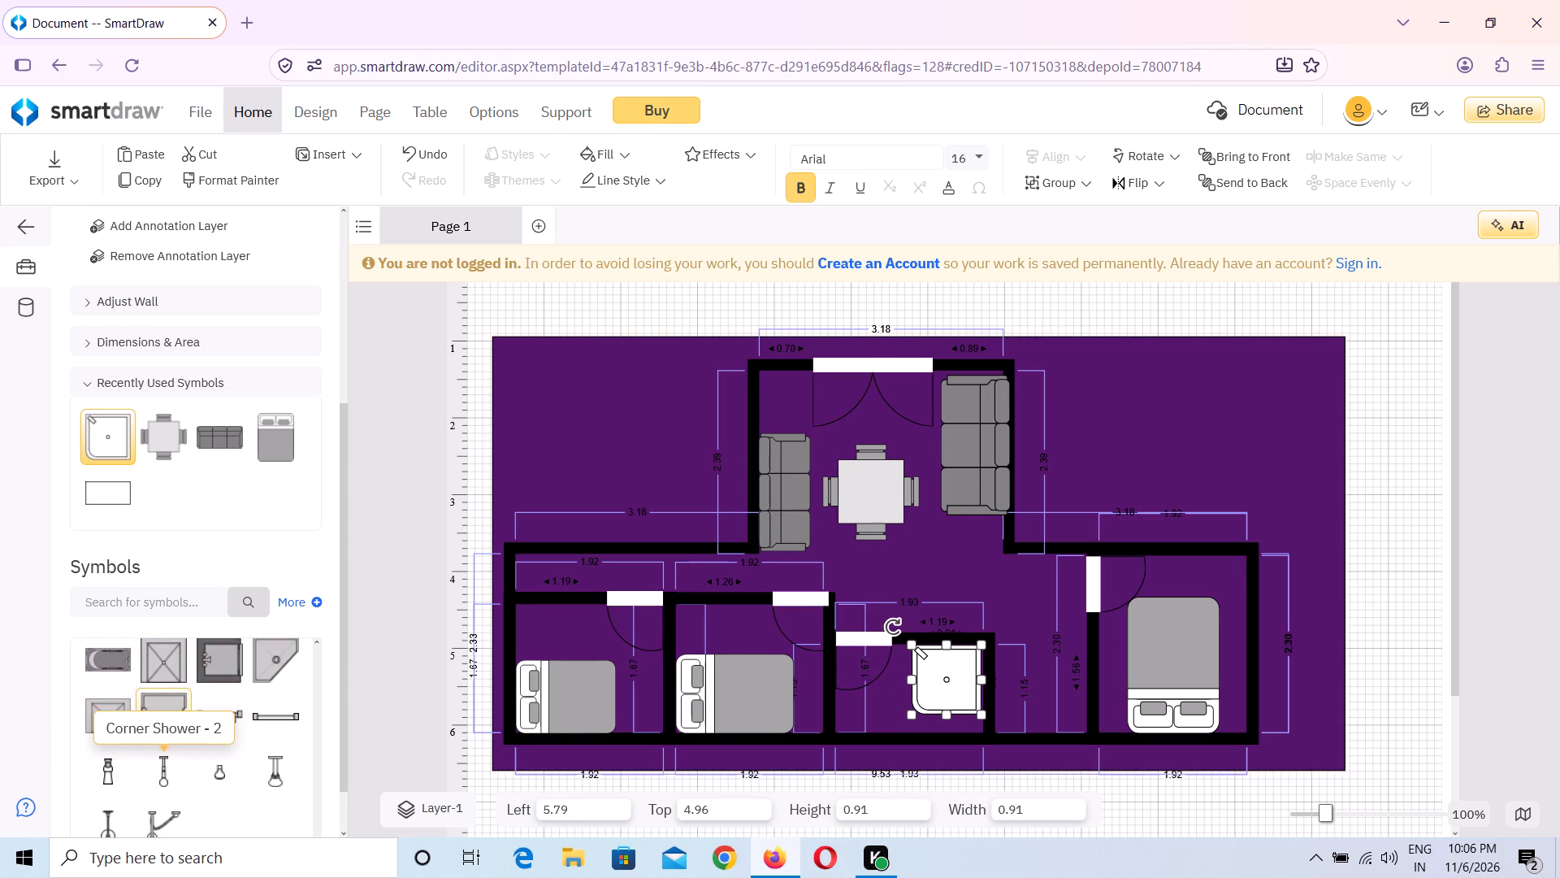
scroll(186, 781, "down", 2)
scroll(186, 781, "up", 5)
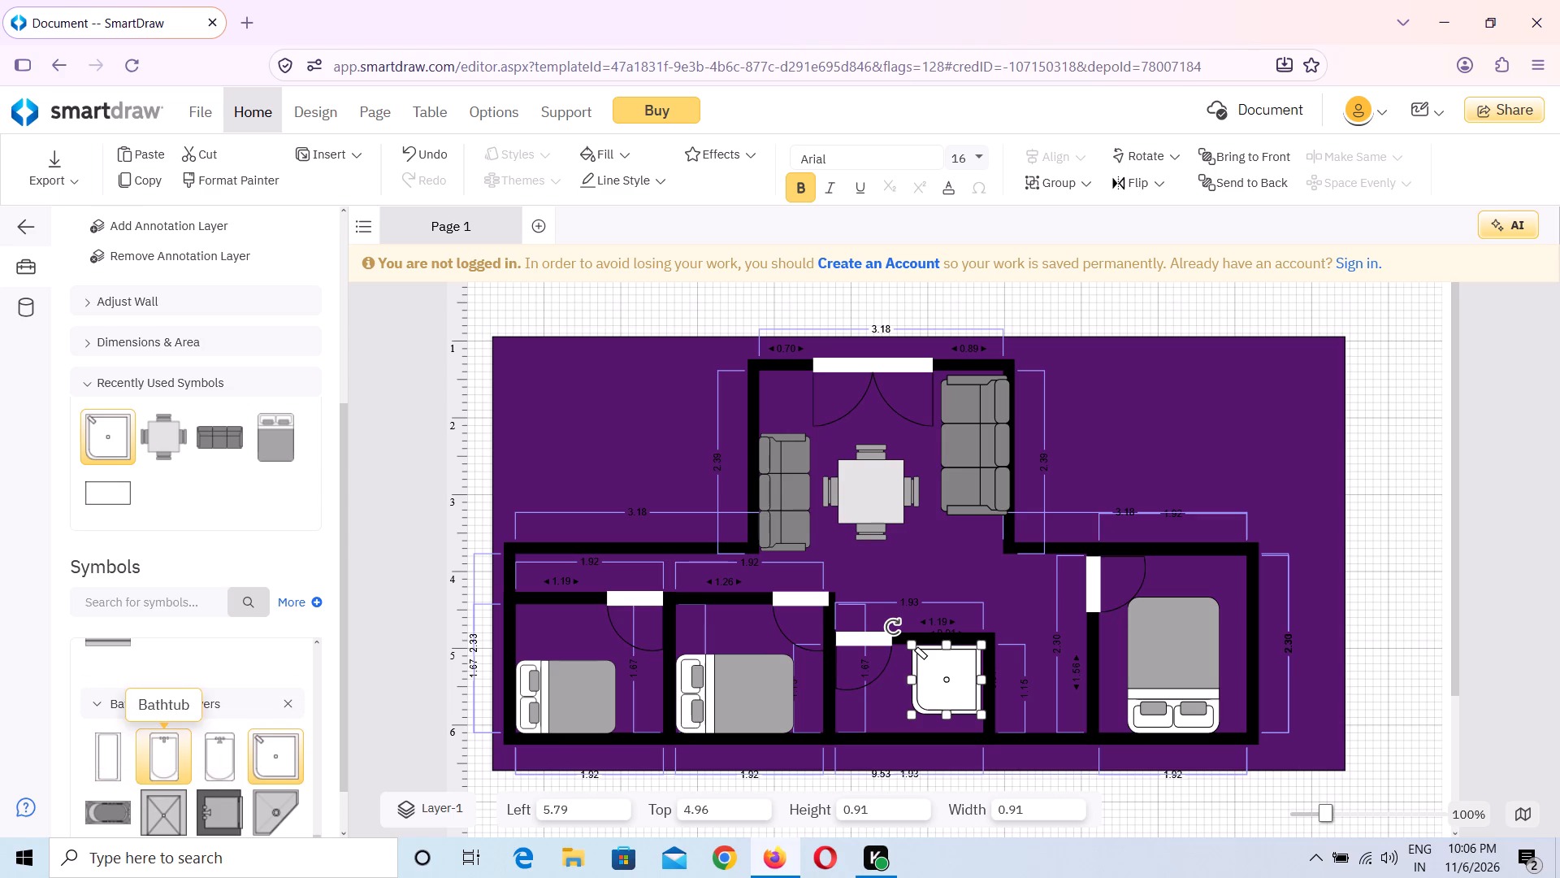
scroll(186, 781, "up", 1)
scroll(186, 781, "down", 11)
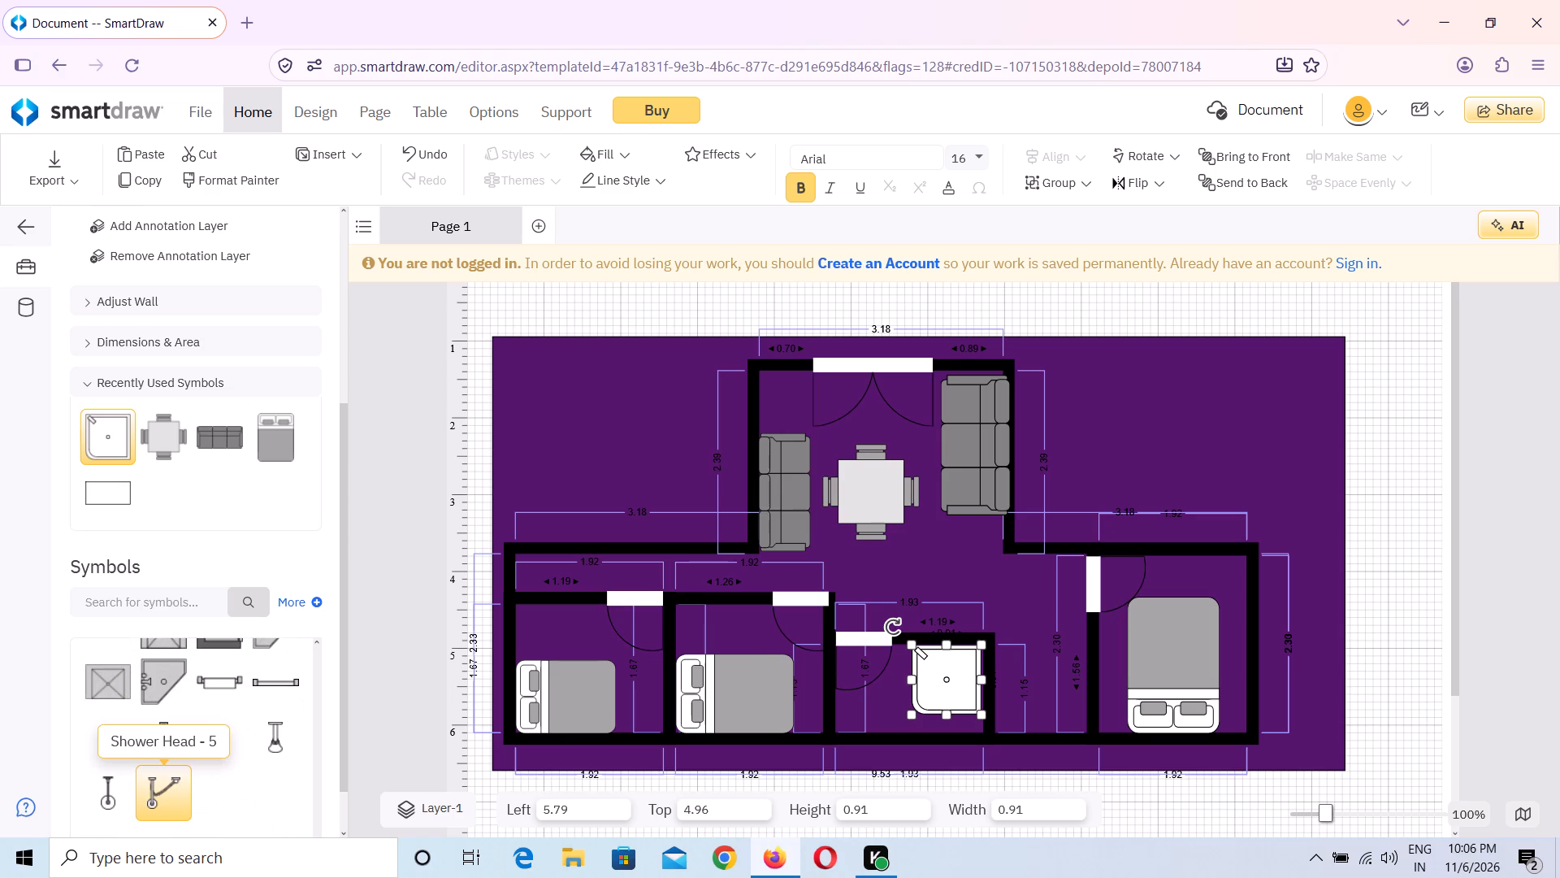
scroll(186, 781, "down", 4)
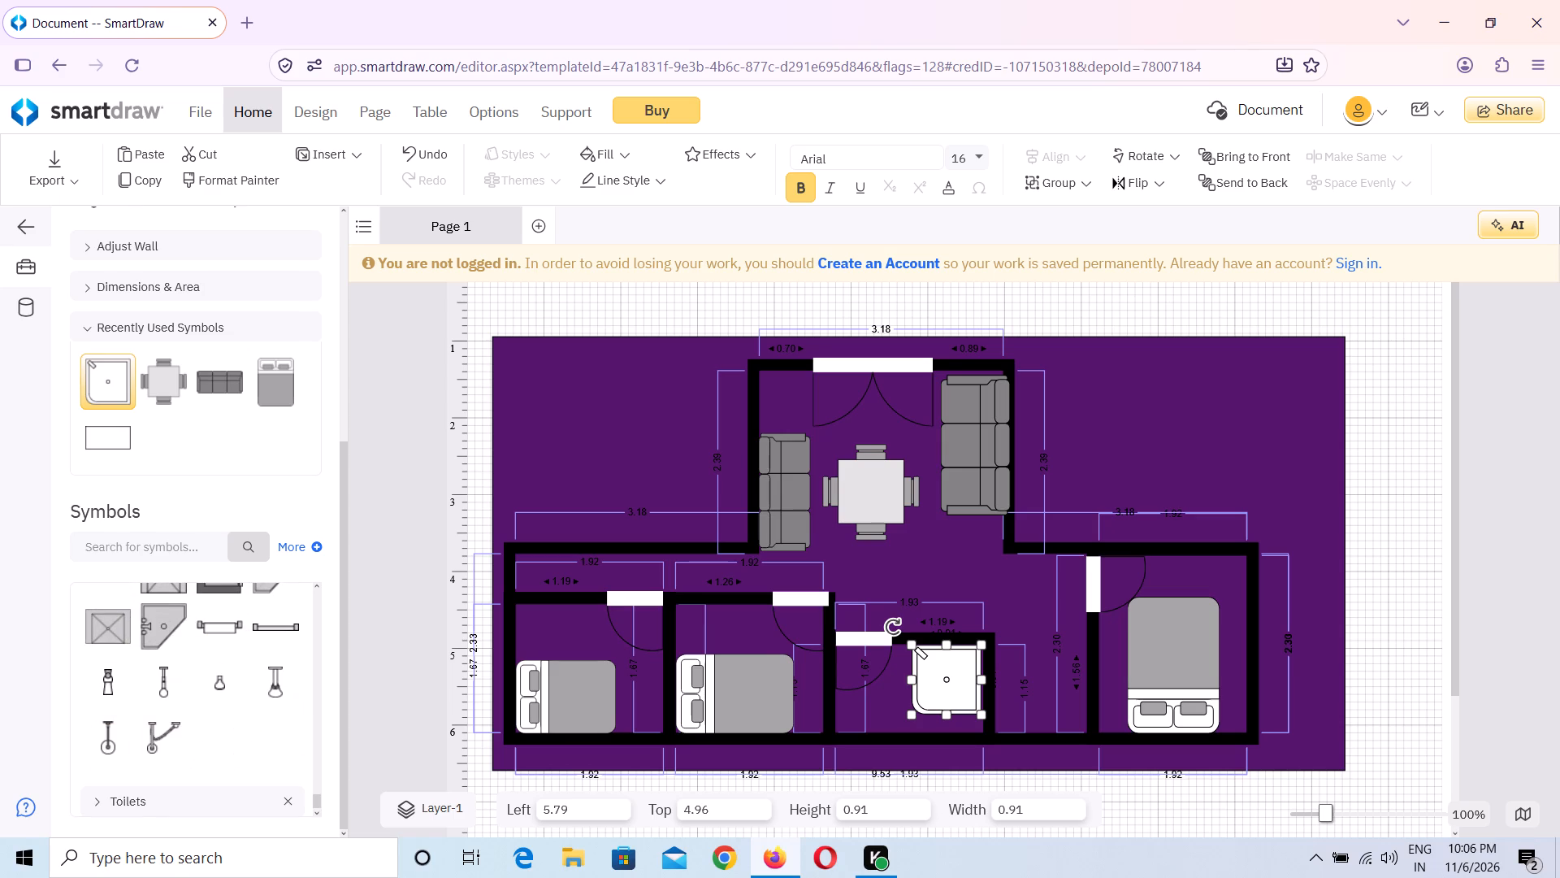
left_click(102, 803)
scroll(234, 754, "down", 4)
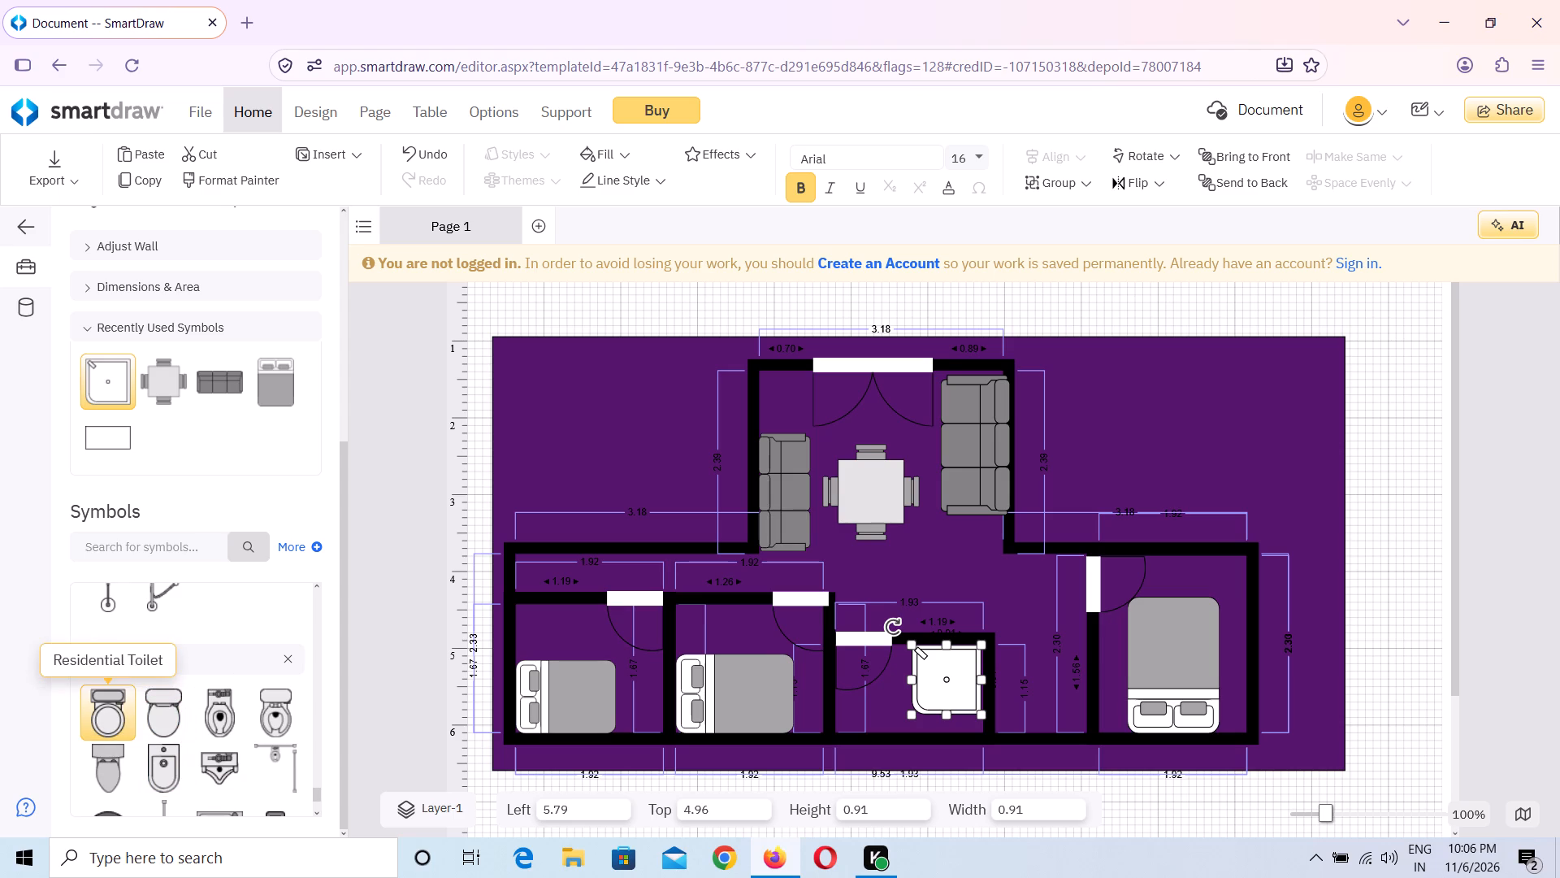
left_click_drag(106, 712, 792, 743)
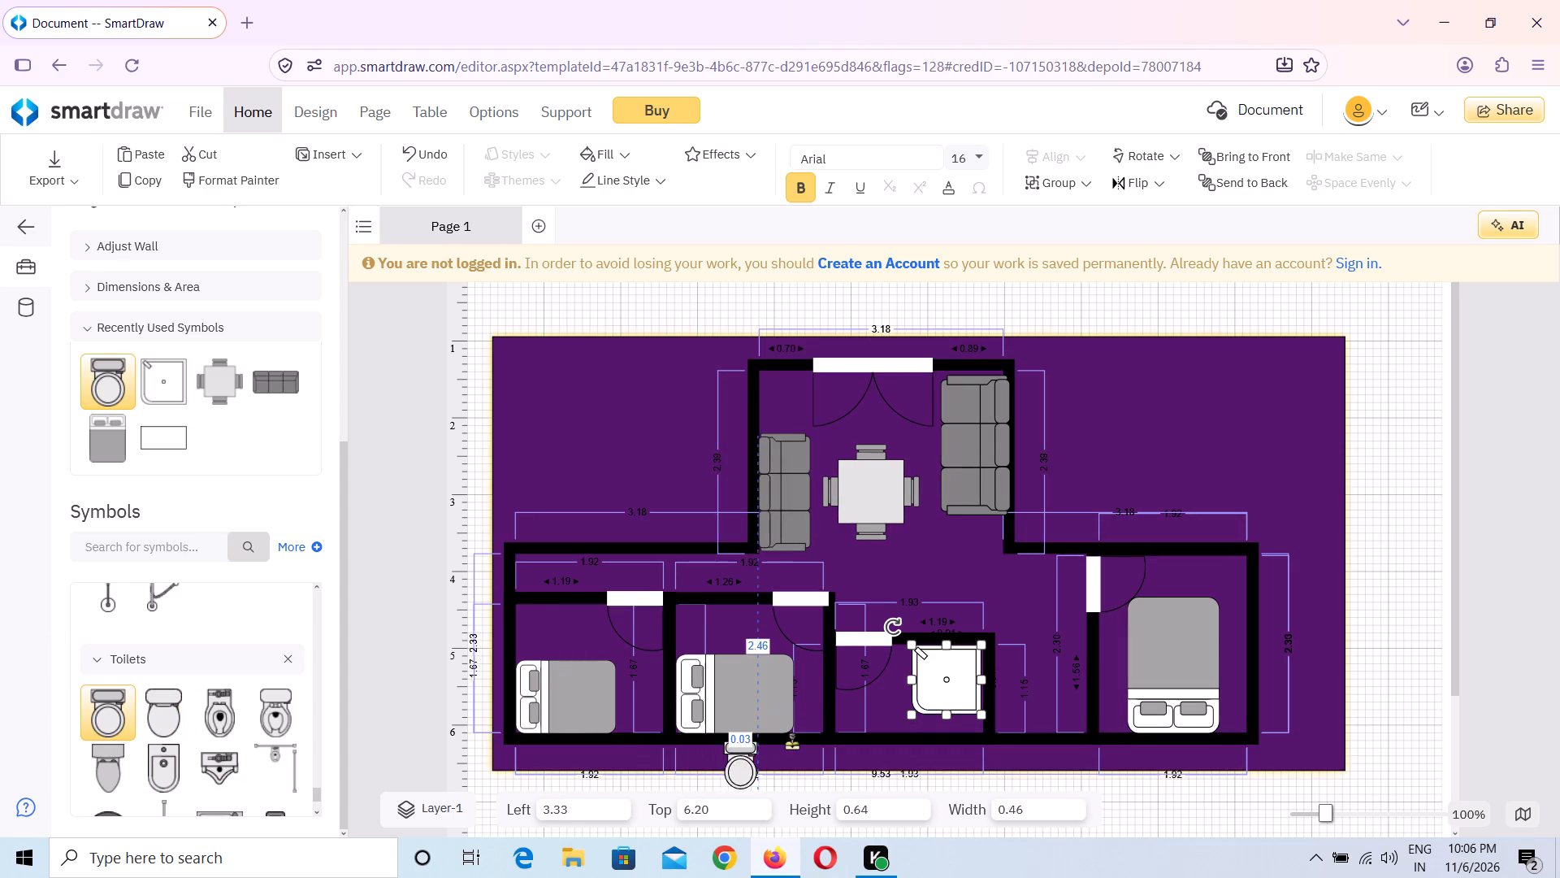
left_click_drag(792, 743, 855, 710)
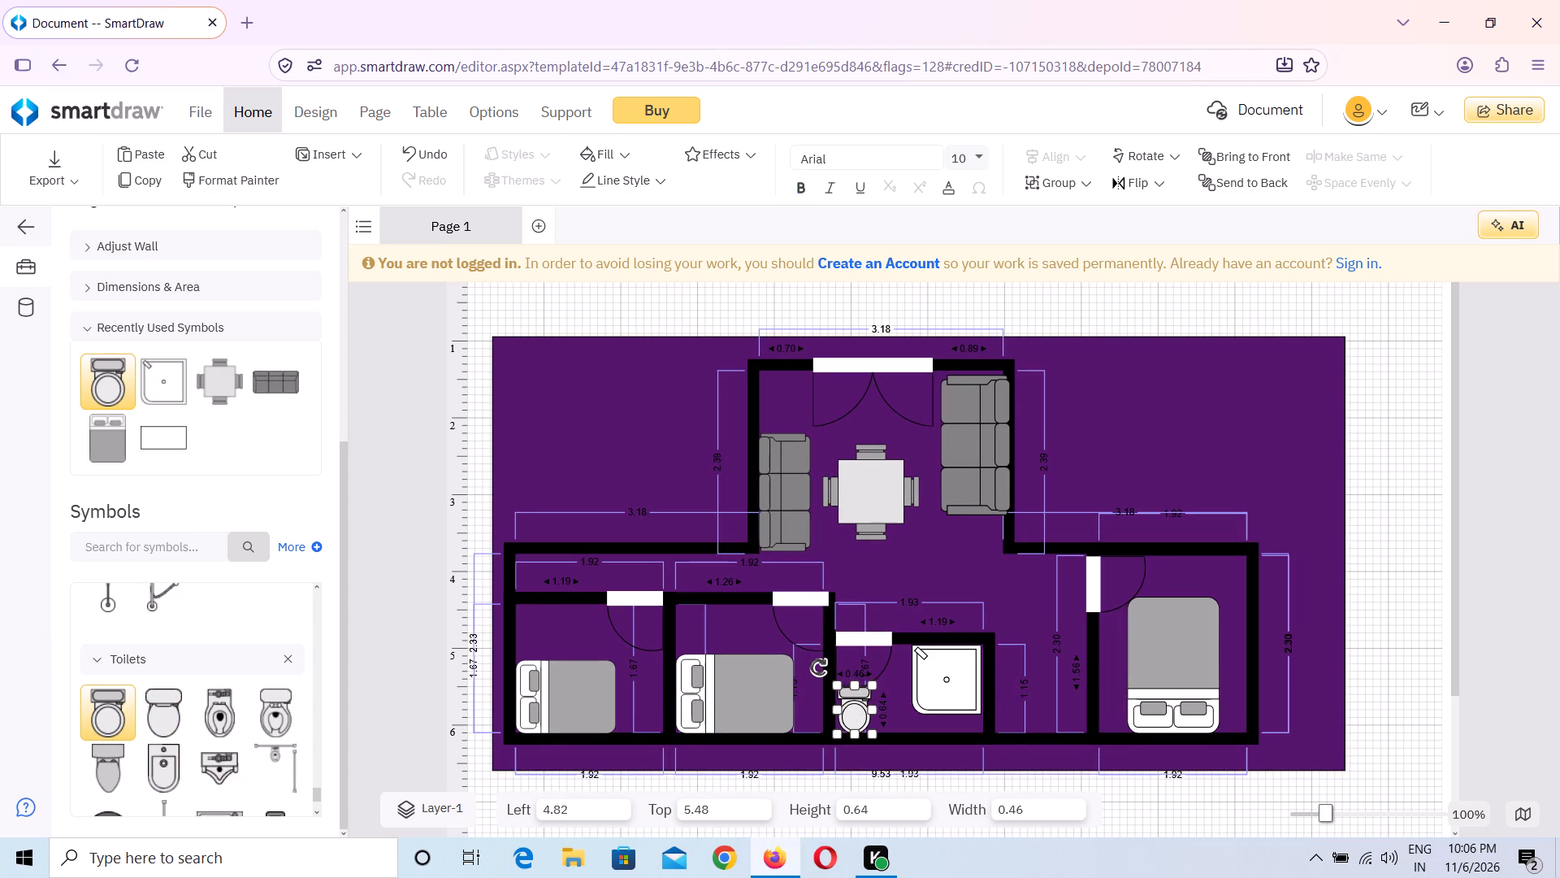
Rotate the bathroom toilet a quarter turn so its tank backs onto the left wall, at about left 4.88, top 5.49.
left_click_drag(817, 667, 824, 757)
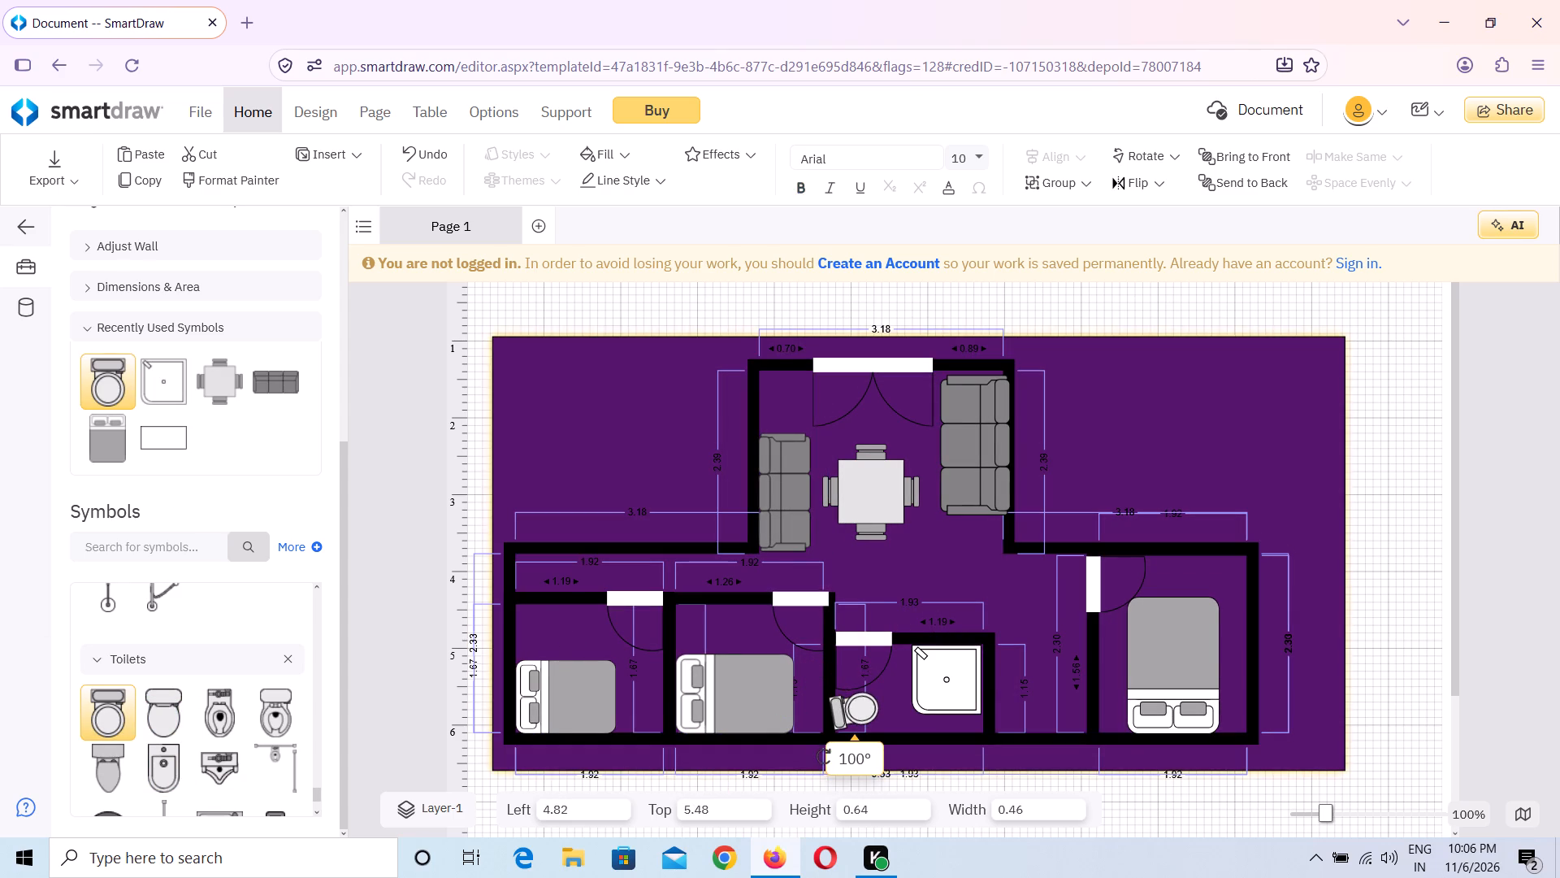
left_click_drag(824, 757, 818, 741)
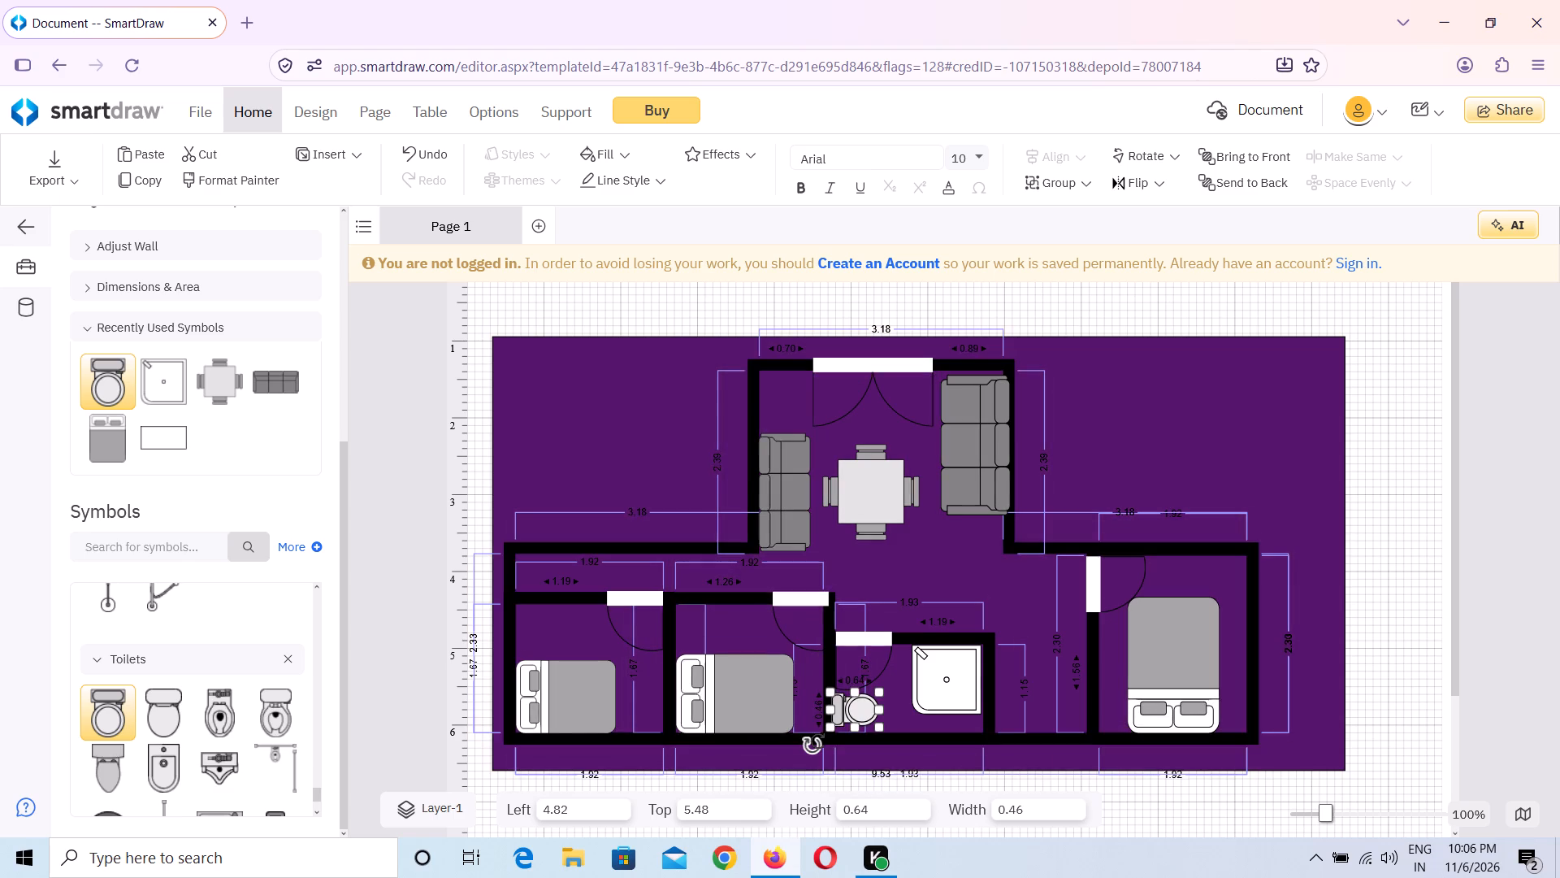
left_click(852, 713)
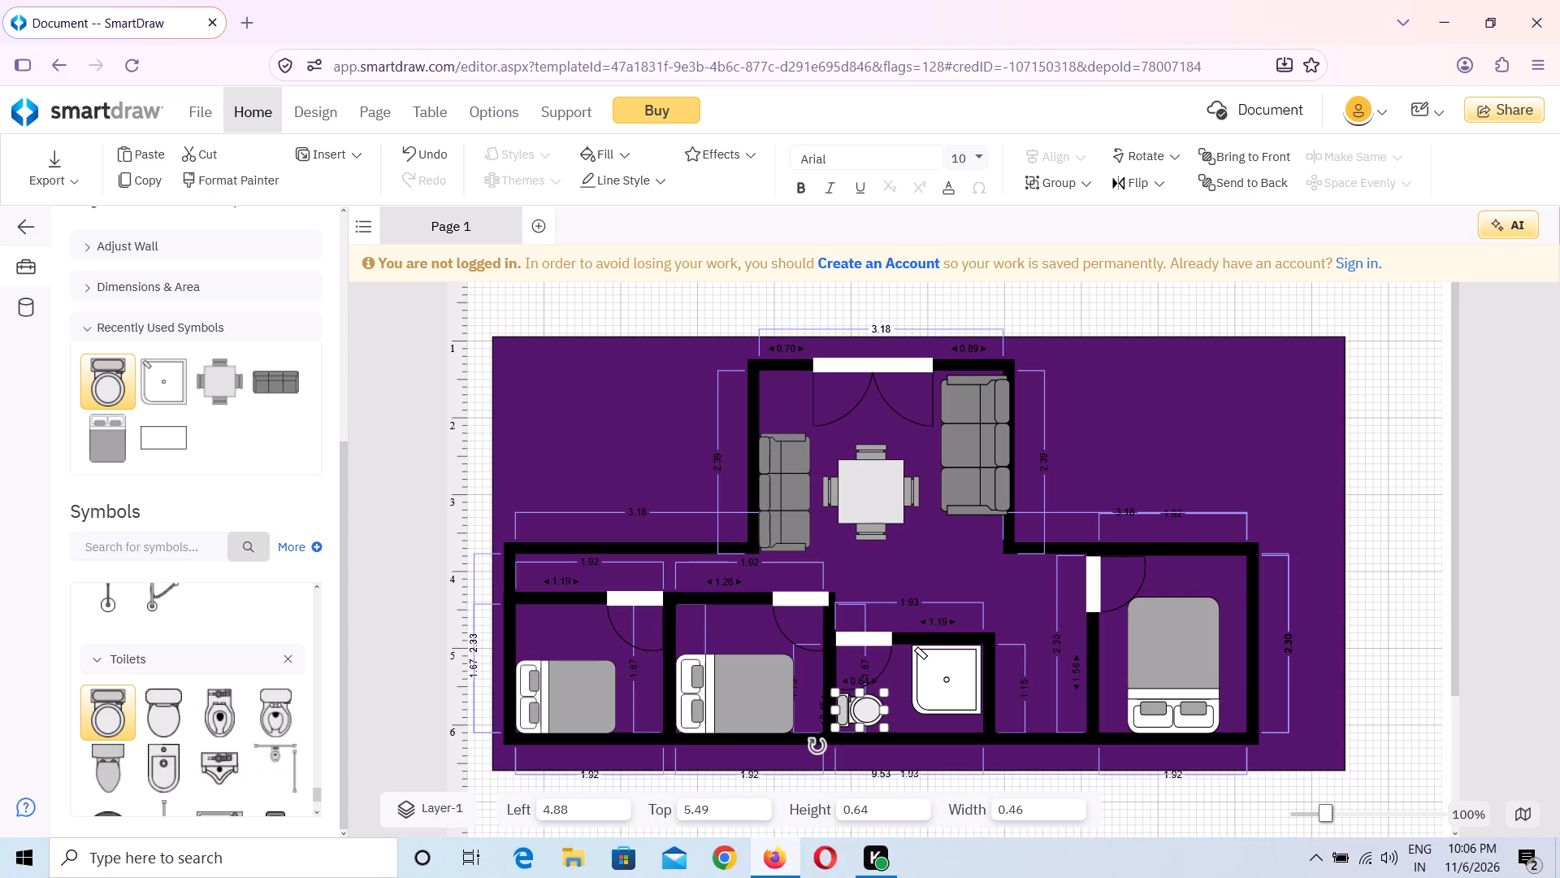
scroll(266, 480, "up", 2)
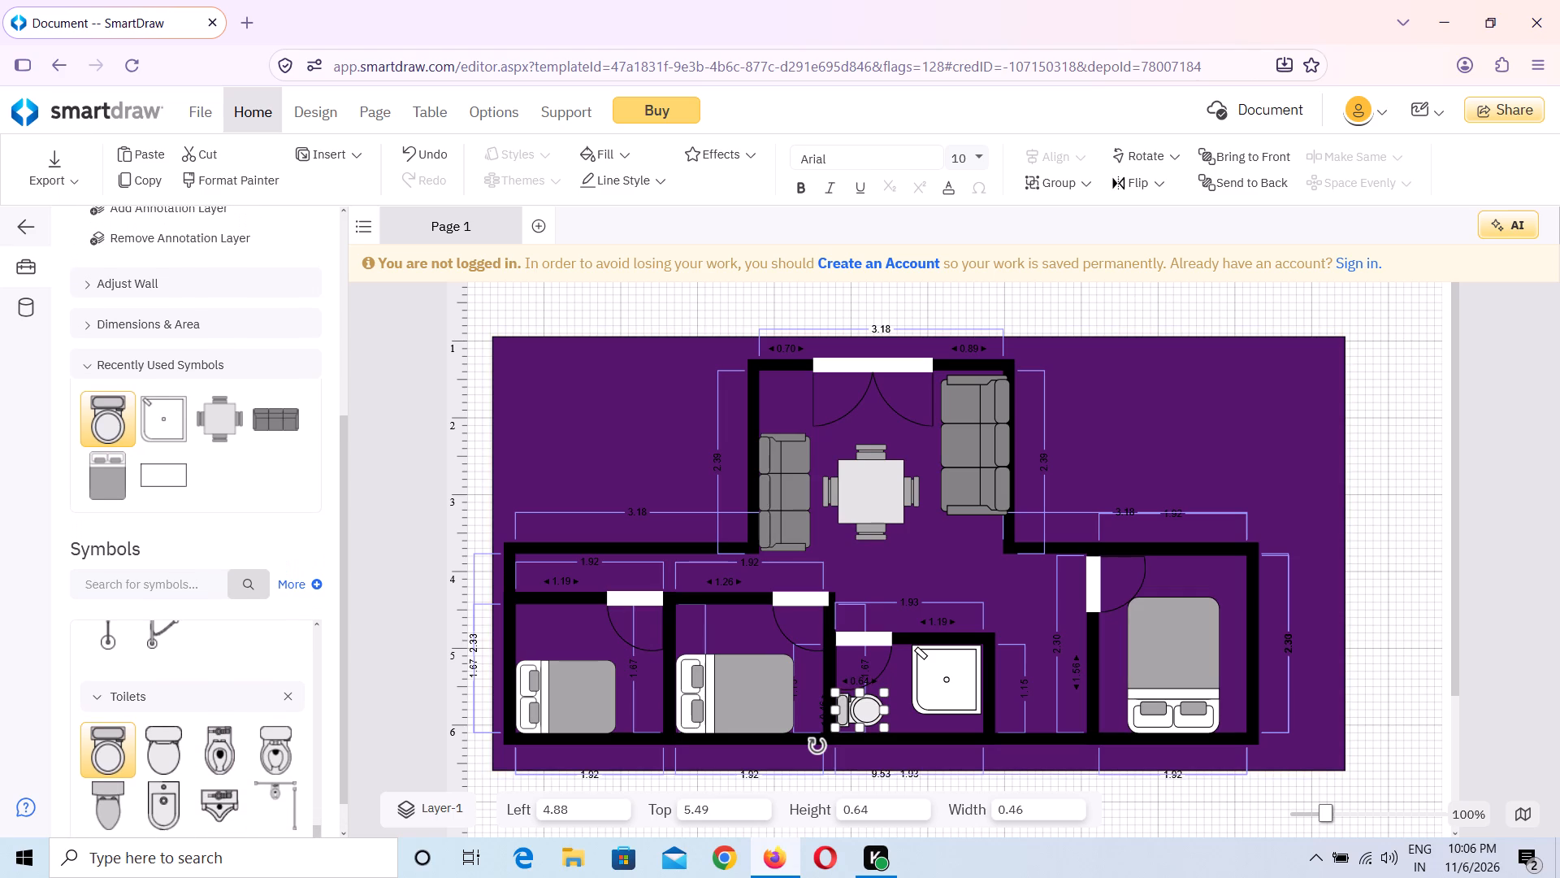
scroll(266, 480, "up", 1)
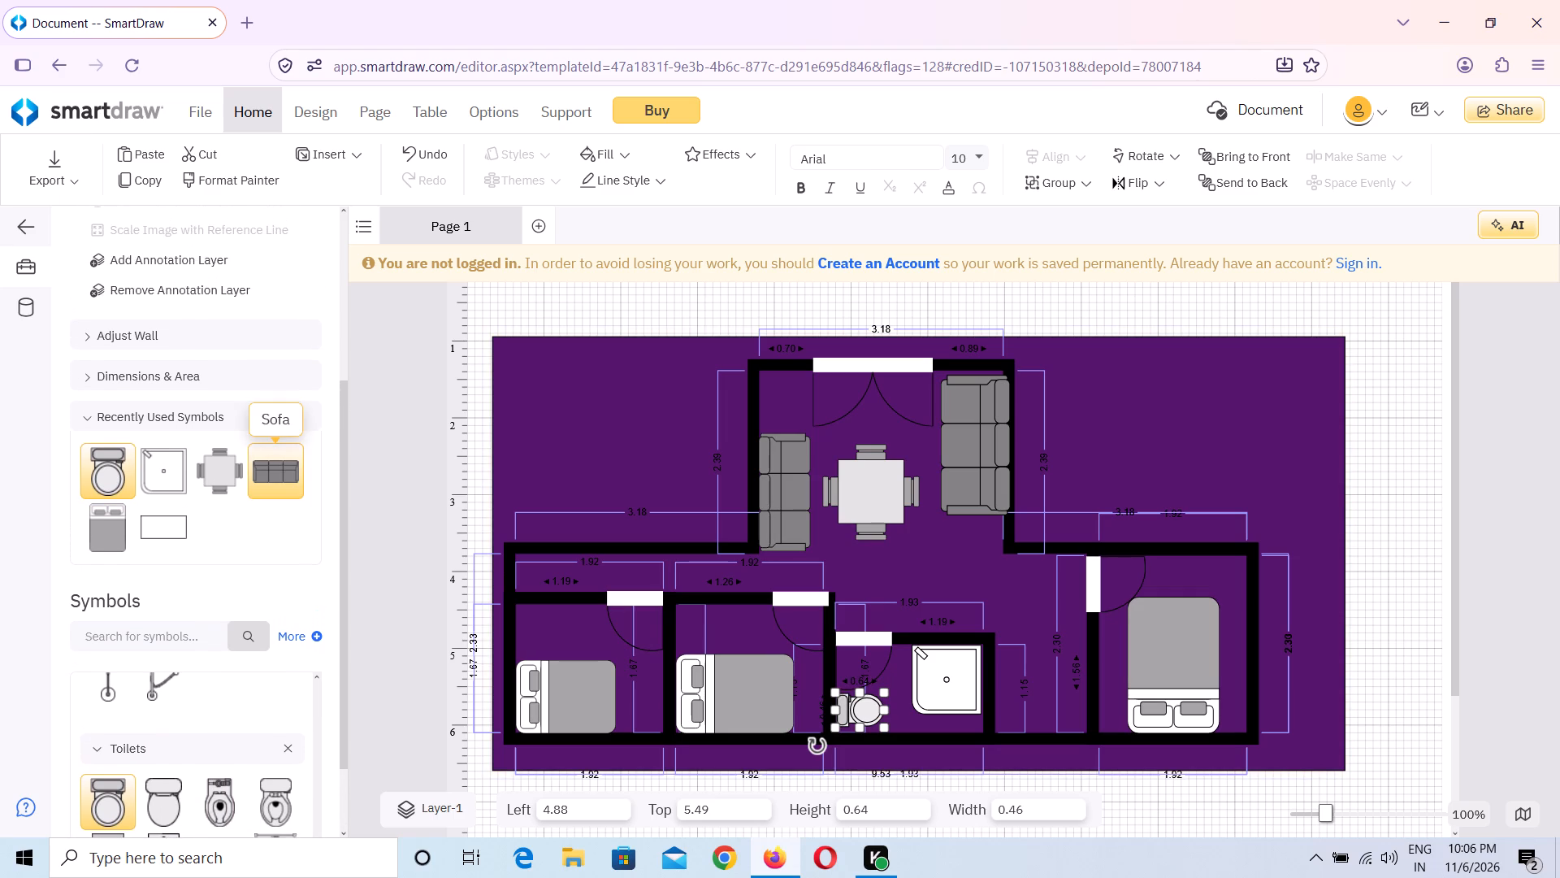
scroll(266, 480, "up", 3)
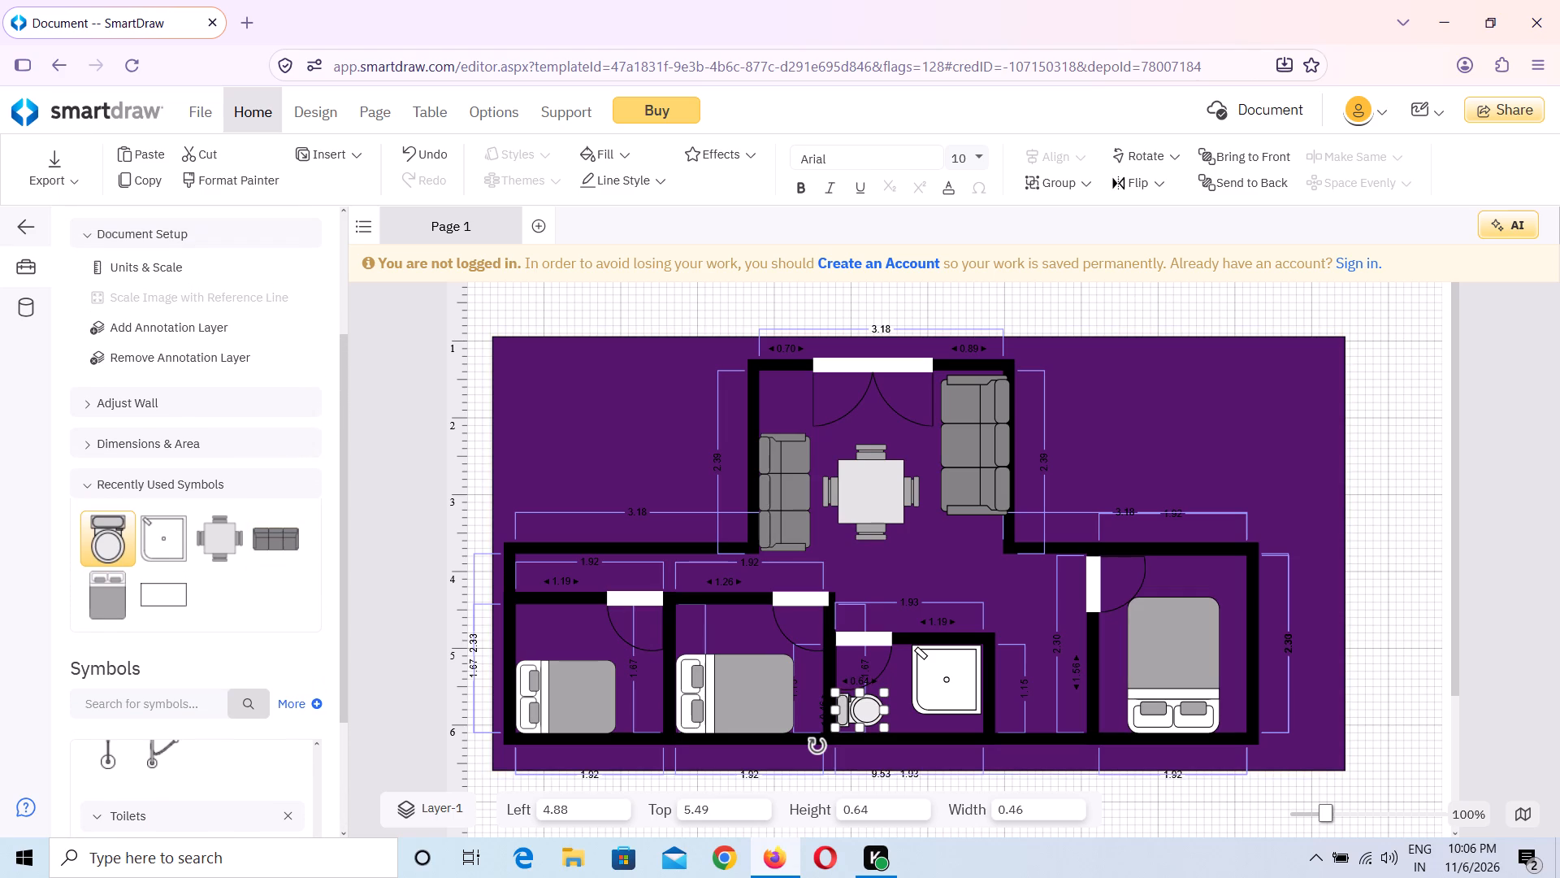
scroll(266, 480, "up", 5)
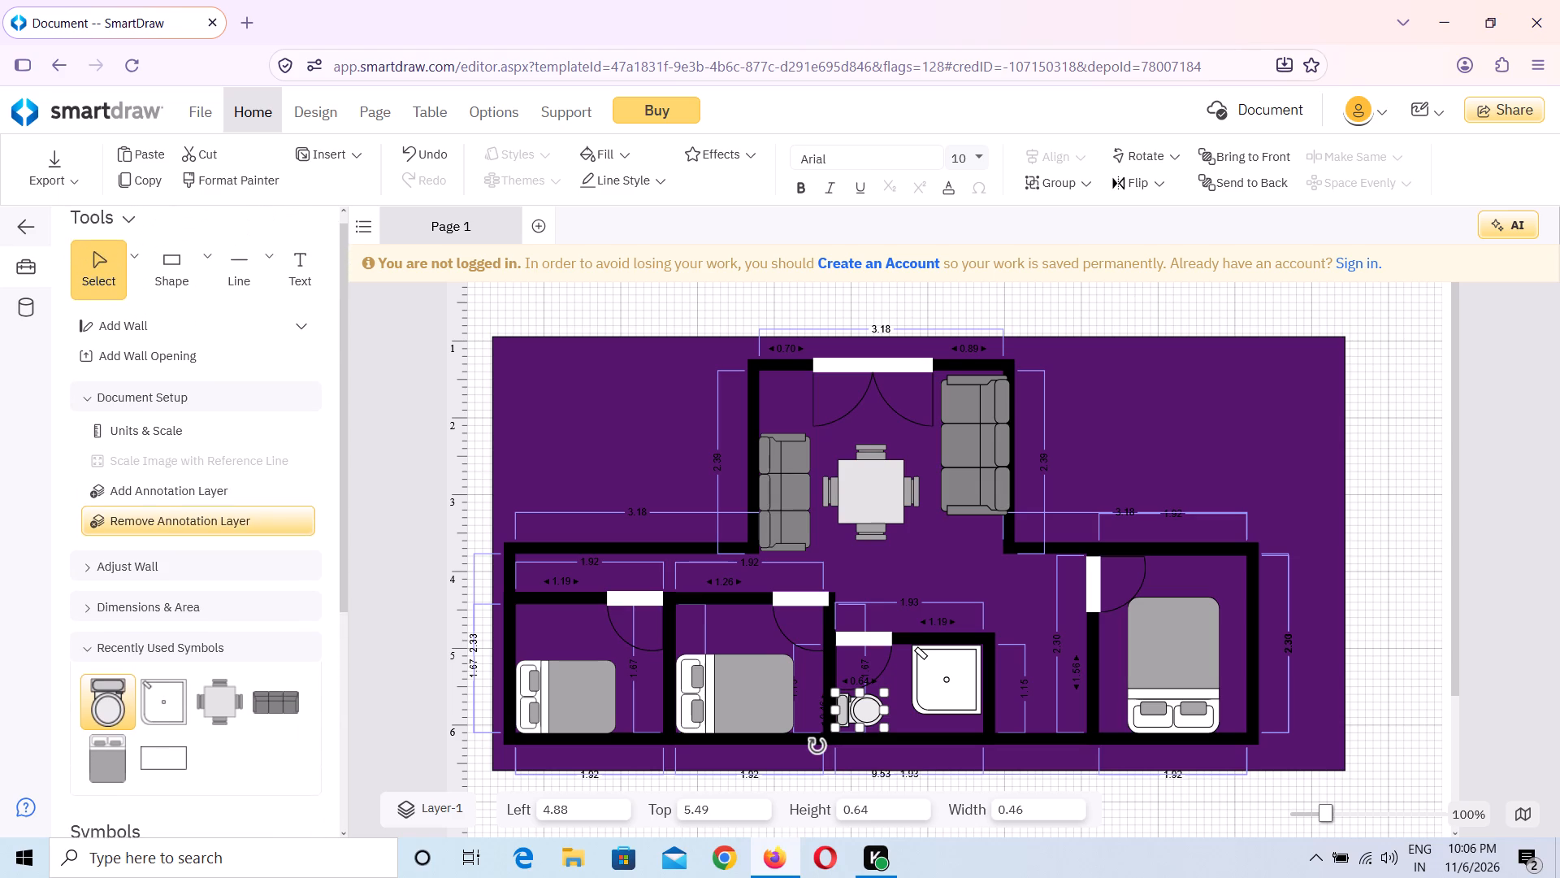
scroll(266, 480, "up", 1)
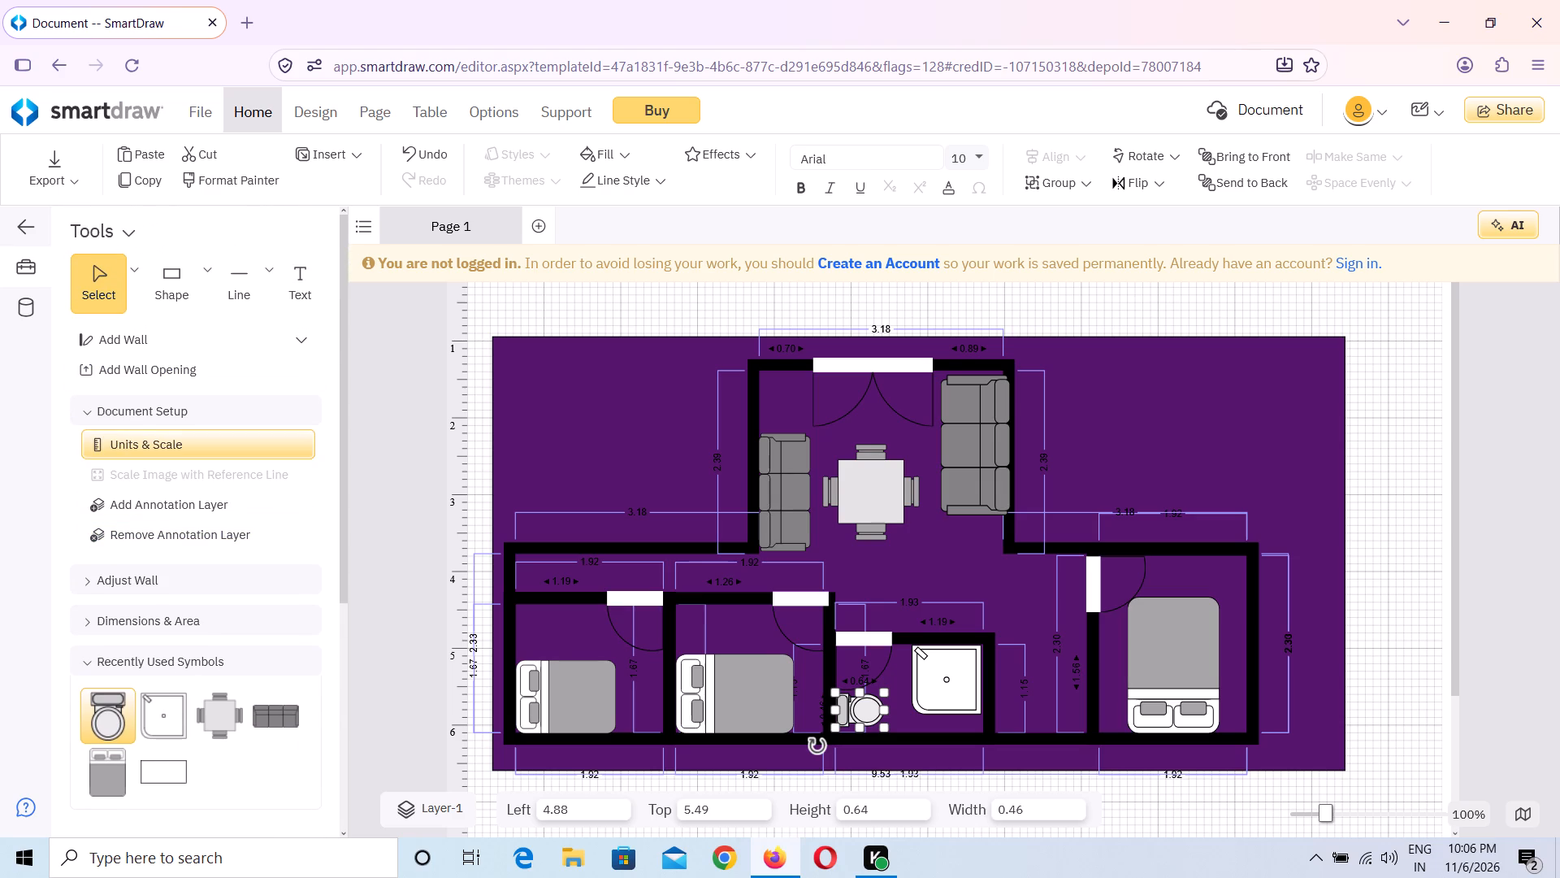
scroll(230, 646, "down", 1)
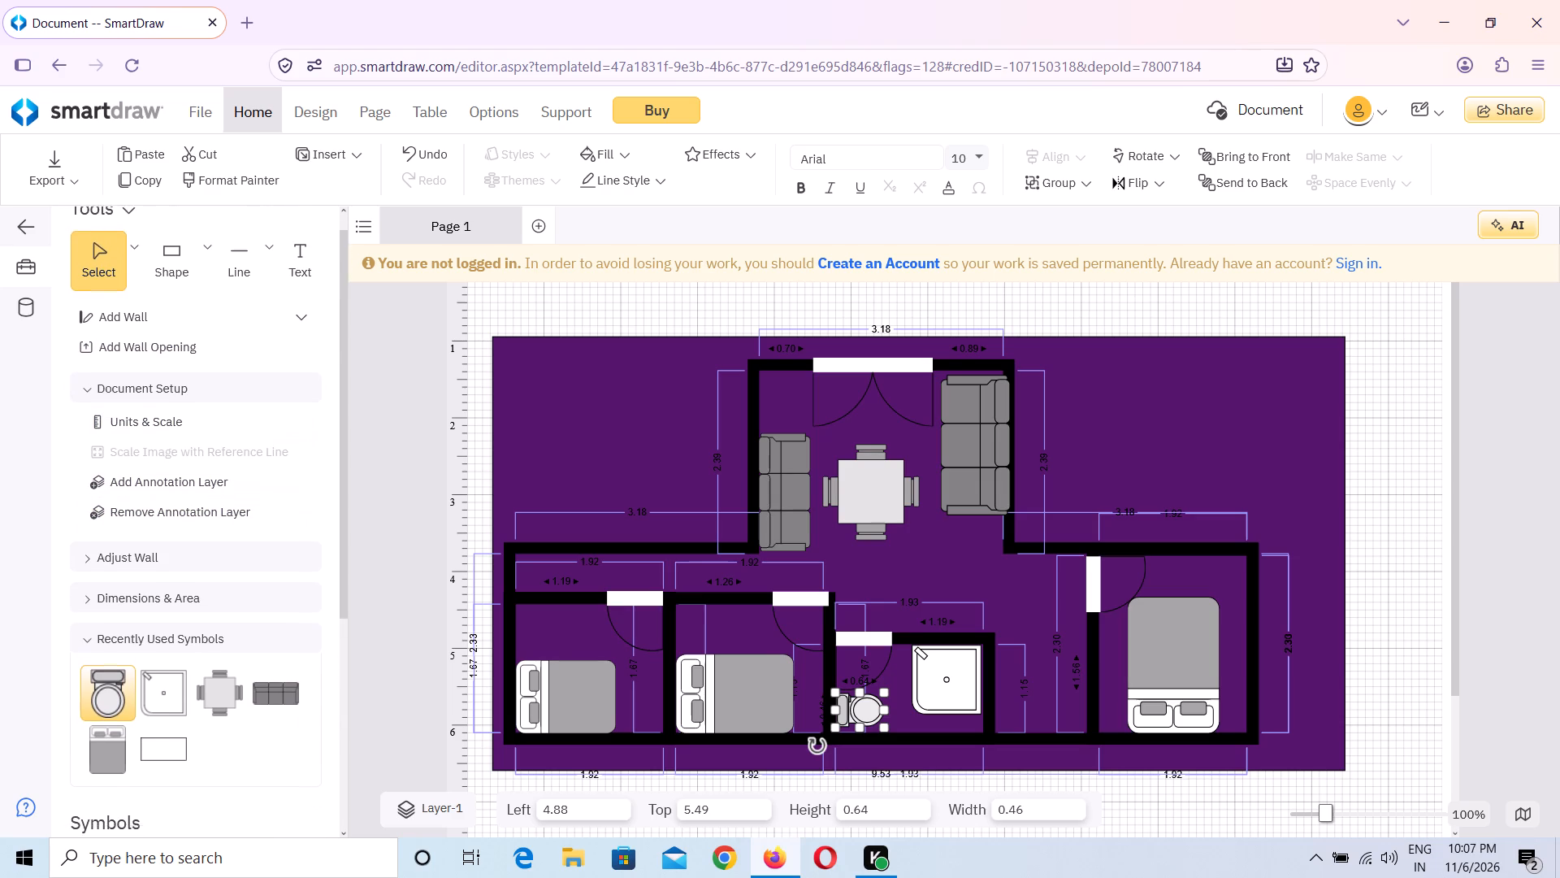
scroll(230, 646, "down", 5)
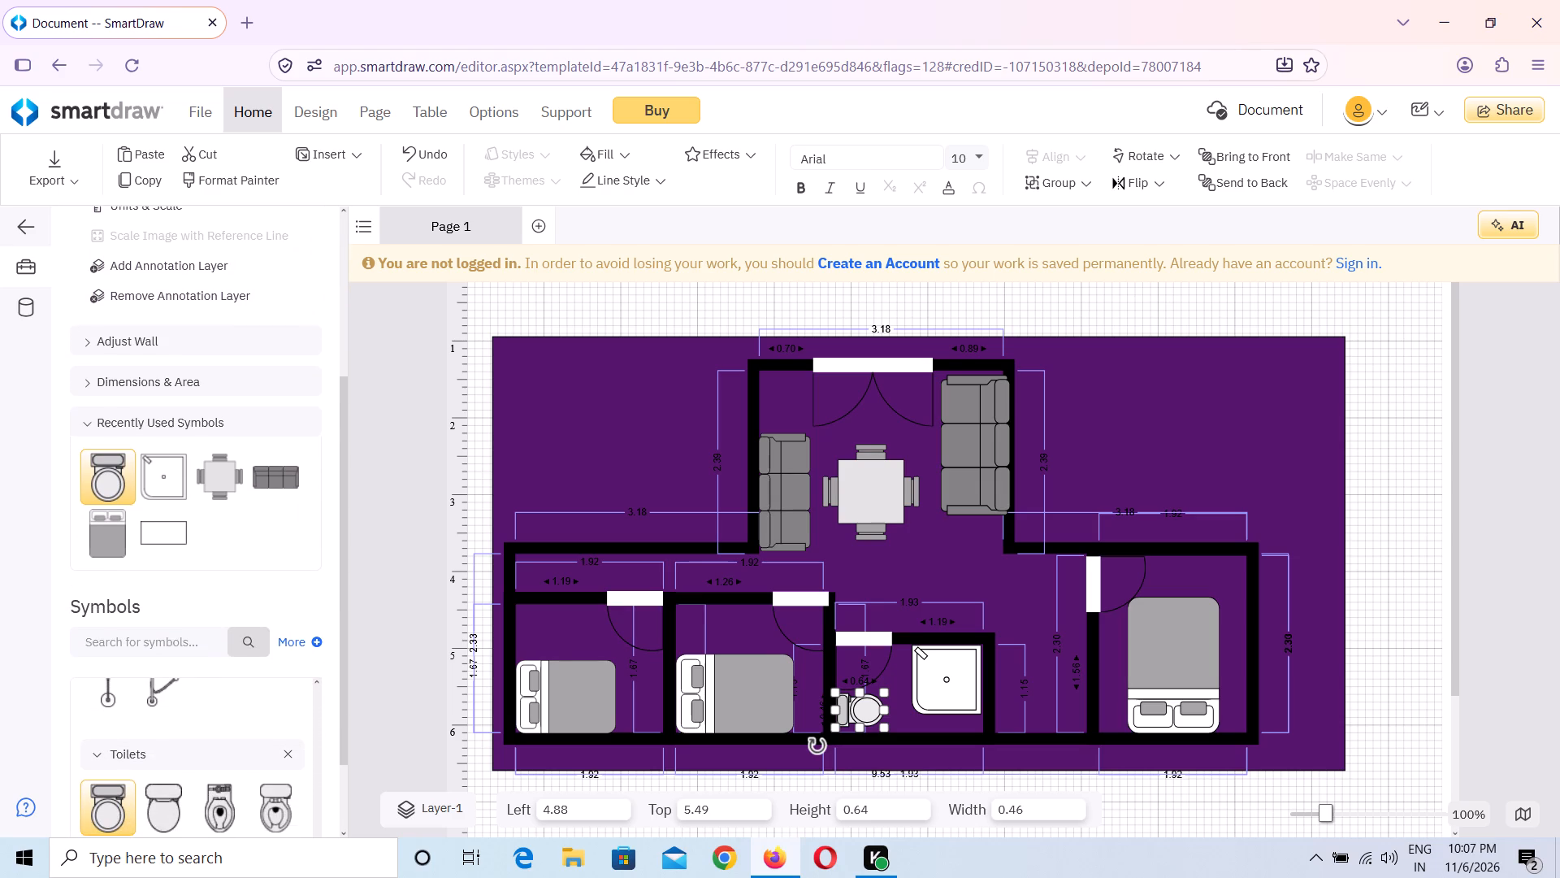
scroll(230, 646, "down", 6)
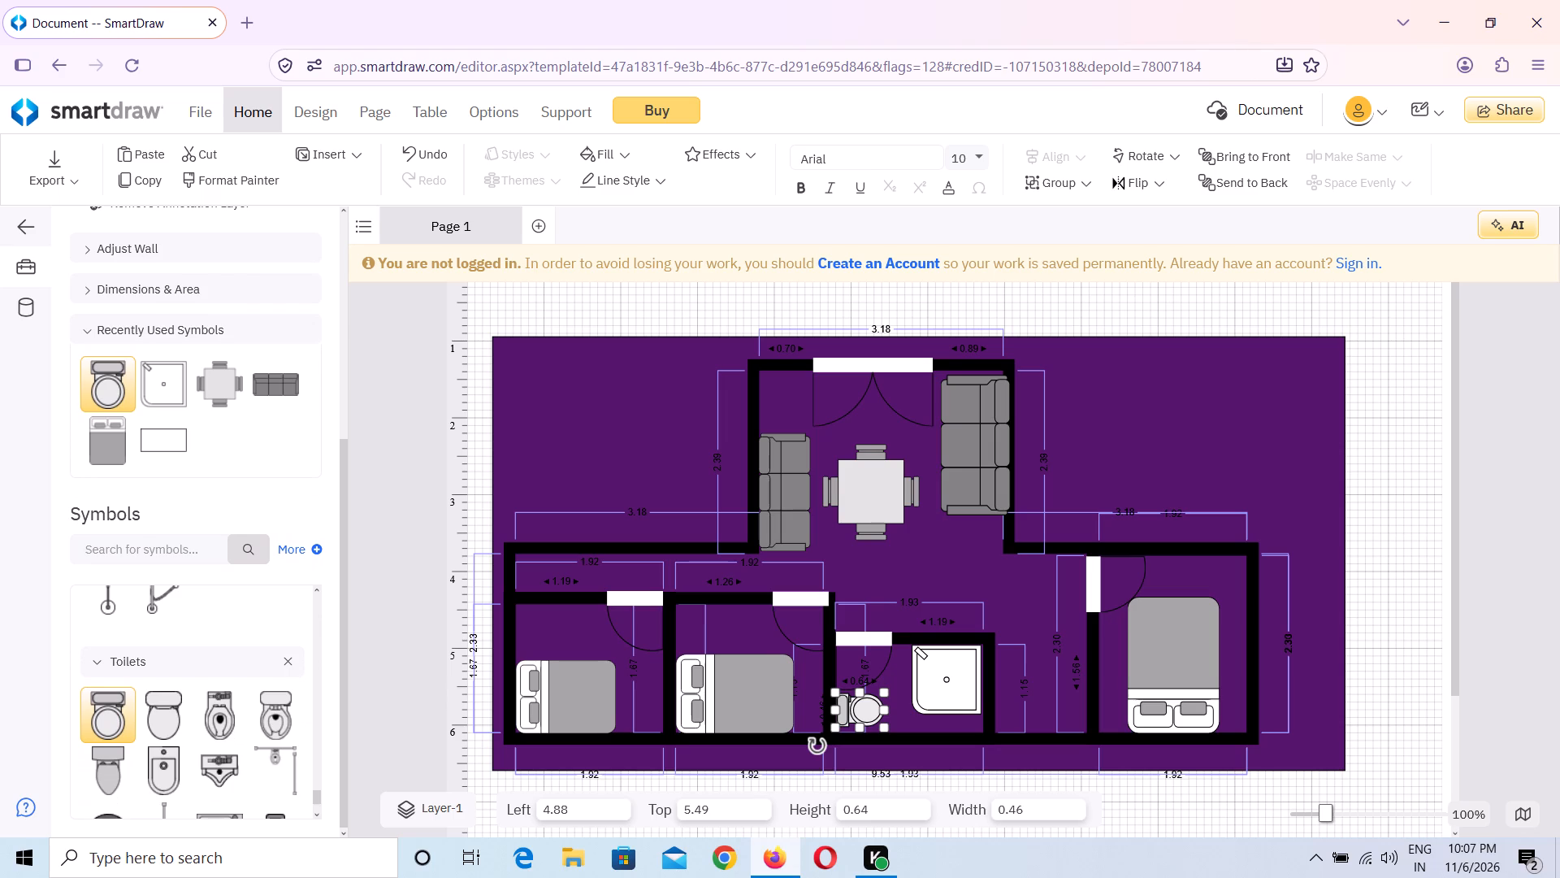
Add a Sectional Sofa with Pillows over the bathroom and the gap beside it, at about left 5.24, top 3.87.
scroll(259, 592, "up", 4)
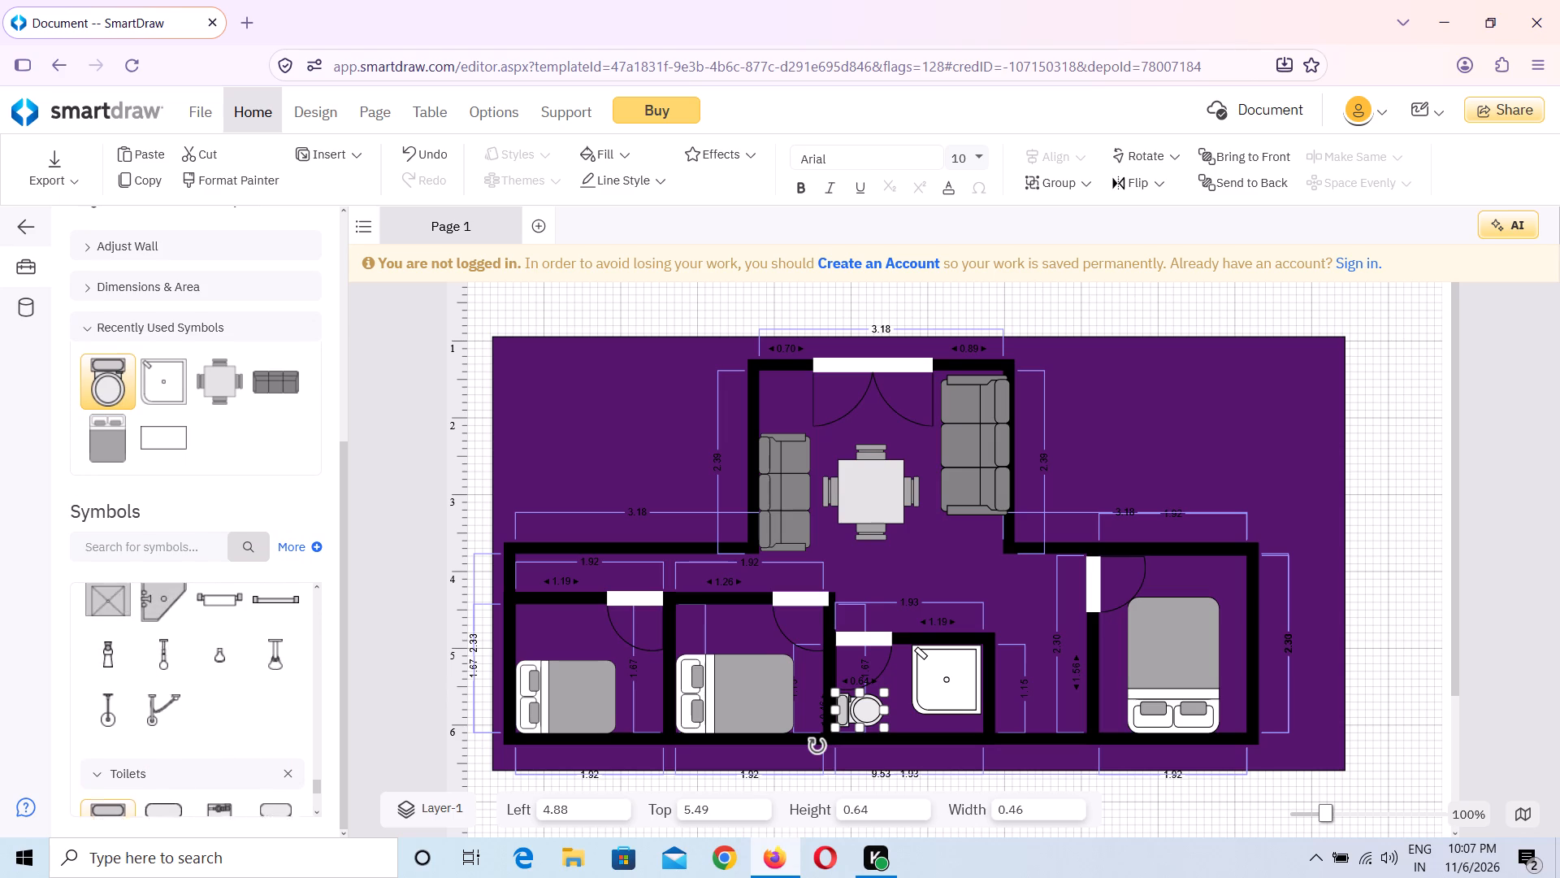
scroll(259, 592, "up", 12)
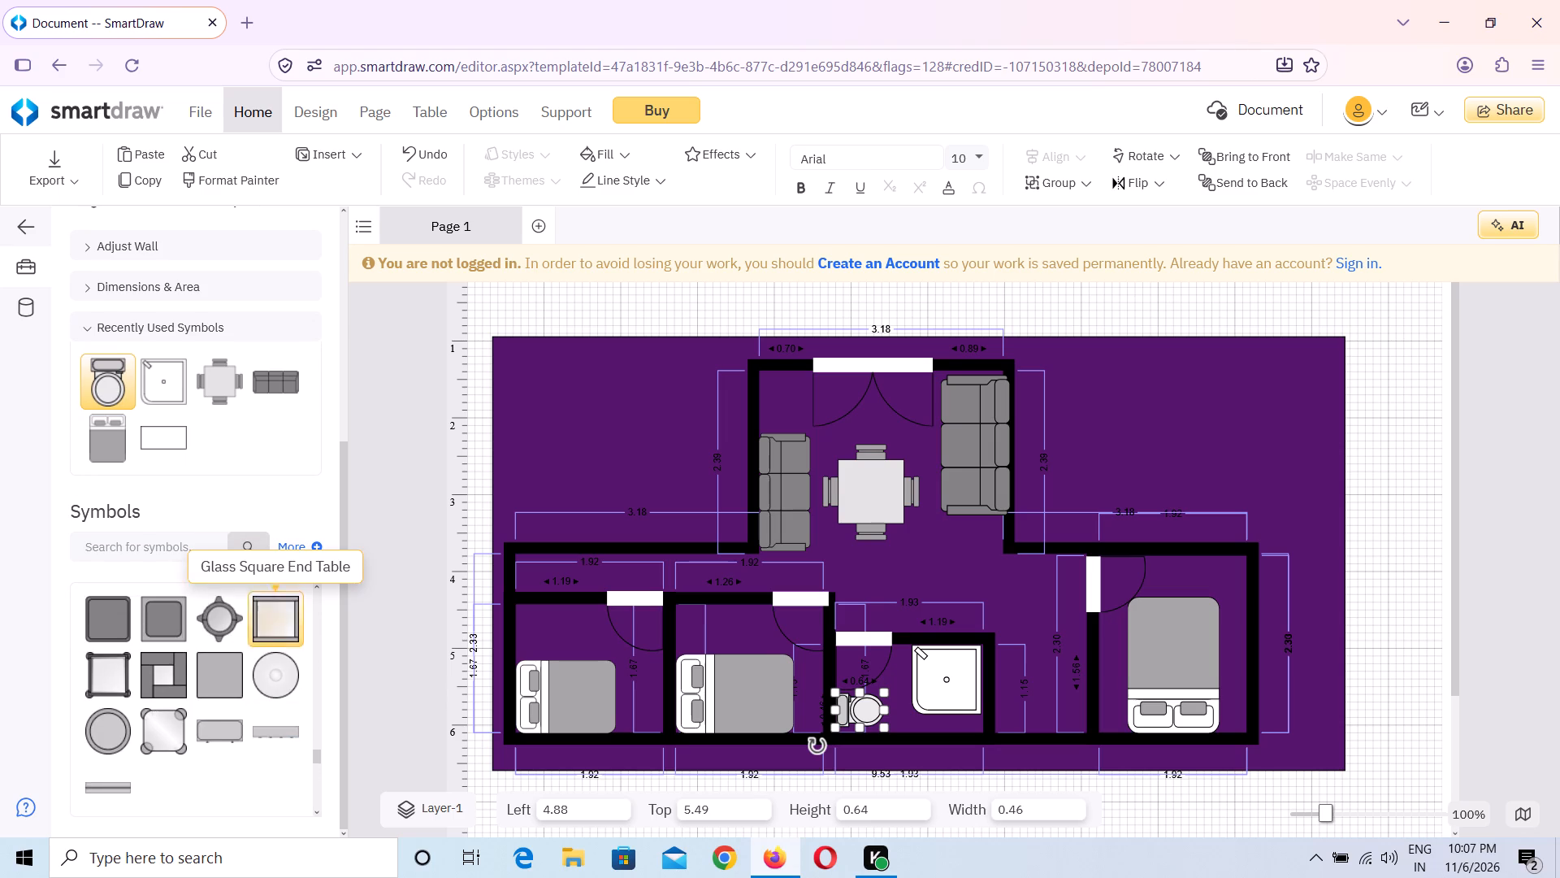
scroll(259, 592, "up", 9)
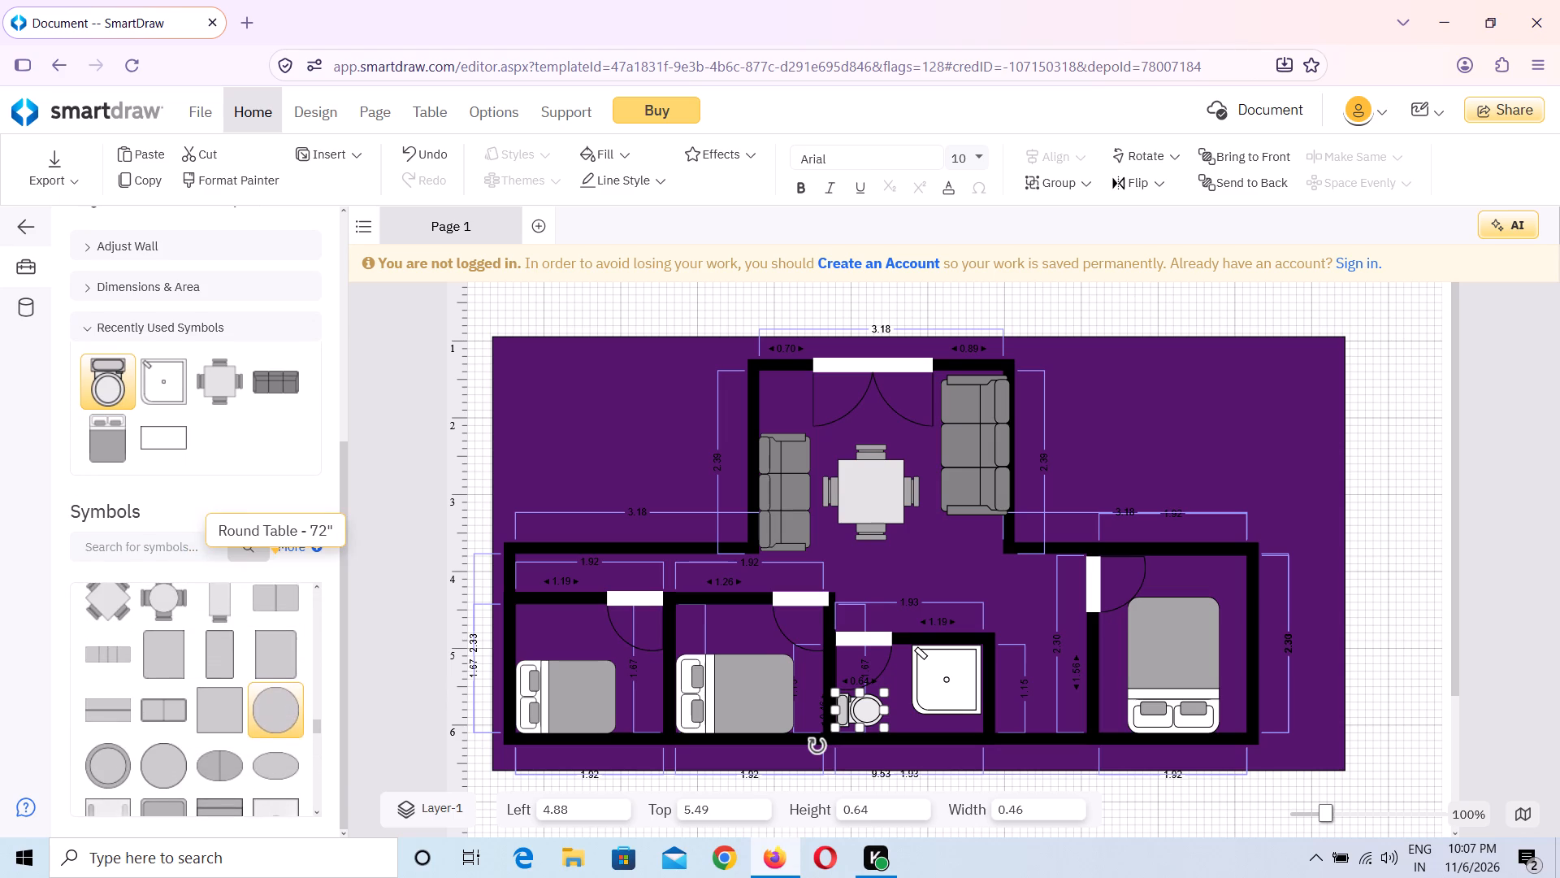
scroll(259, 592, "up", 9)
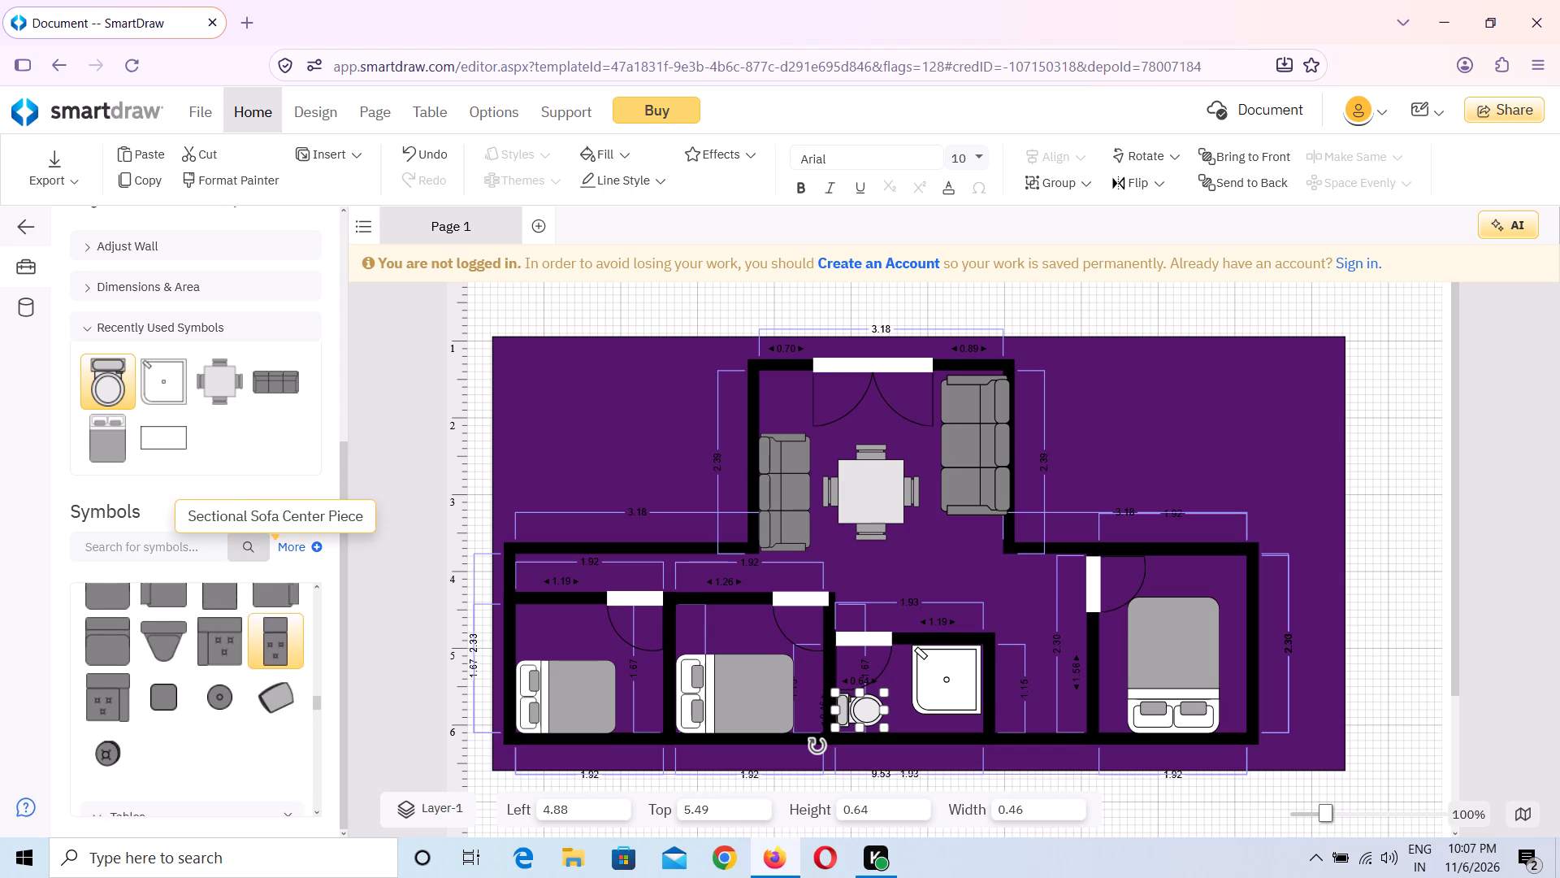
scroll(259, 592, "up", 3)
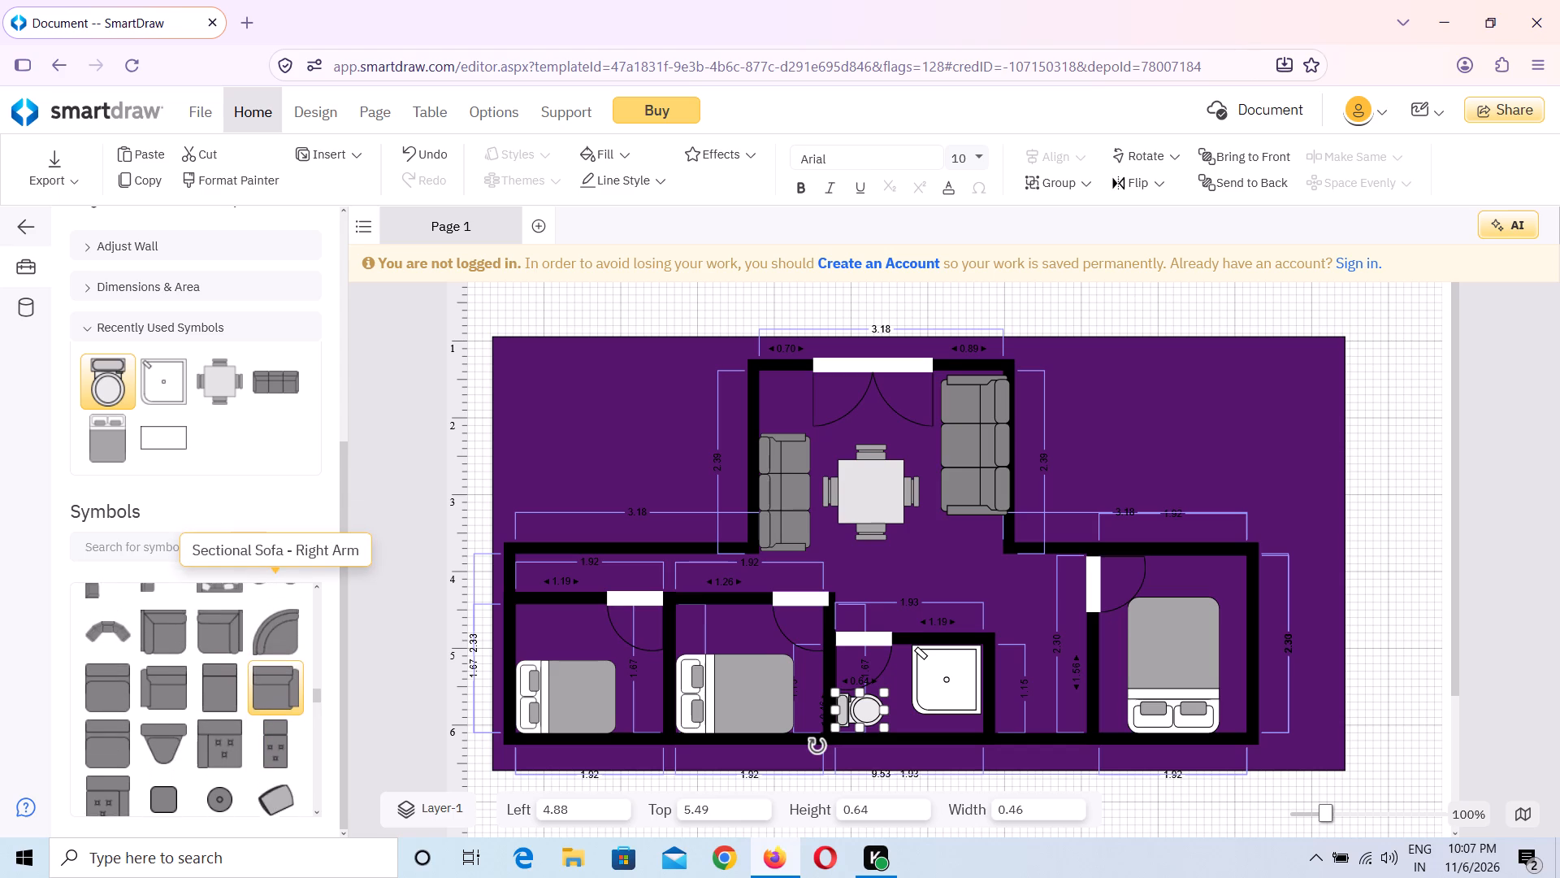
scroll(259, 592, "up", 3)
scroll(259, 592, "down", 1)
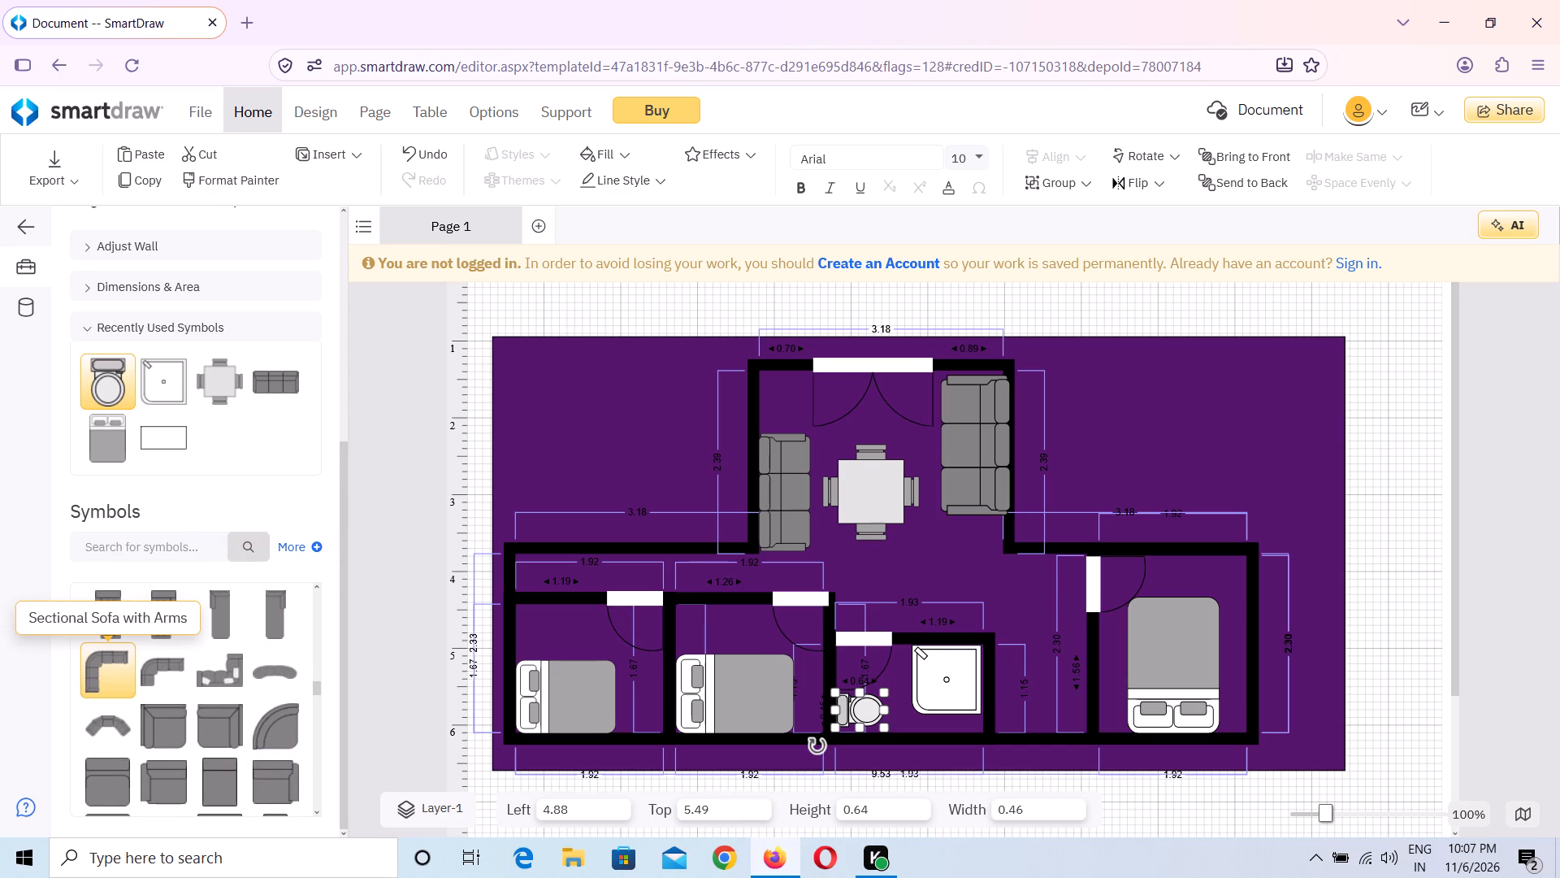
left_click_drag(222, 679, 683, 763)
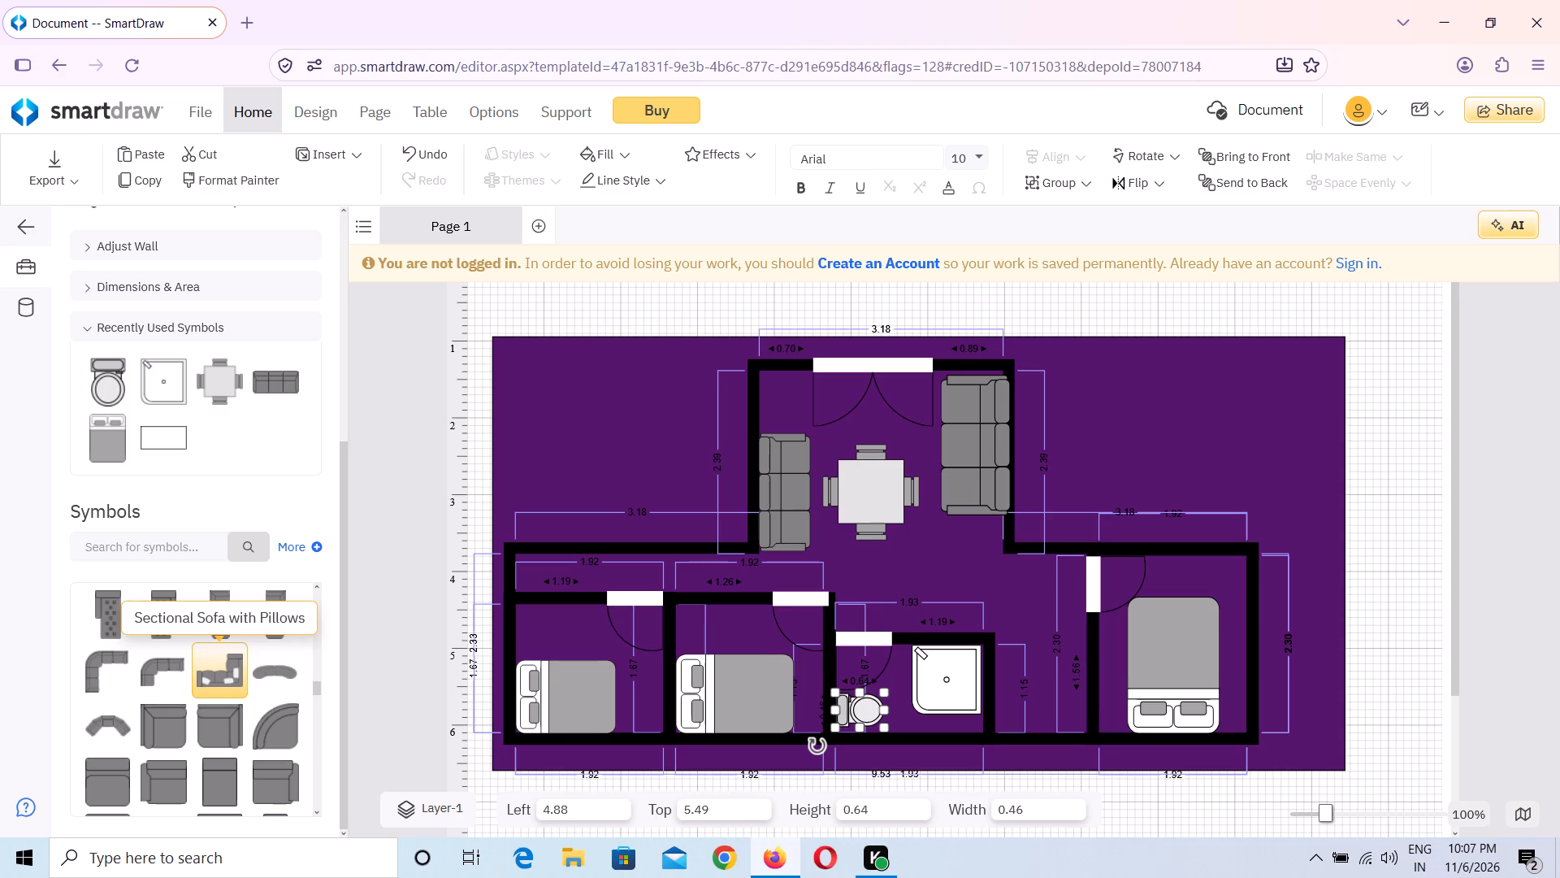
left_click_drag(683, 763, 947, 672)
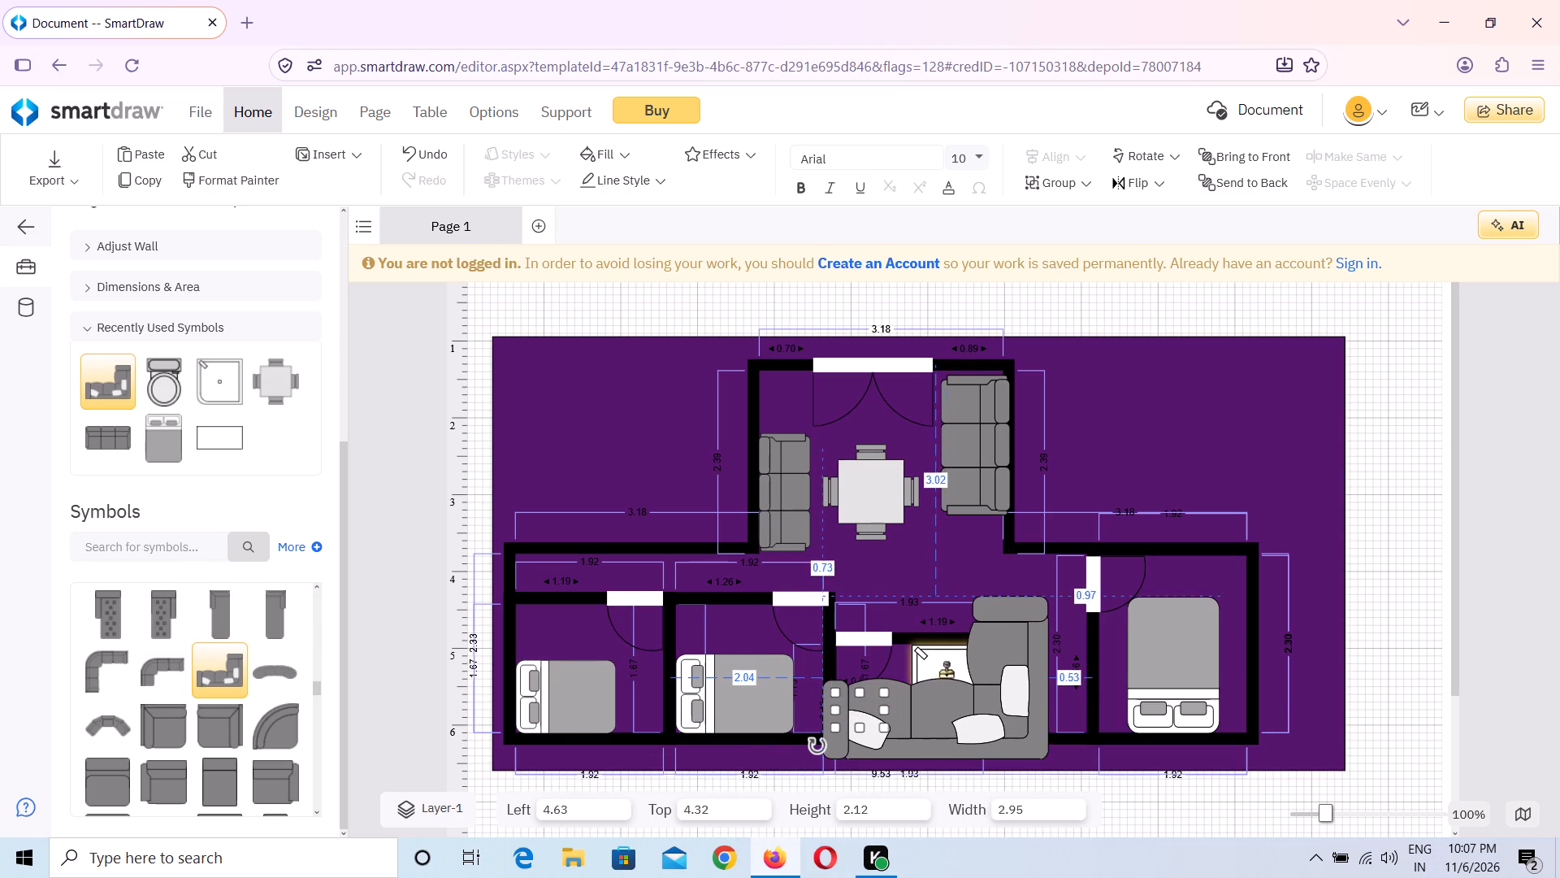
left_click_drag(947, 672, 982, 643)
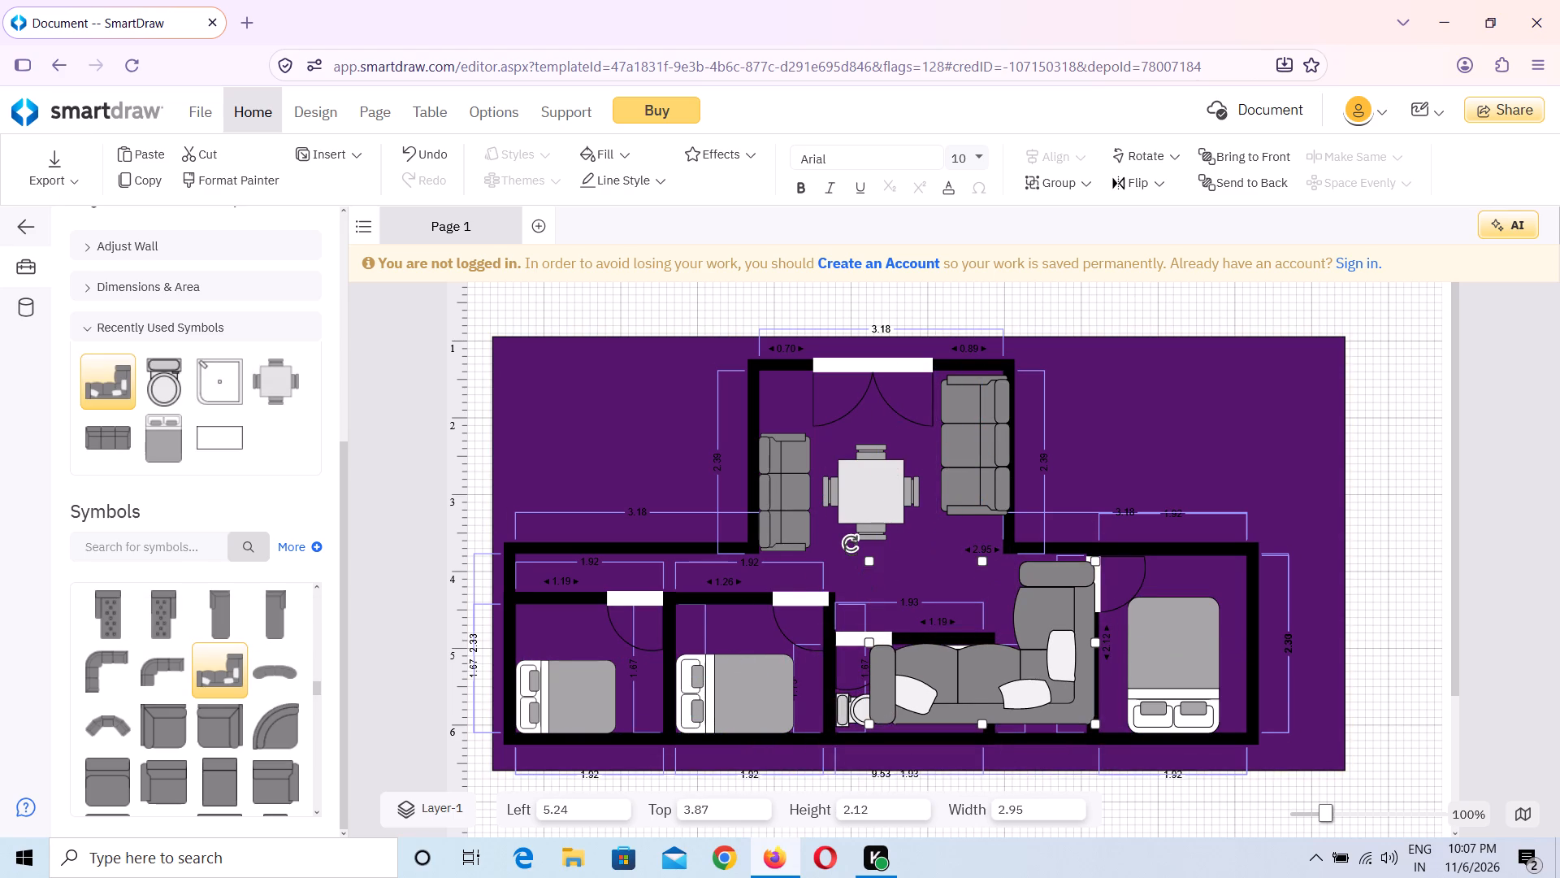
Rotate the sectional sofa a quarter turn so its long section runs vertically and its short section extends right along the bottom.
left_click_drag(848, 548, 908, 450)
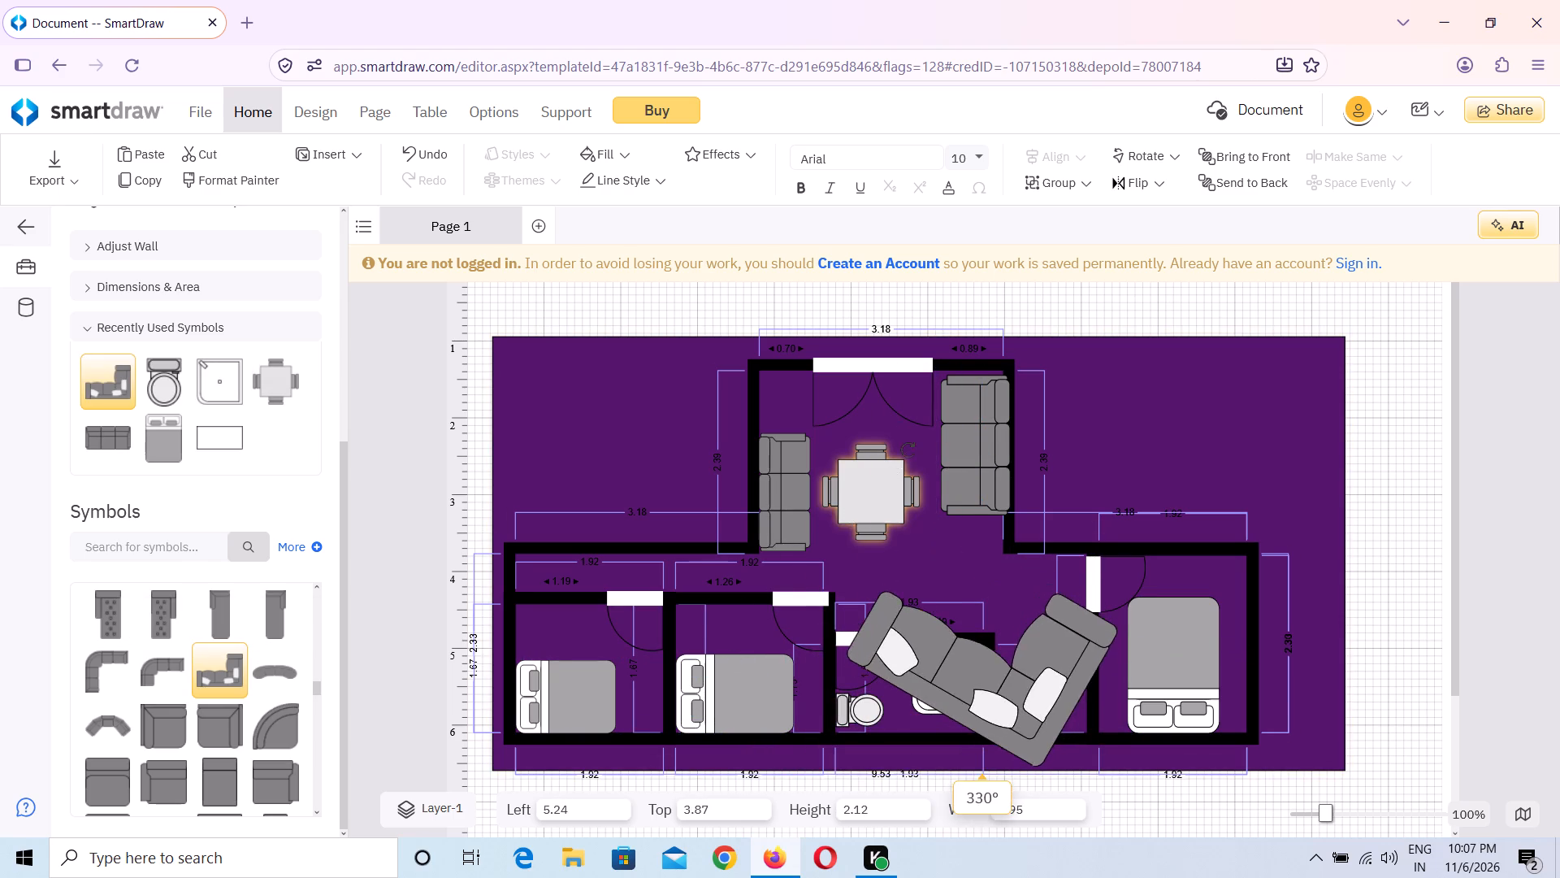
left_click_drag(908, 450, 886, 493)
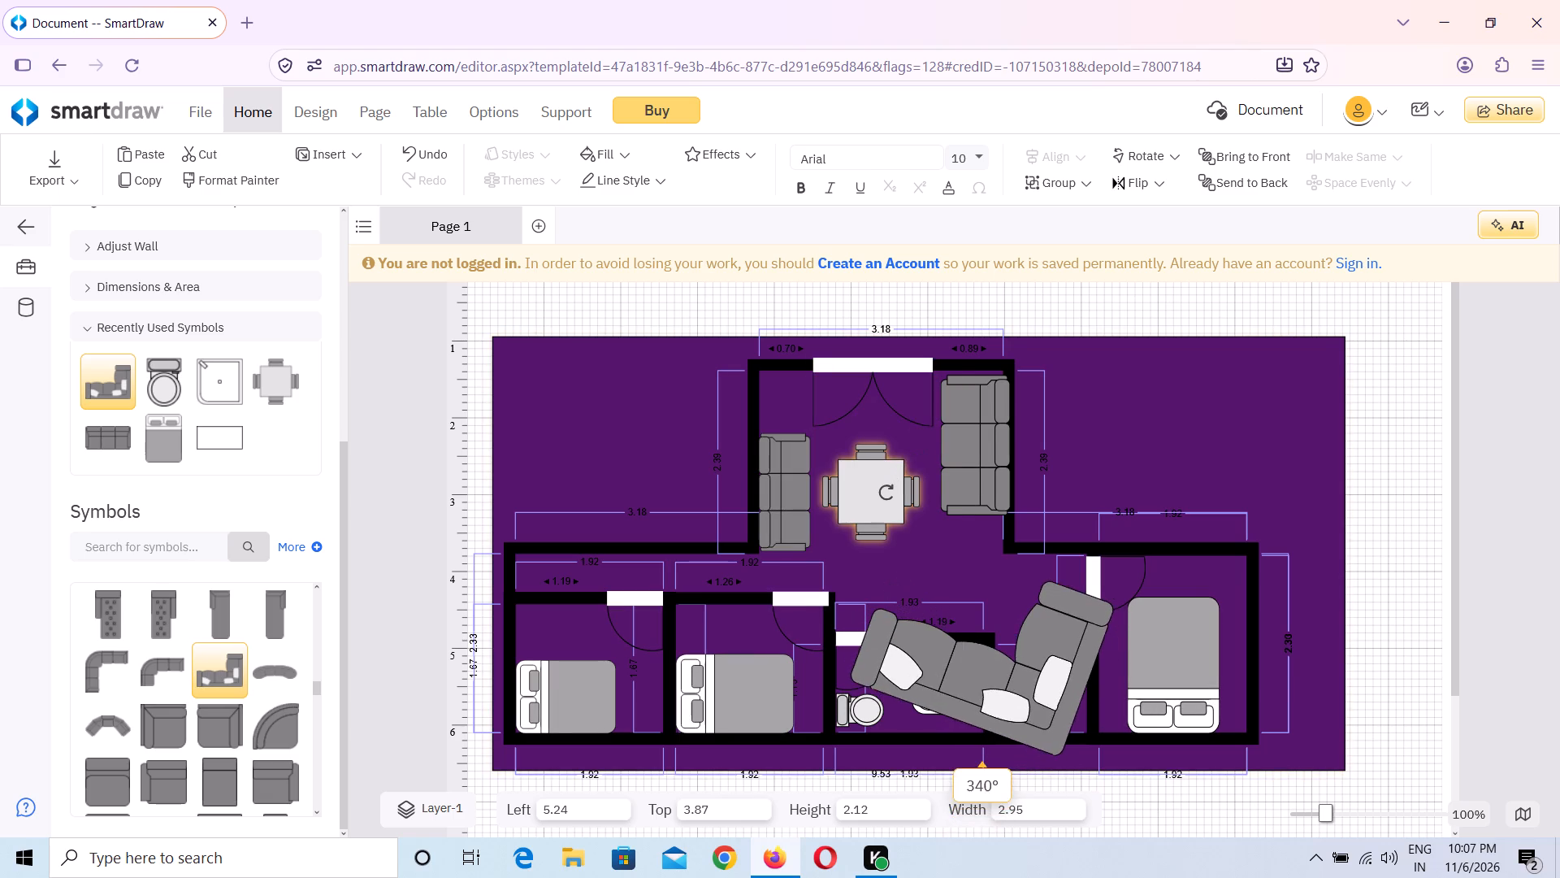
left_click_drag(886, 493, 1117, 191)
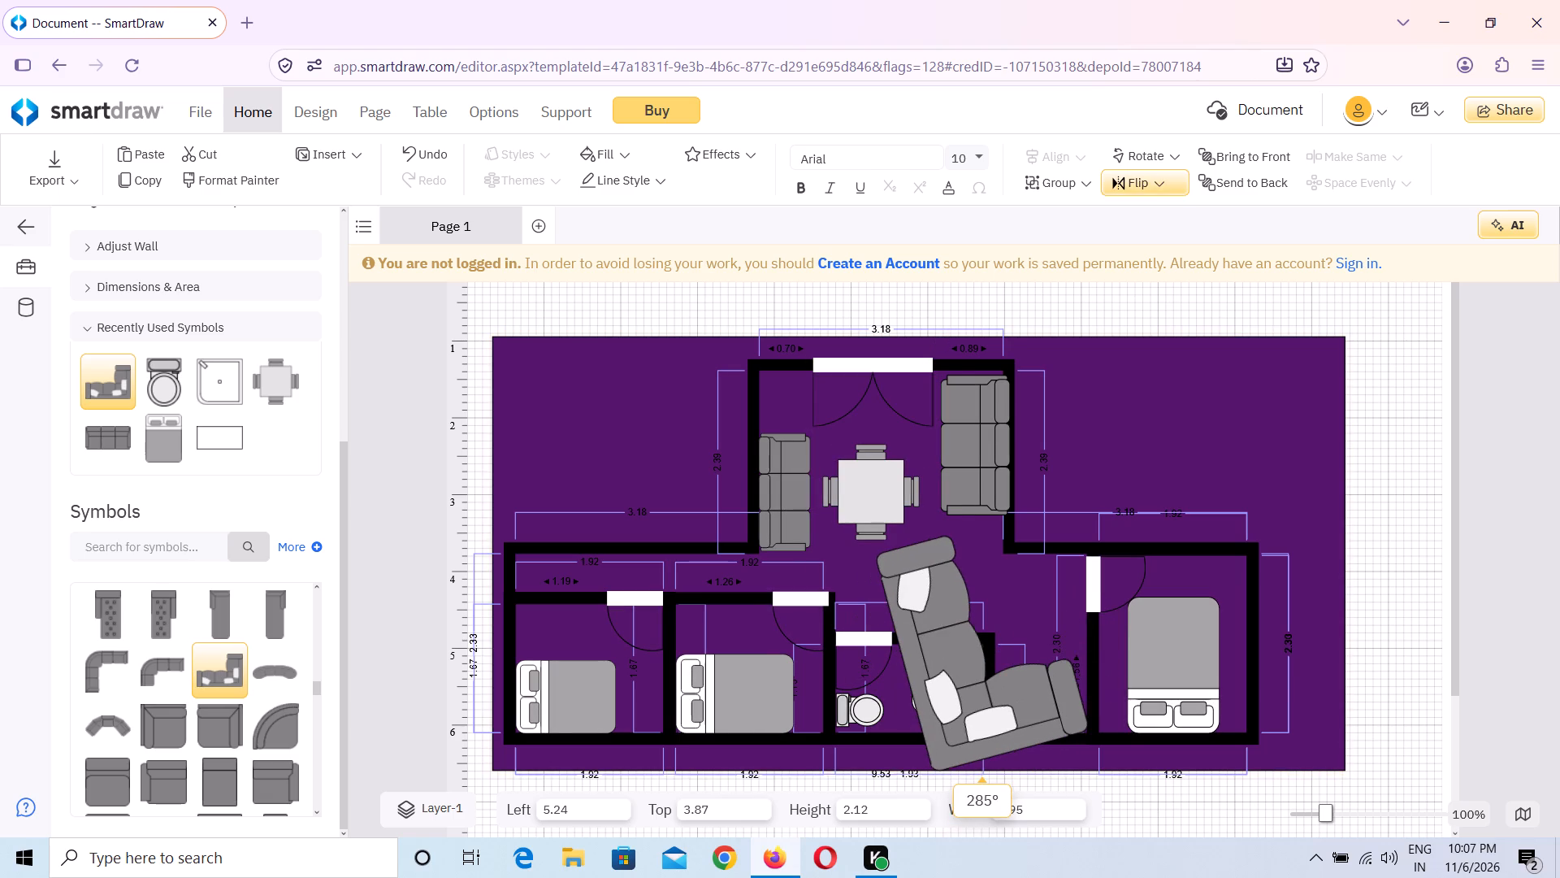
left_click_drag(1117, 191, 1202, 137)
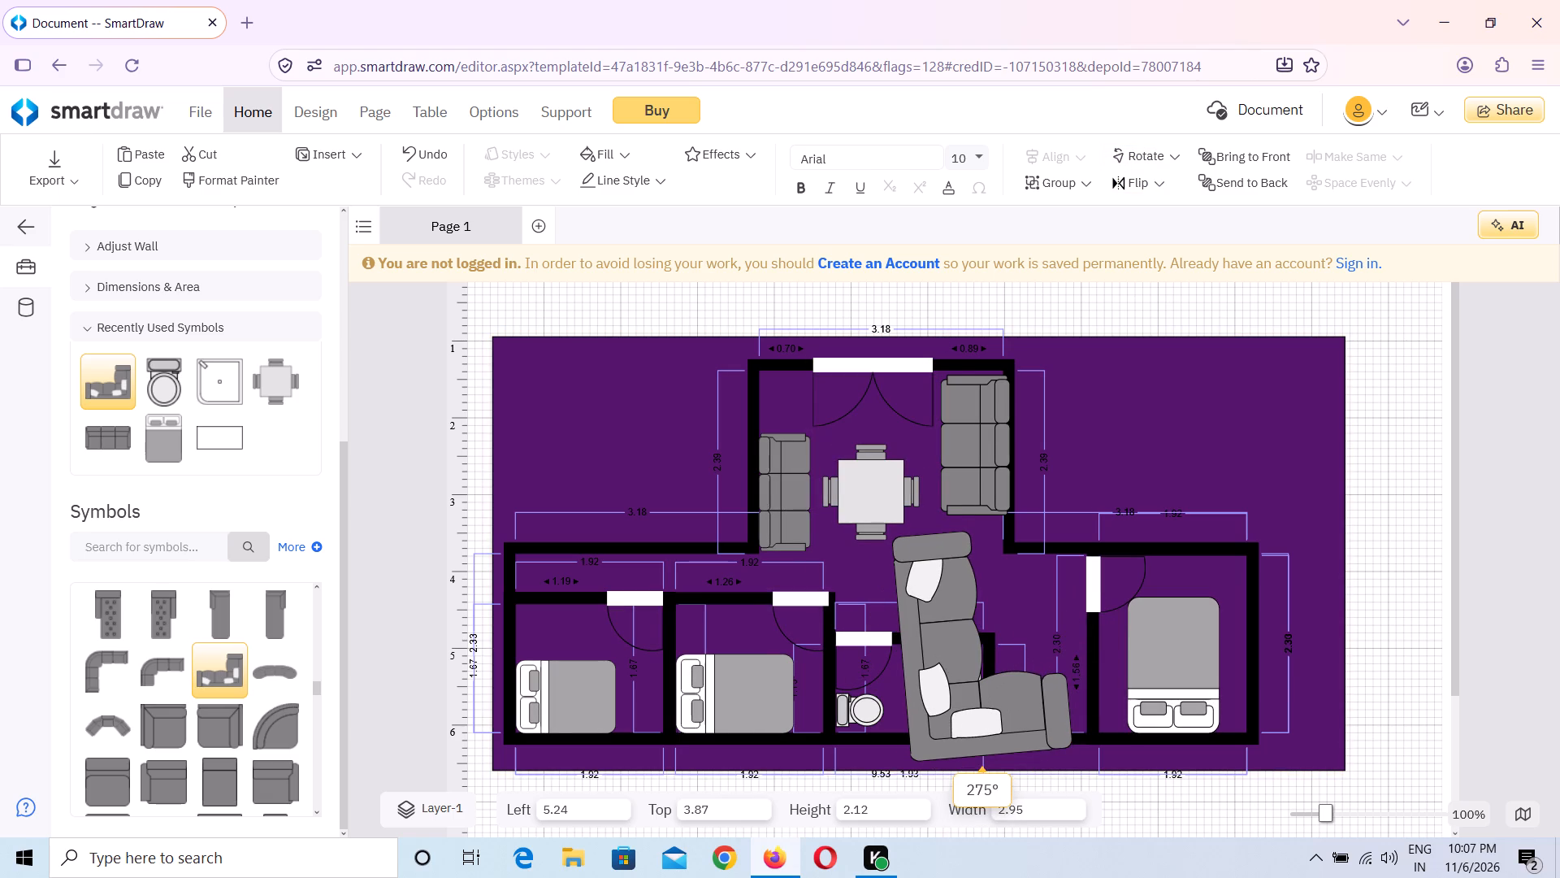
left_click_drag(1202, 137, 1224, 137)
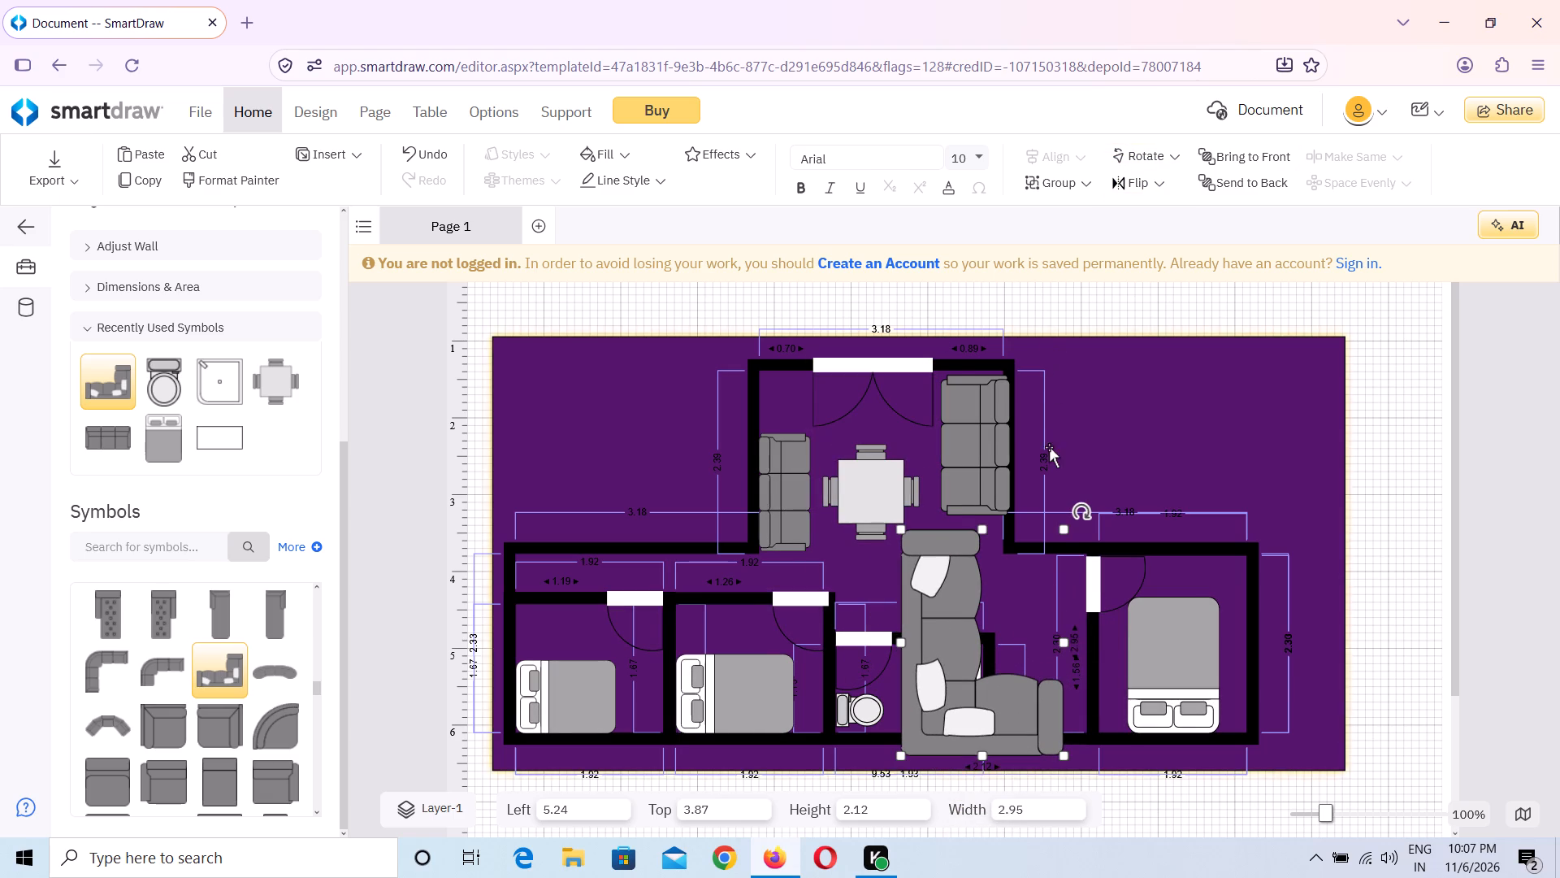
Shrink the sectional sofa to about 1.18 by 1.85 and move it between the bathroom and right bedroom, at about left 6.56, top 4.60.
left_click_drag(1061, 531, 997, 593)
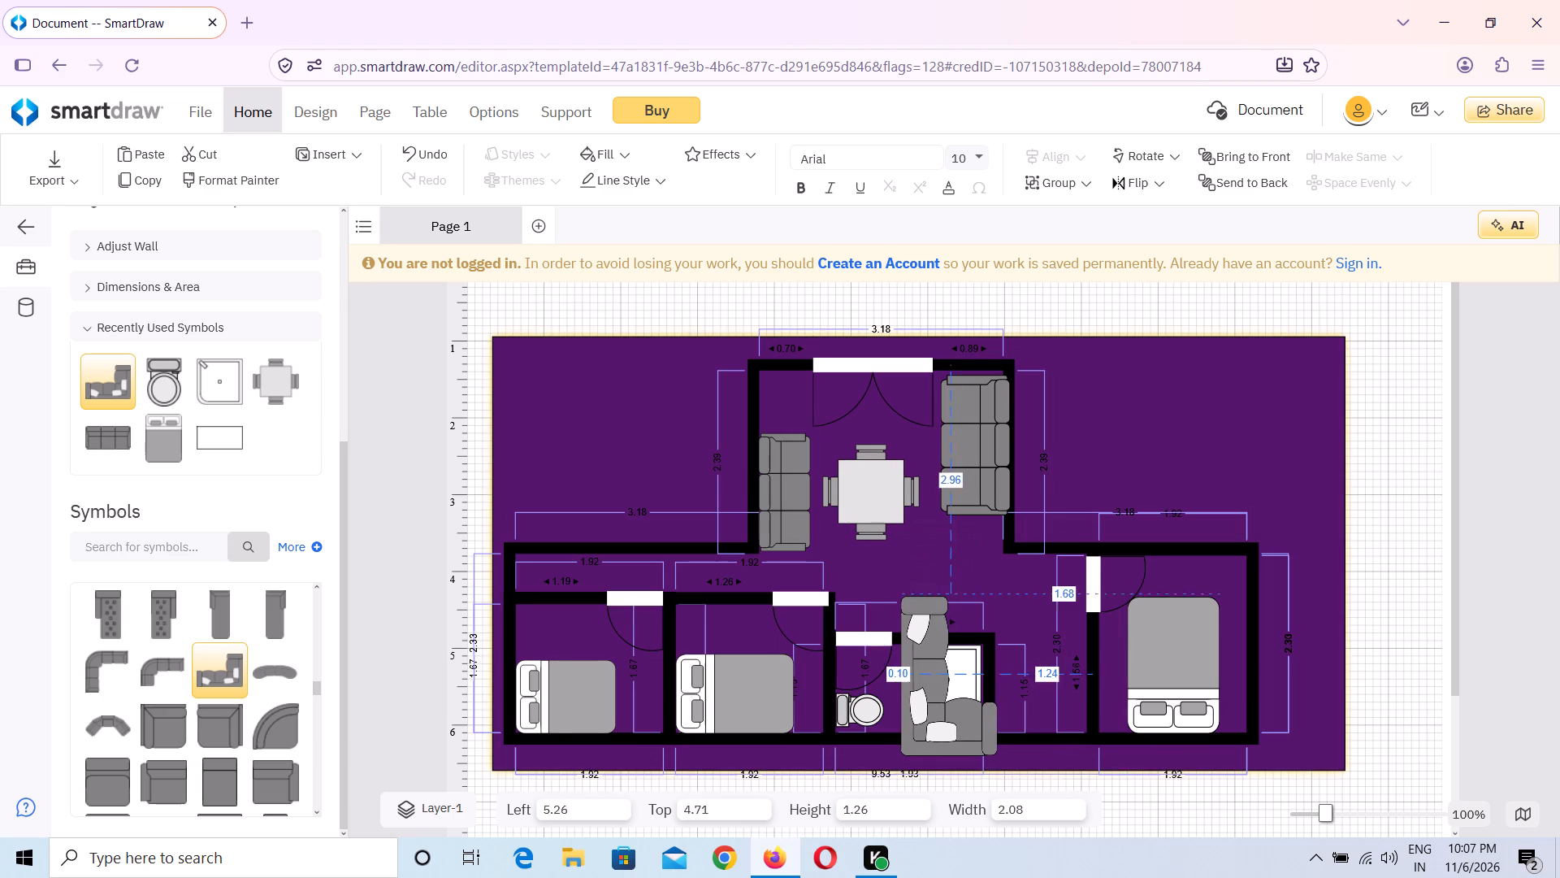
left_click_drag(997, 593, 993, 615)
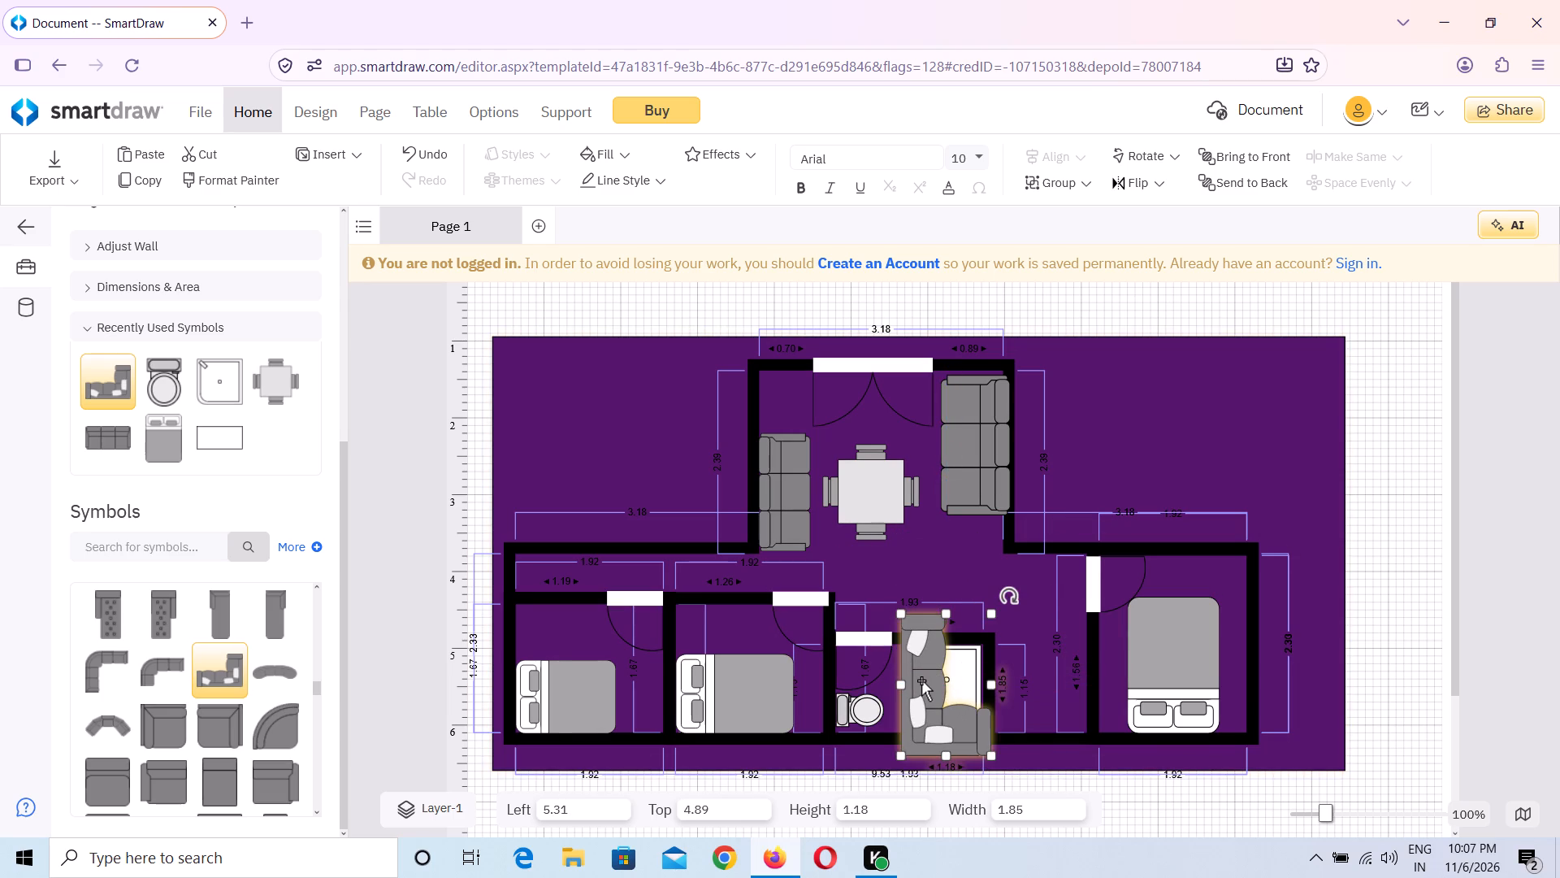
left_click_drag(921, 680, 1017, 657)
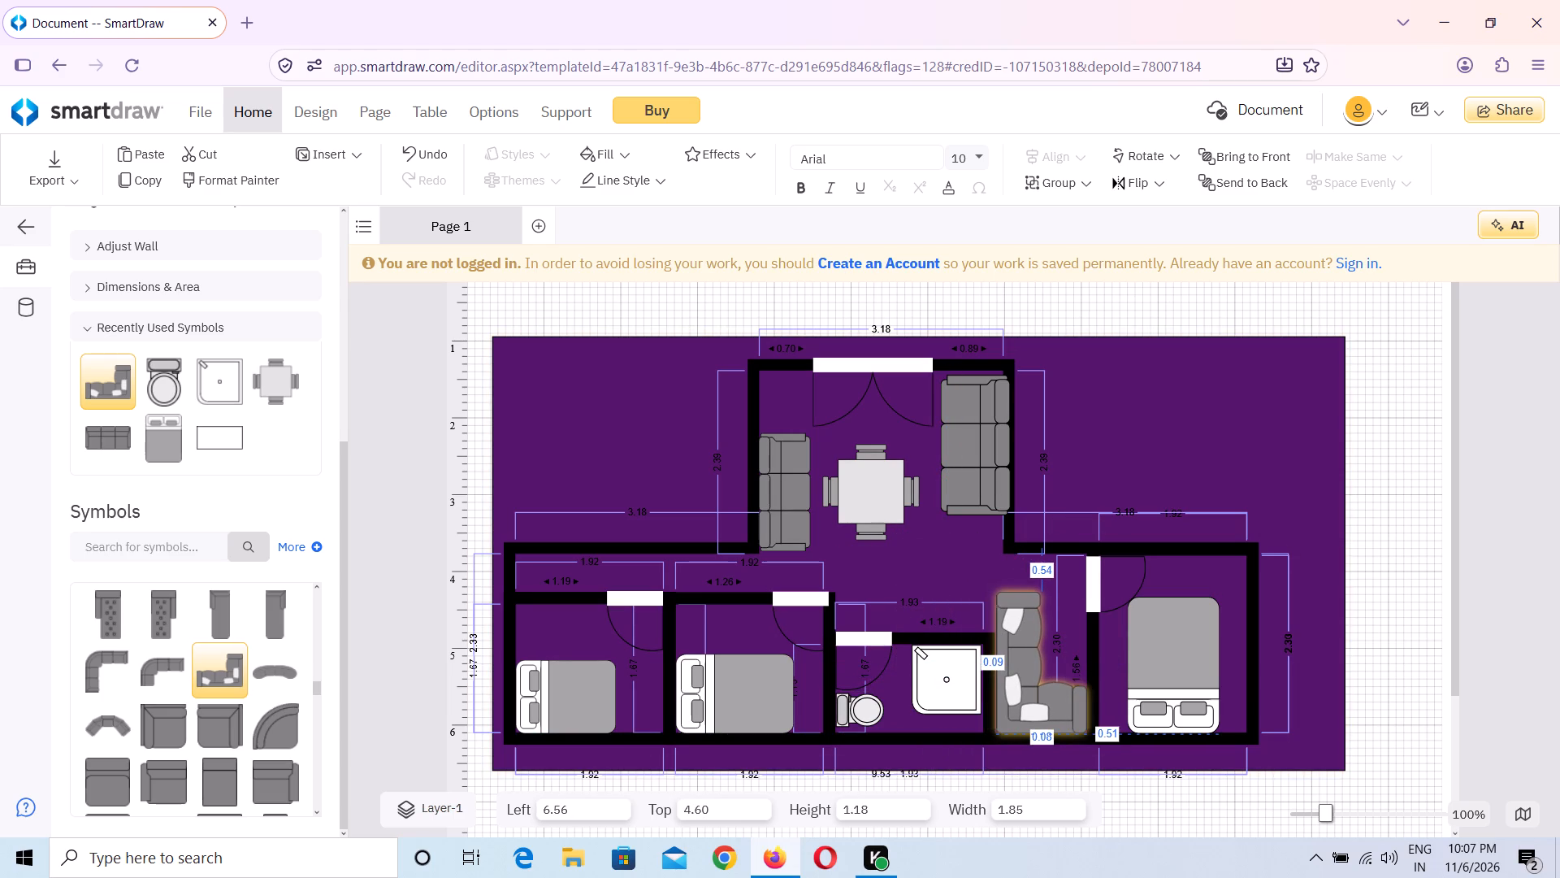
left_click_drag(1017, 657, 1017, 654)
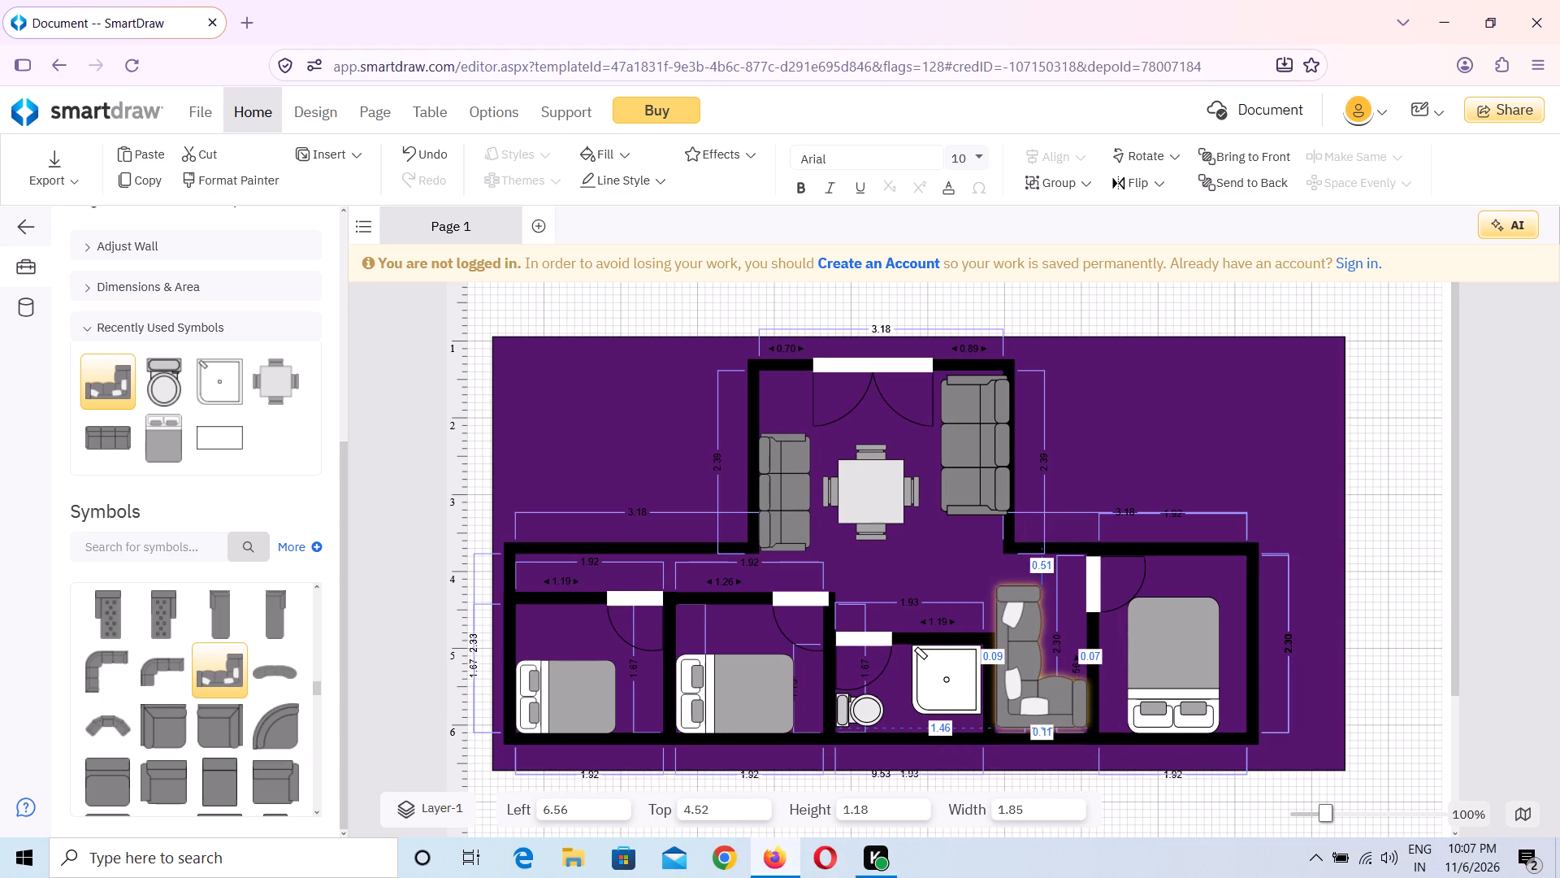
left_click_drag(1017, 654, 1017, 656)
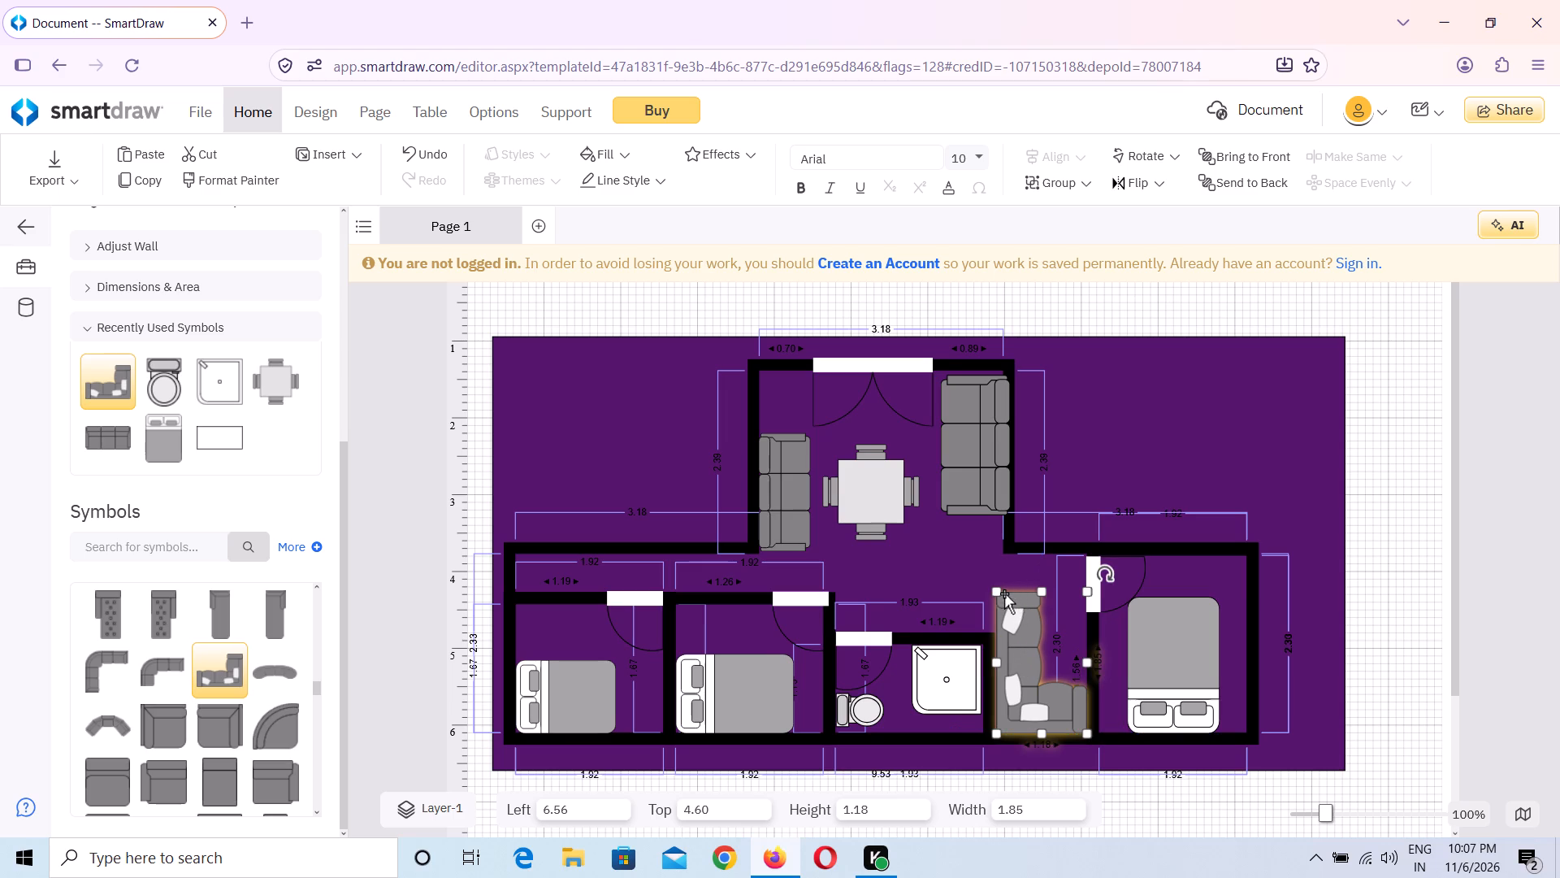
Shorten the sectional sofa's long section to a width of about 1.36, keeping its lower end against the bottom wall.
left_click_drag(1040, 593, 1040, 607)
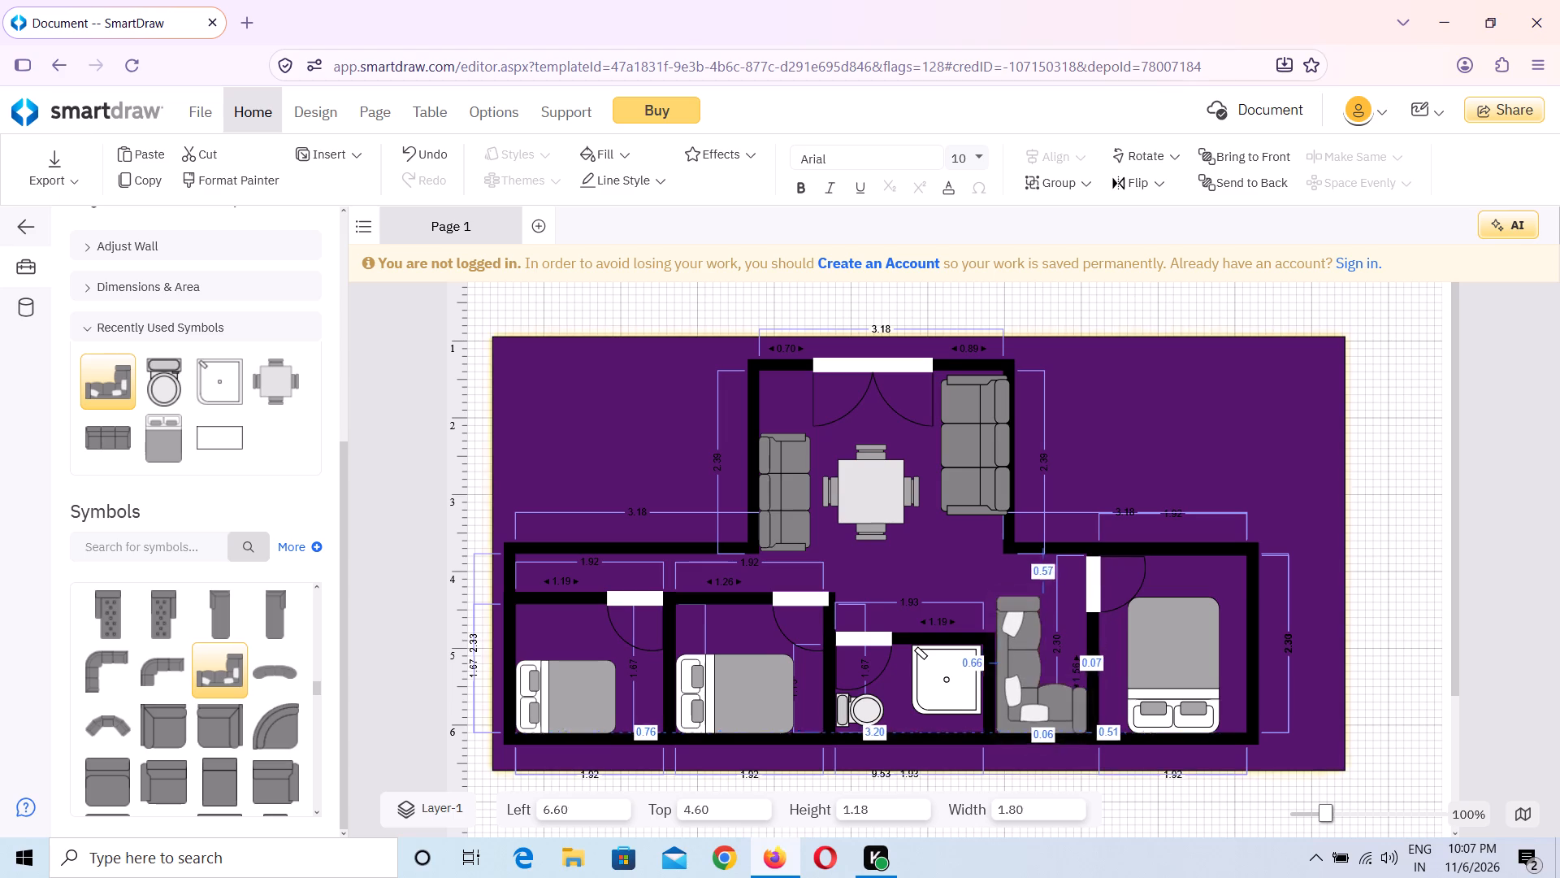
left_click_drag(1040, 607, 1029, 630)
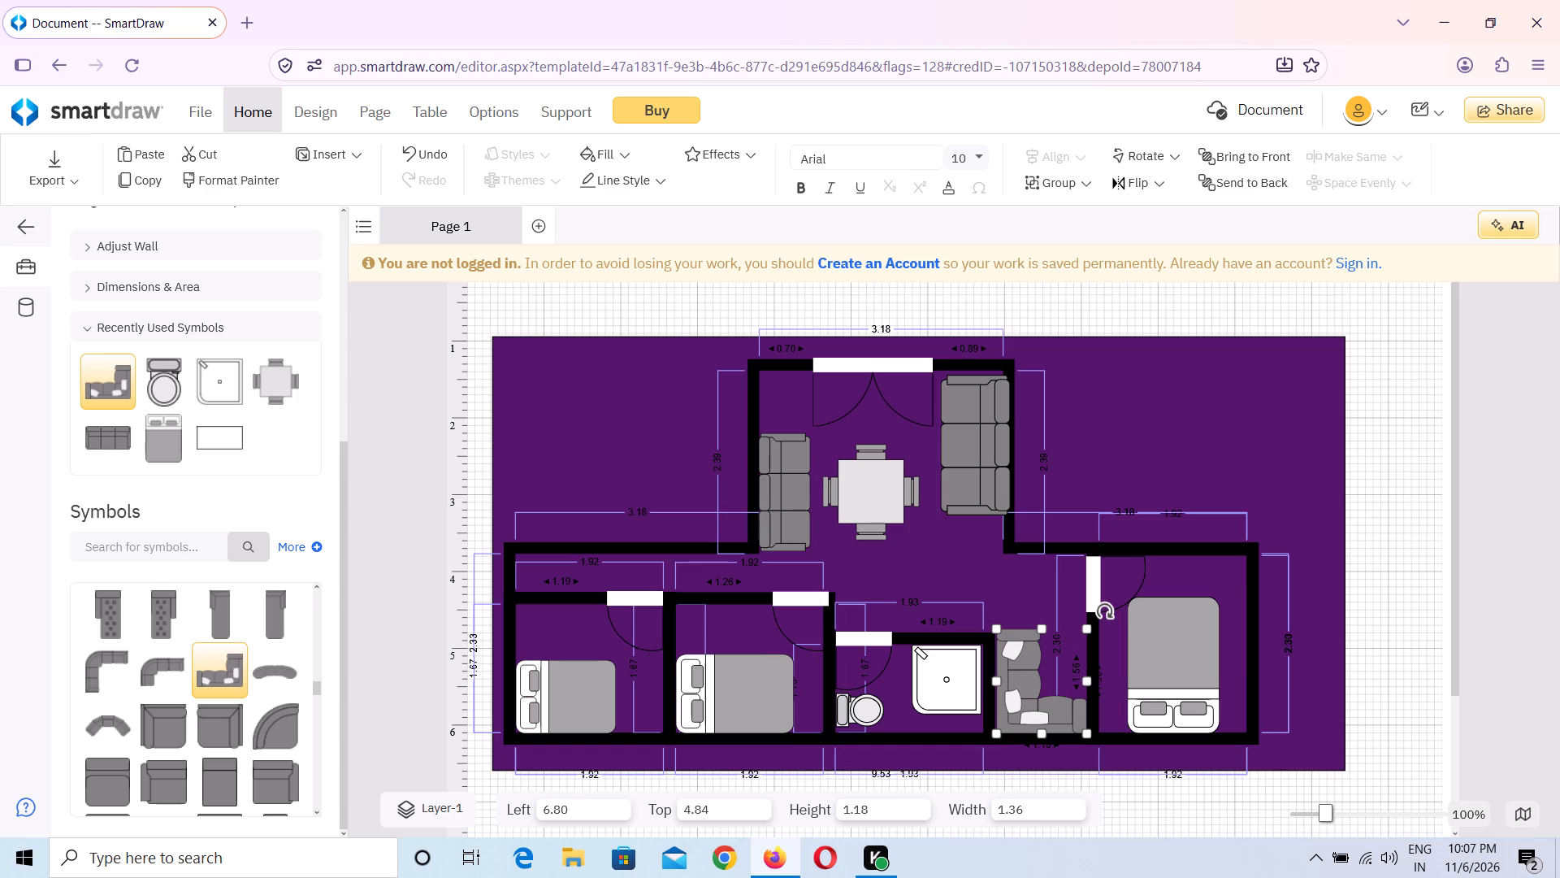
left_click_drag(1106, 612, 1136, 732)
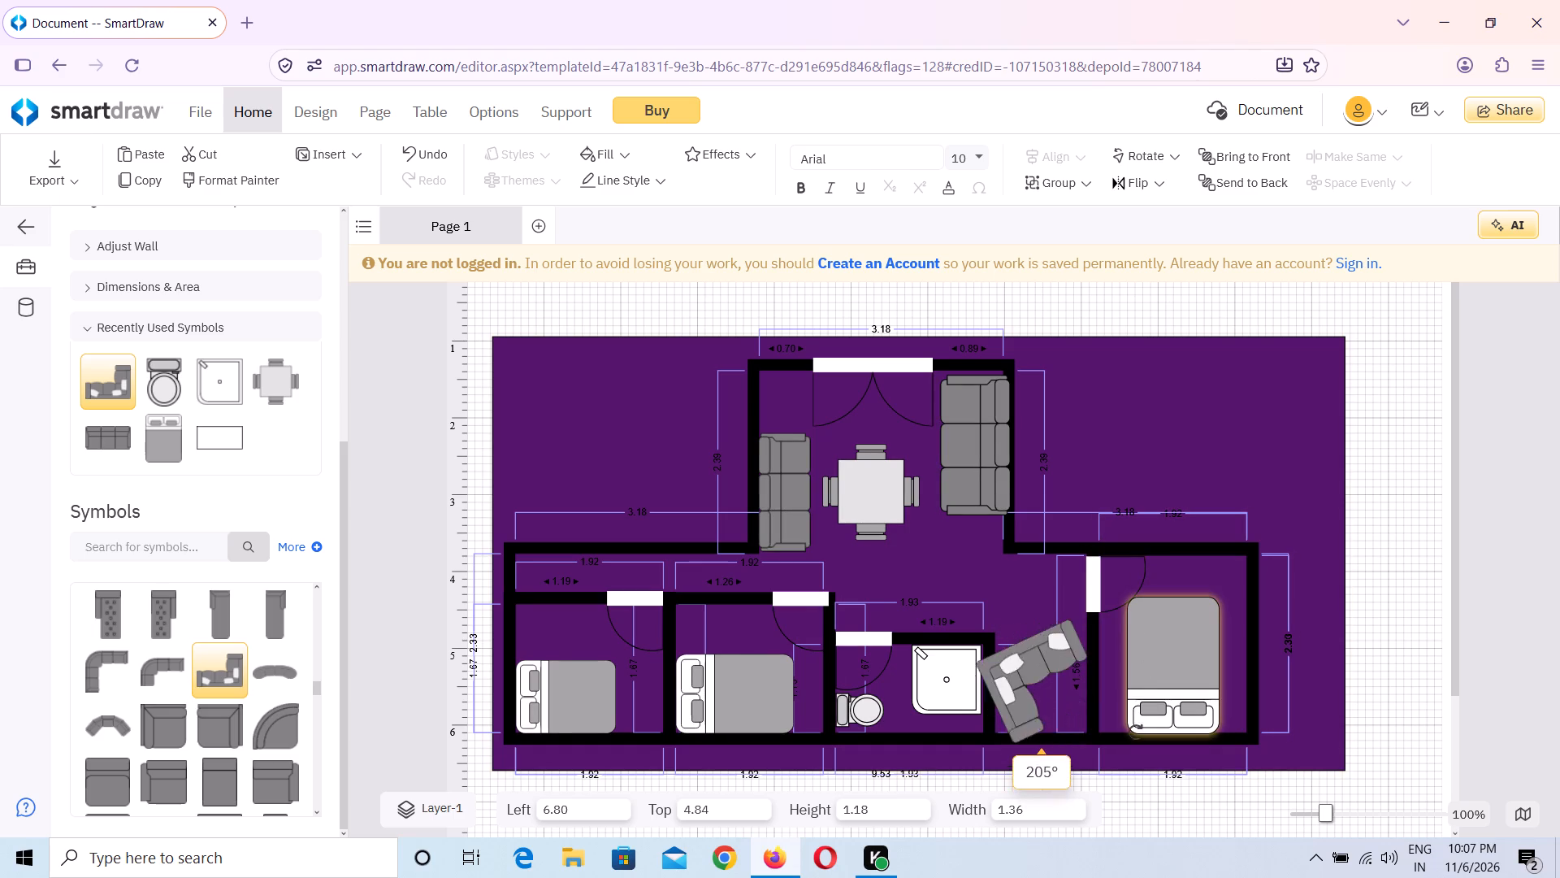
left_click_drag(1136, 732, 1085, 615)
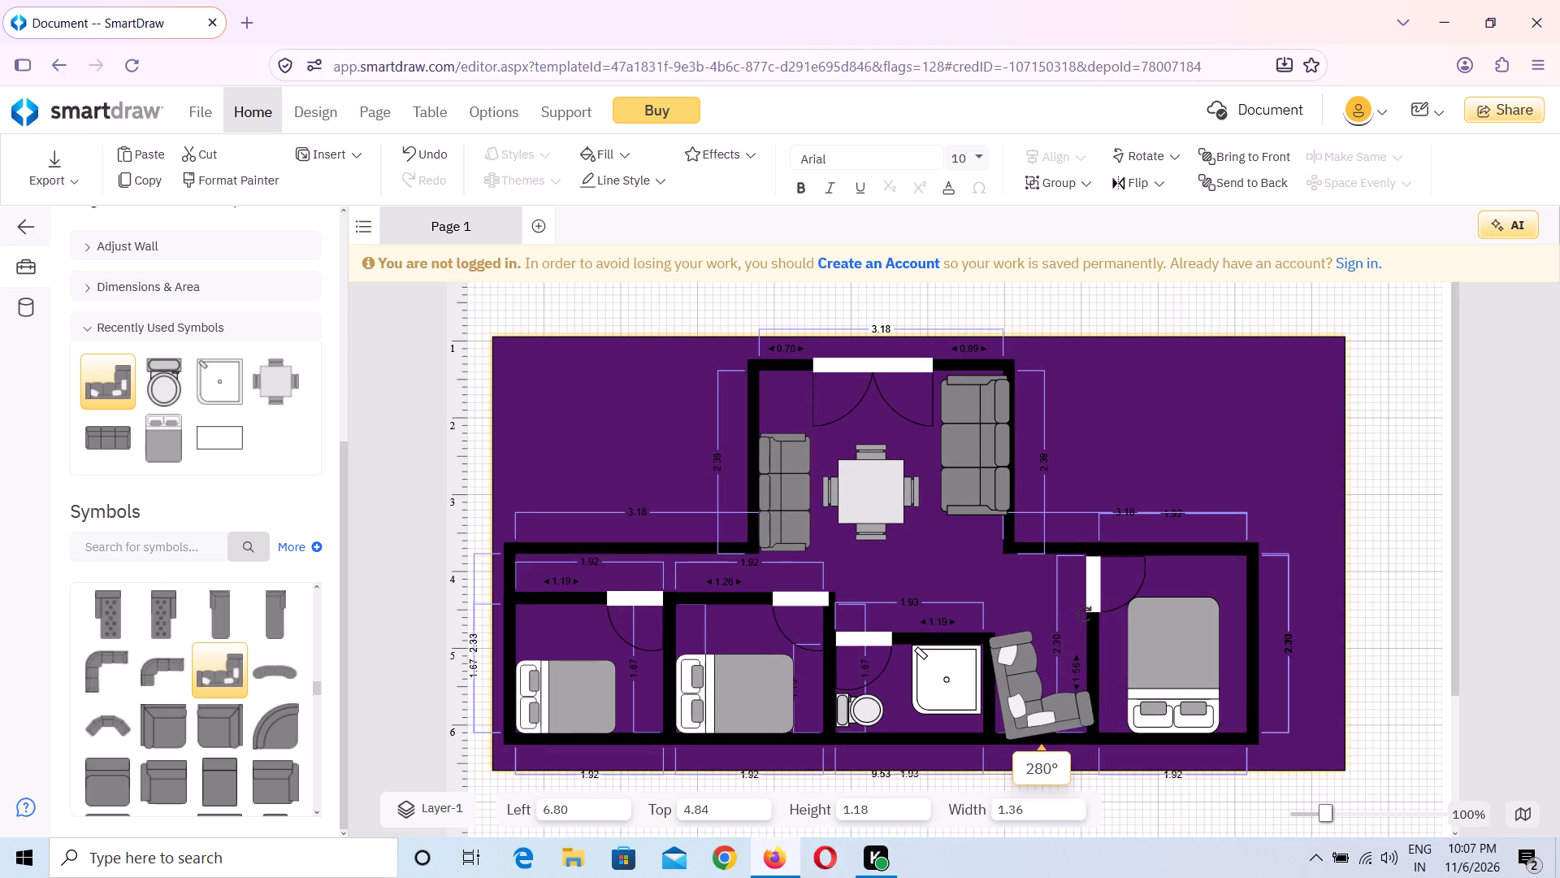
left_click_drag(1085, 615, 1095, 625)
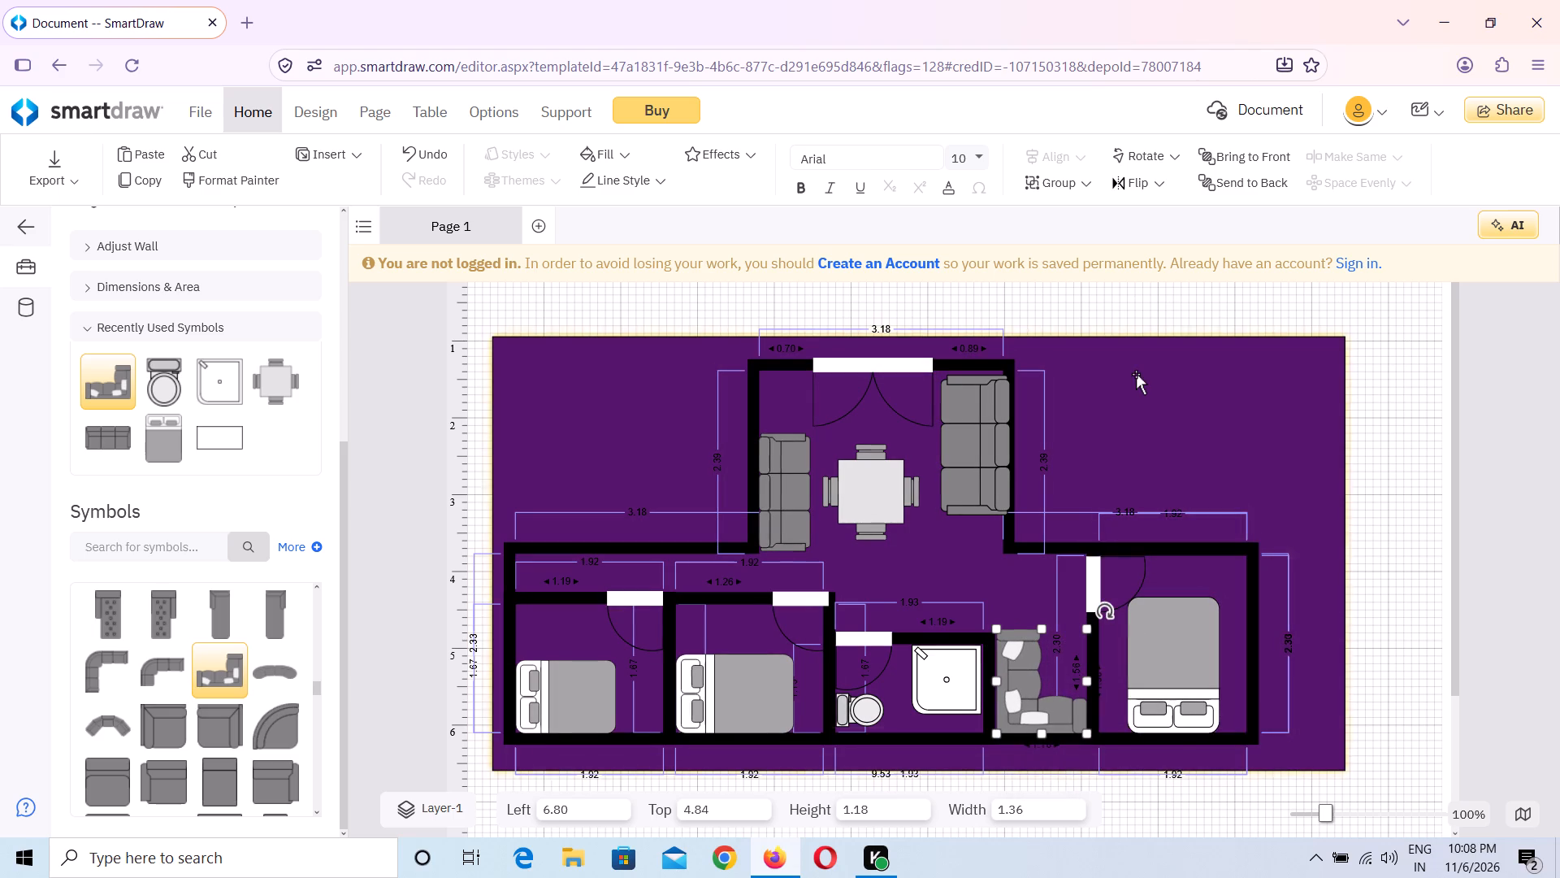
Flip the sectional sofa vertically and rotate it half a turn, placing its long section beside the right bedroom and short section along the bottom wall.
double_click(1136, 187)
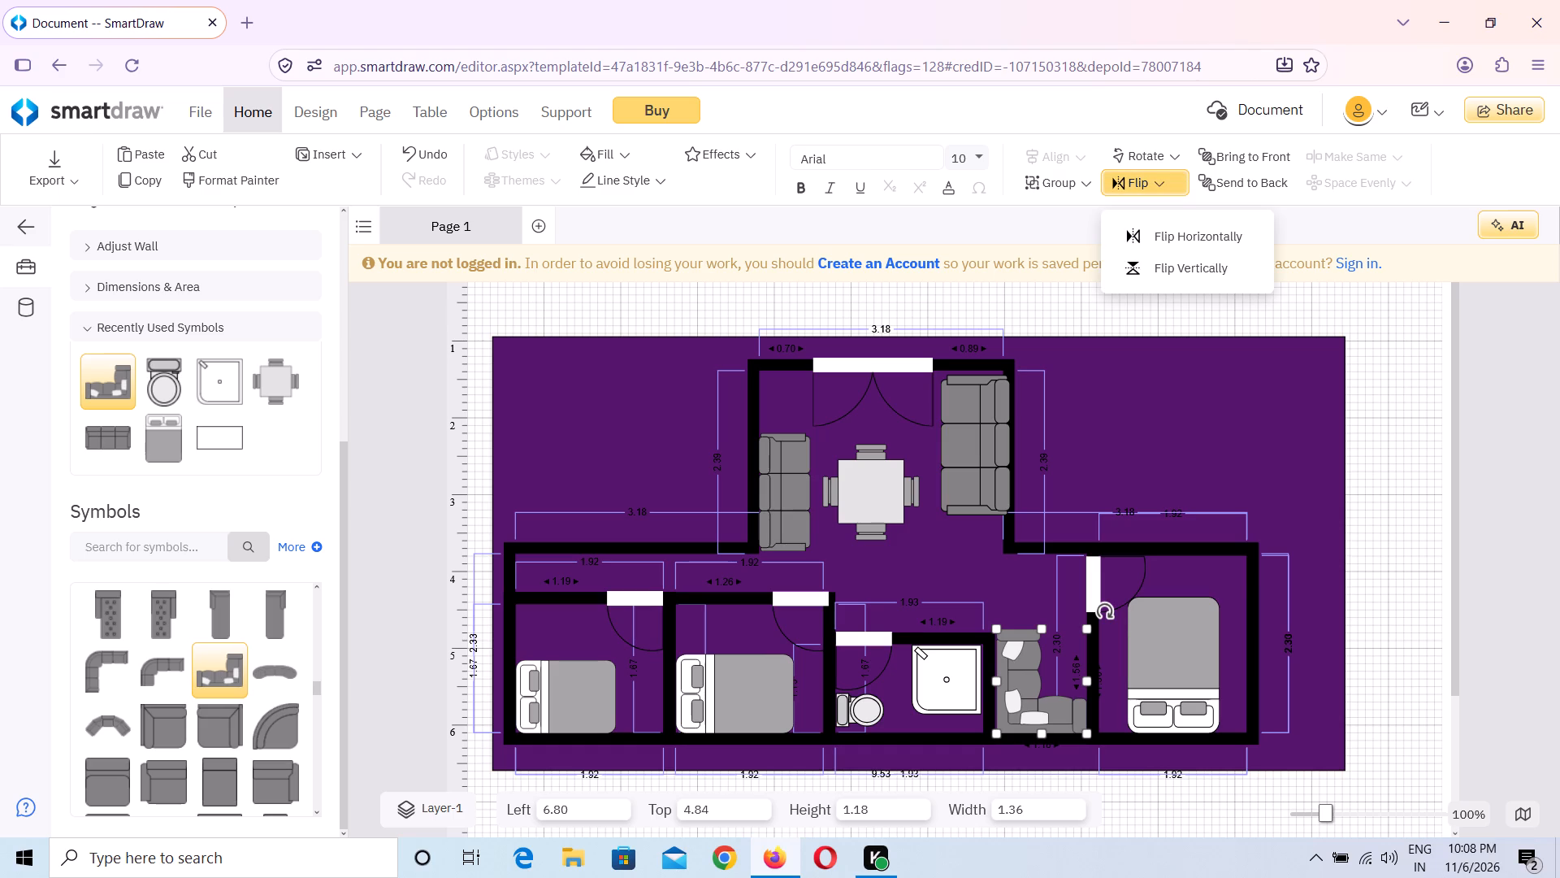
left_click(1134, 186)
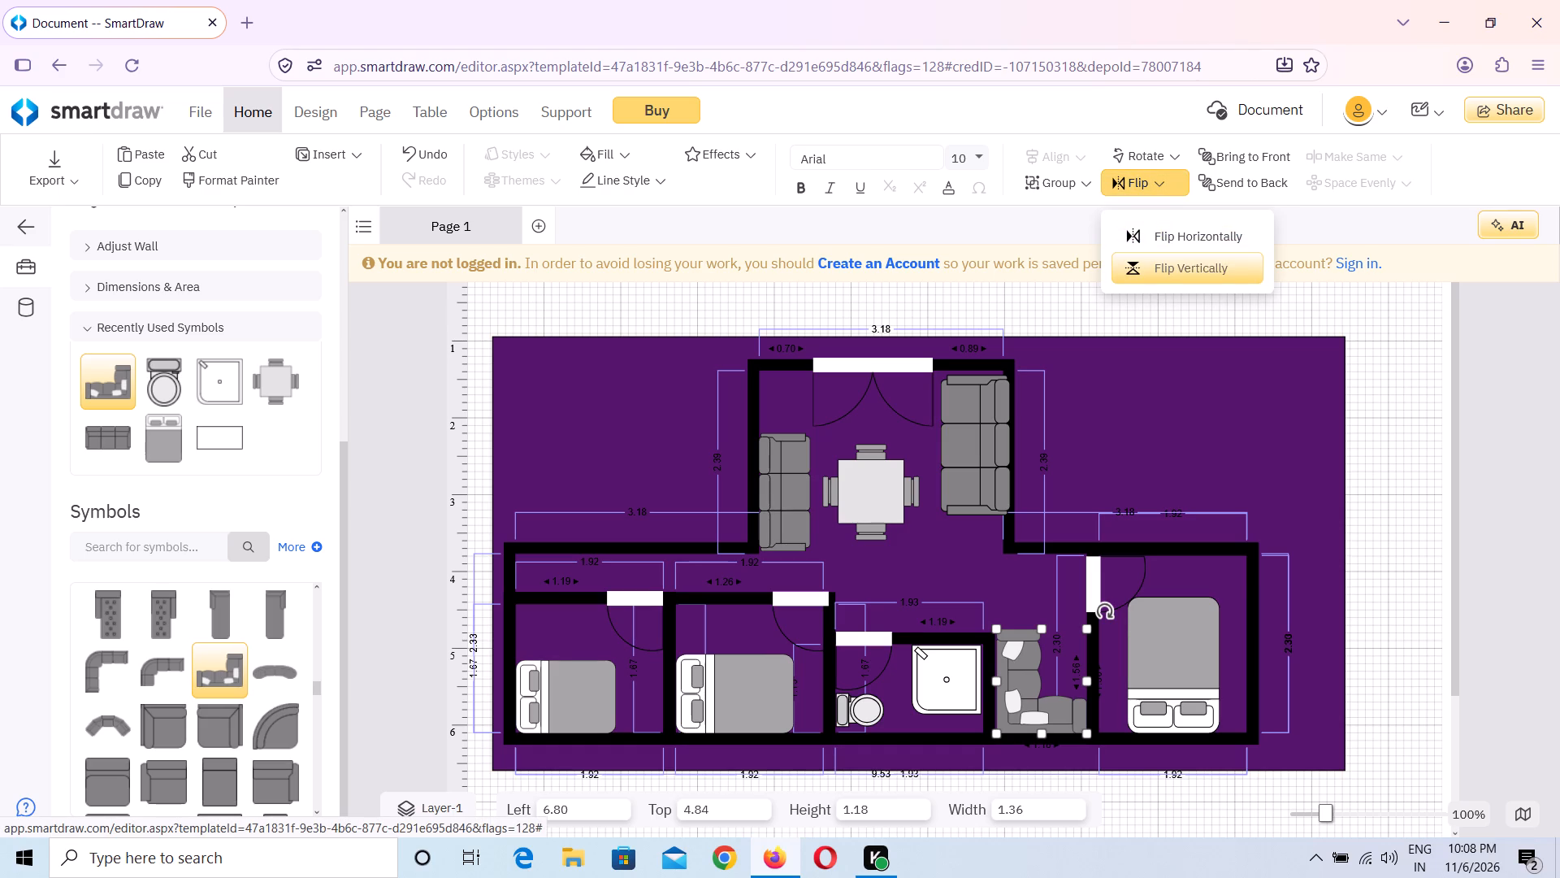
left_click(1153, 260)
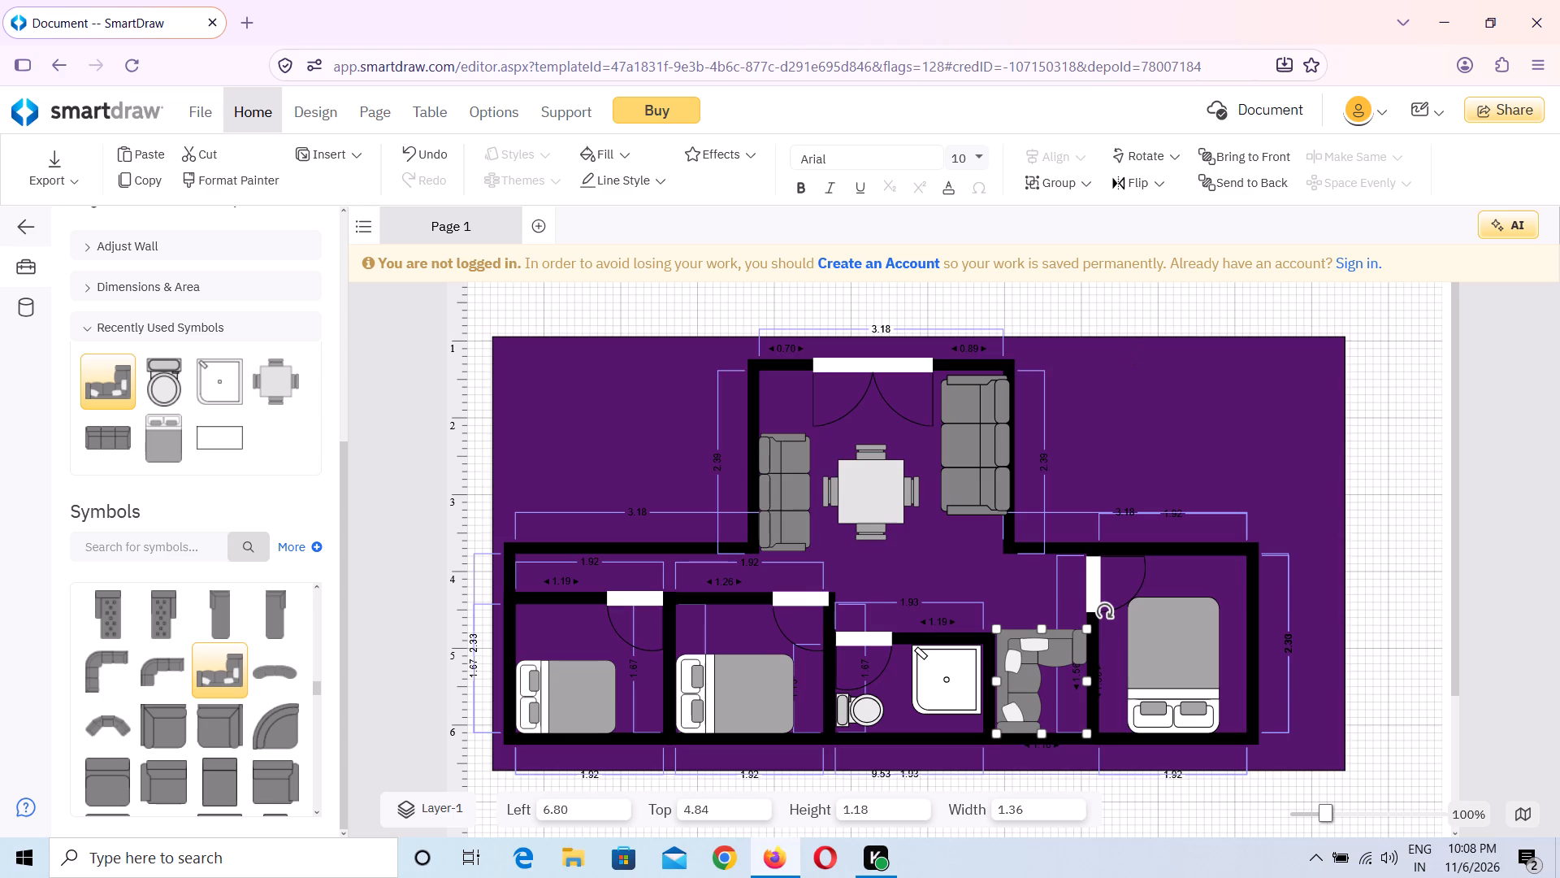
left_click_drag(1103, 612, 1119, 630)
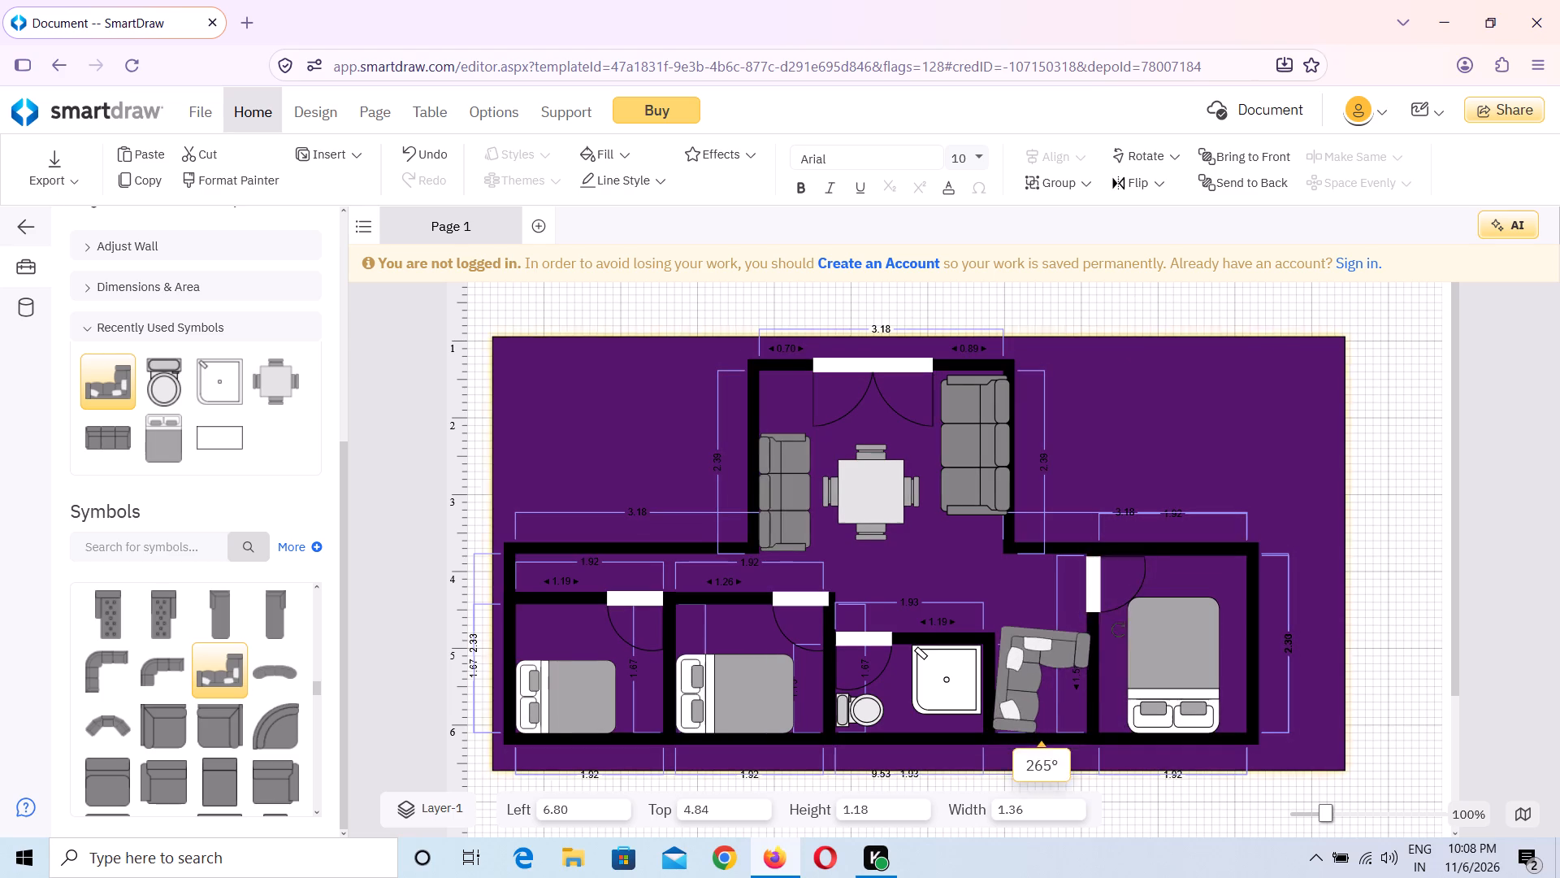
left_click_drag(1119, 630, 1001, 767)
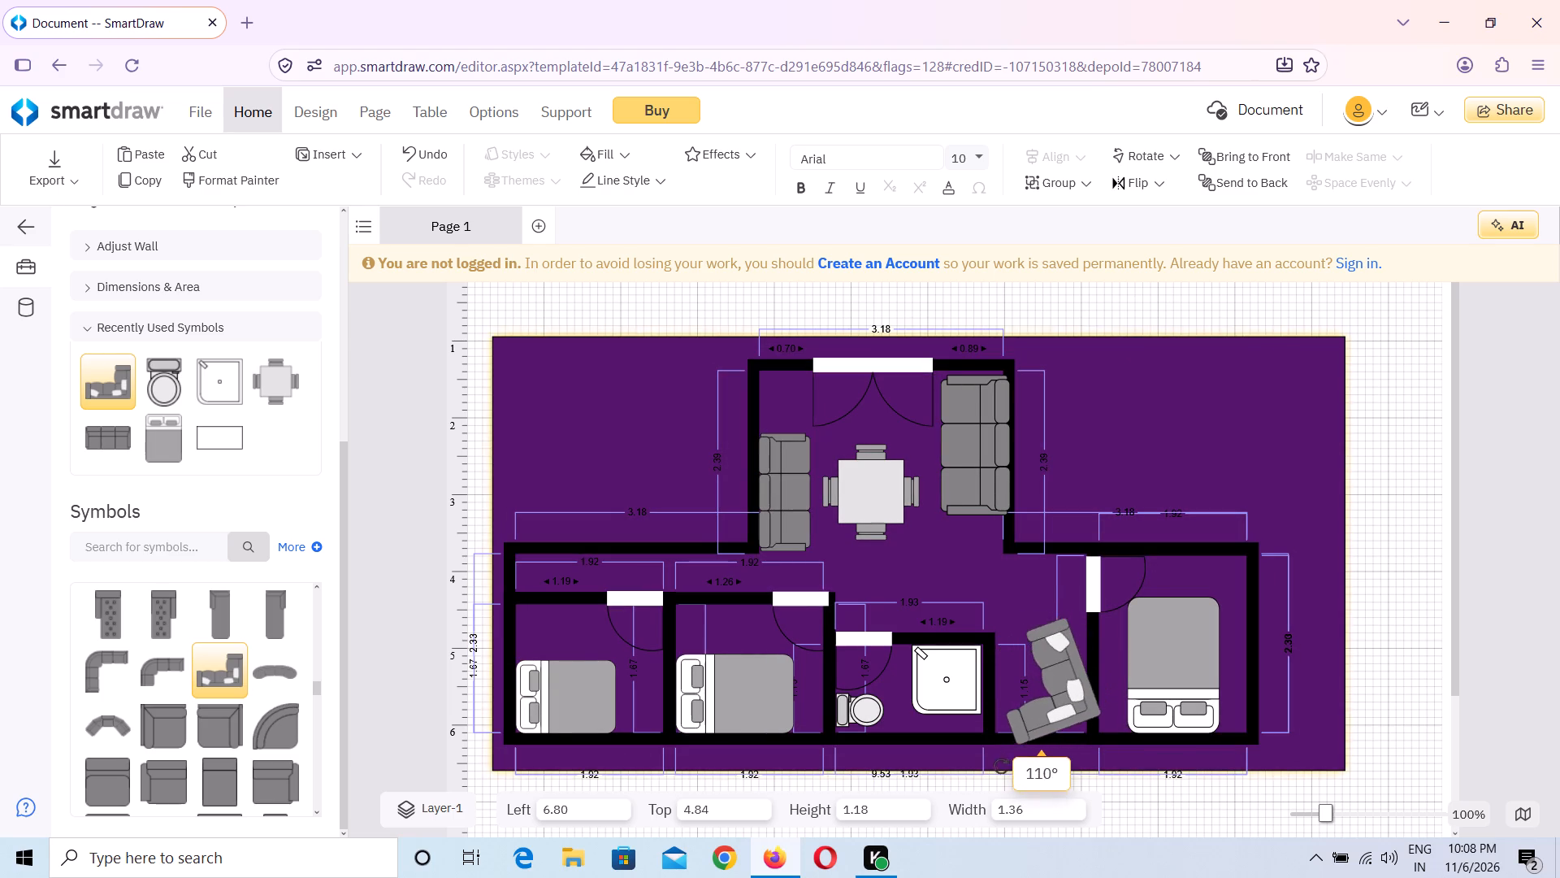
left_click_drag(1001, 767, 989, 739)
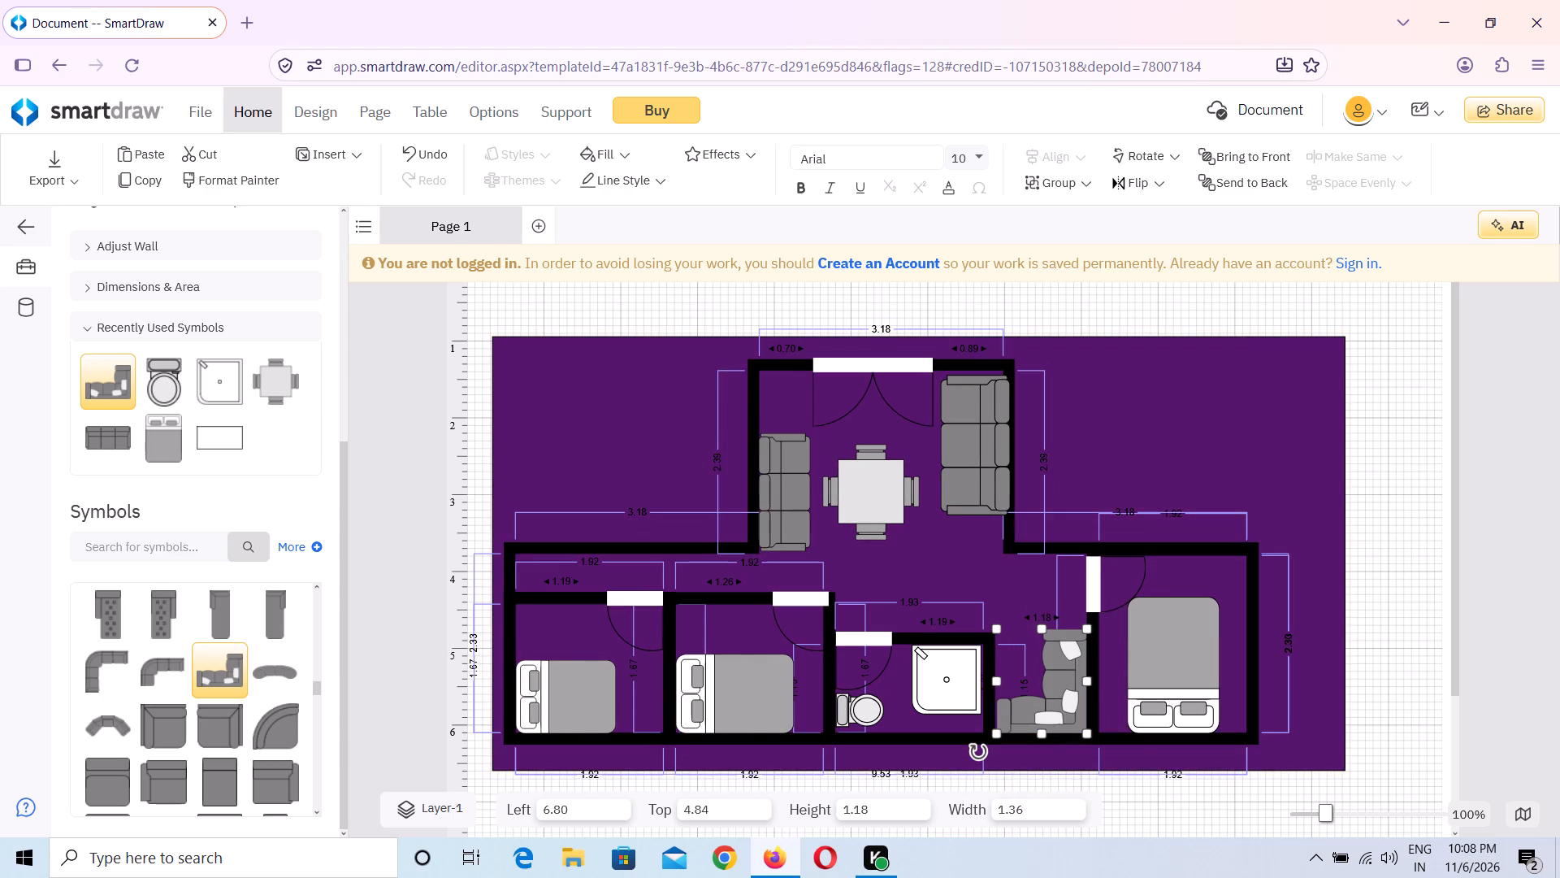
Lengthen the sectional sofa's long section upward to a width of about 1.52, keeping its lower end against the bottom wall.
left_click_drag(1043, 629, 1043, 618)
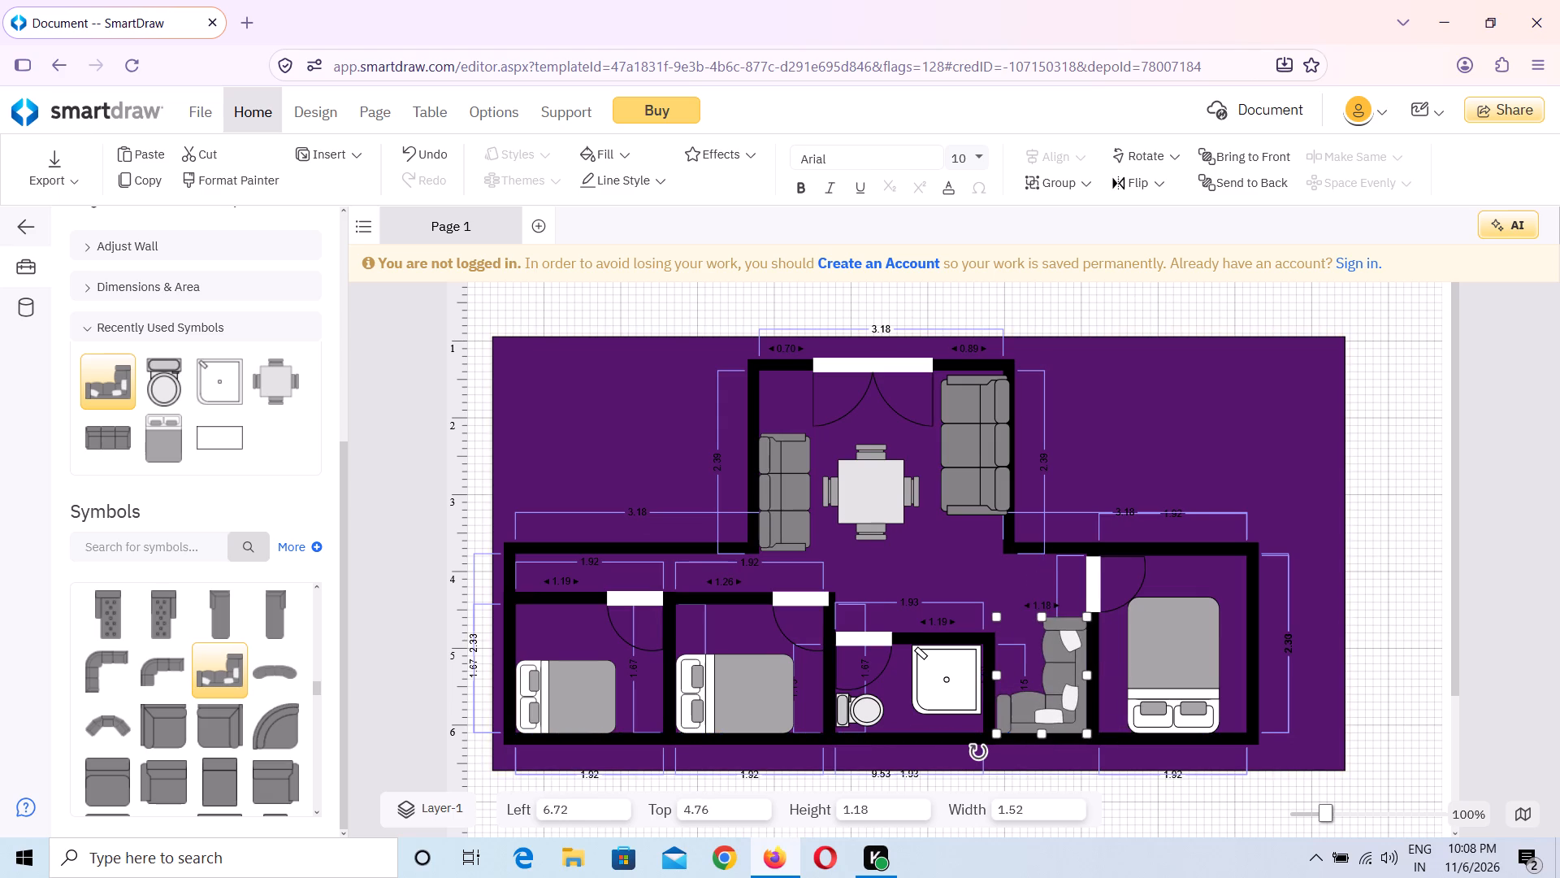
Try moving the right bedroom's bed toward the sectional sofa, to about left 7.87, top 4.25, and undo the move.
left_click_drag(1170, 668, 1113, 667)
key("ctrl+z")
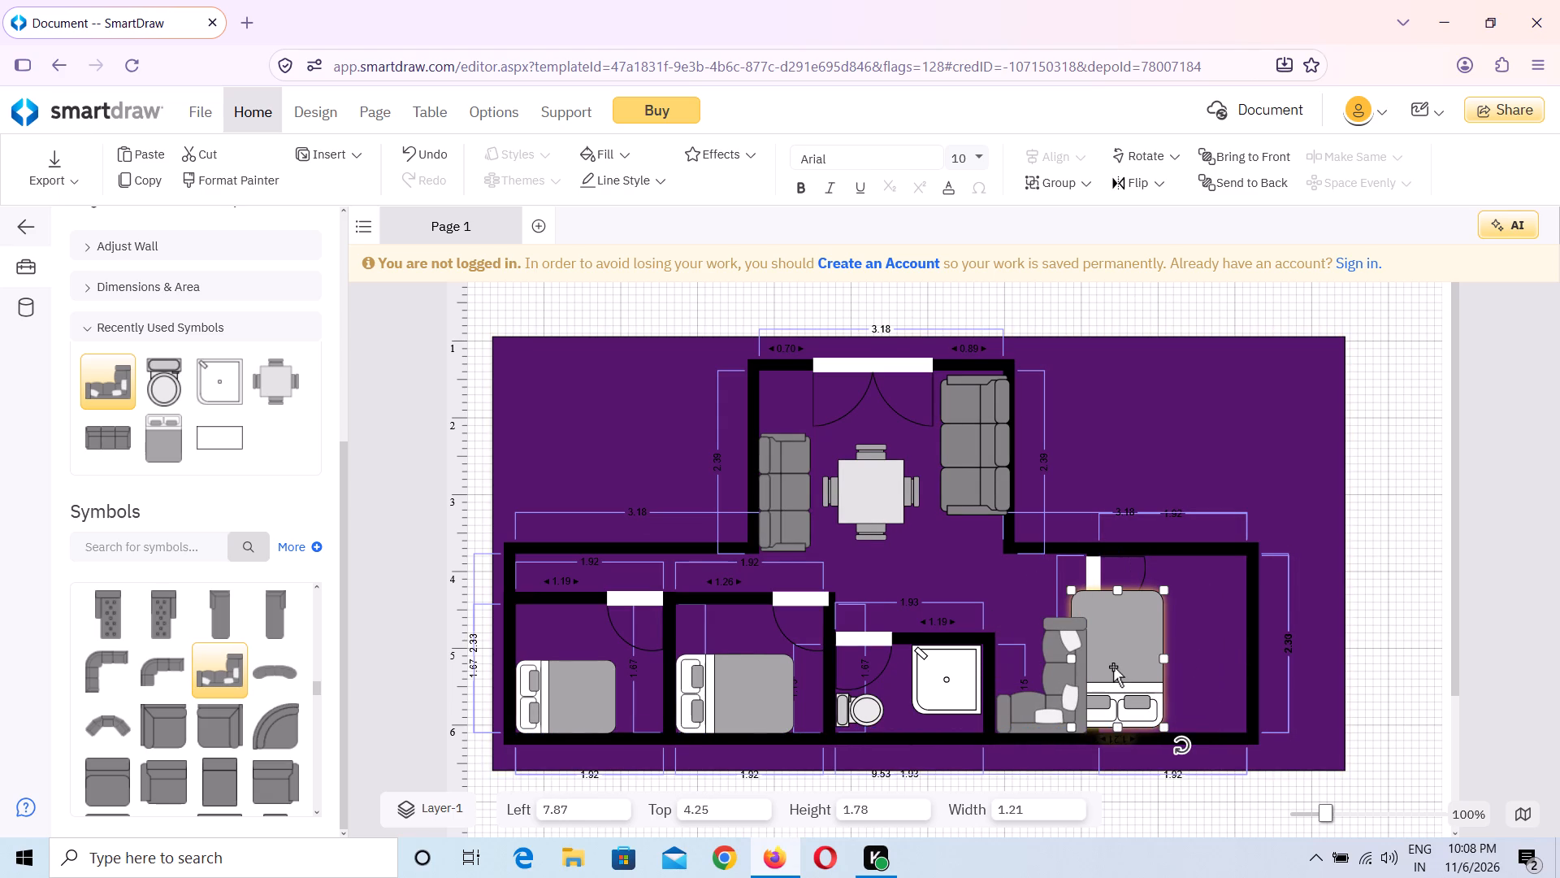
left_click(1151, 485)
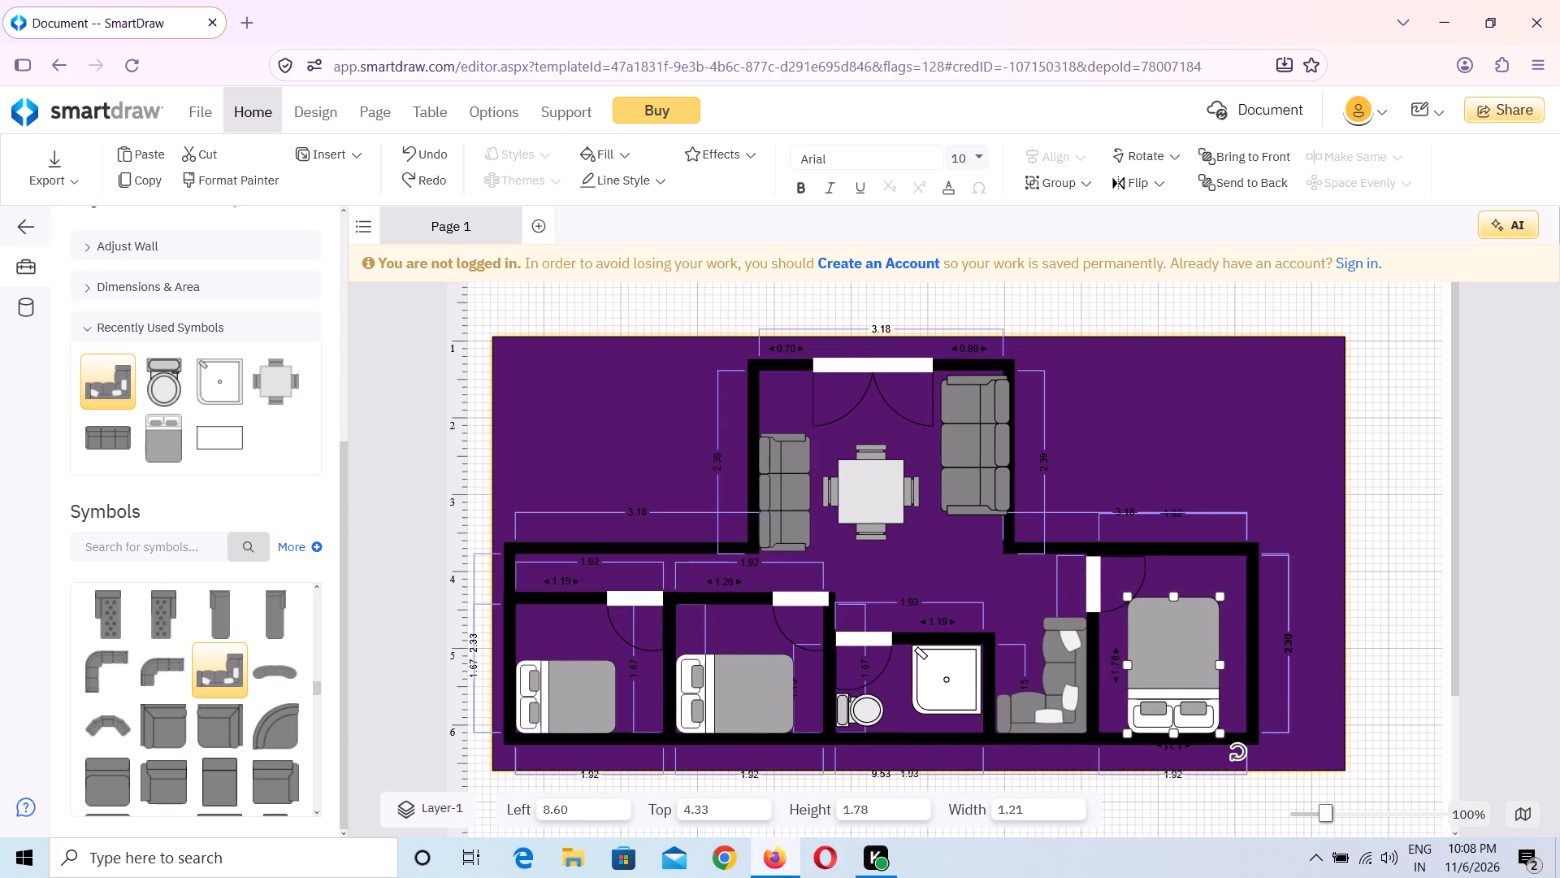
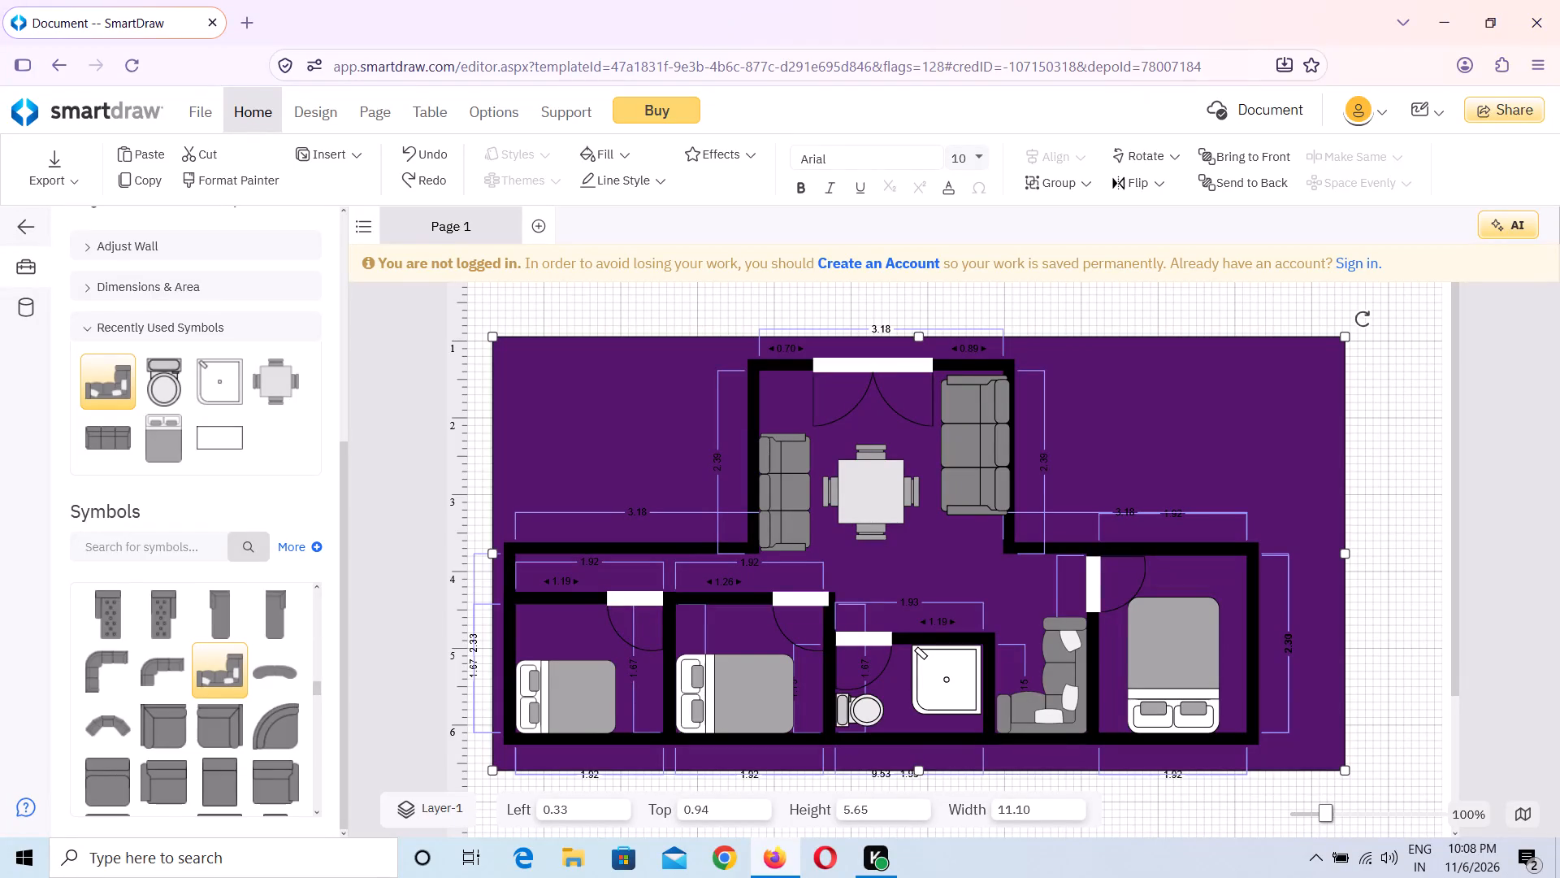
Look through the symbol library's sofas, tables, bathtubs, showers, toilets and beds for the next symbol to add.
scroll(257, 665, "down", 2)
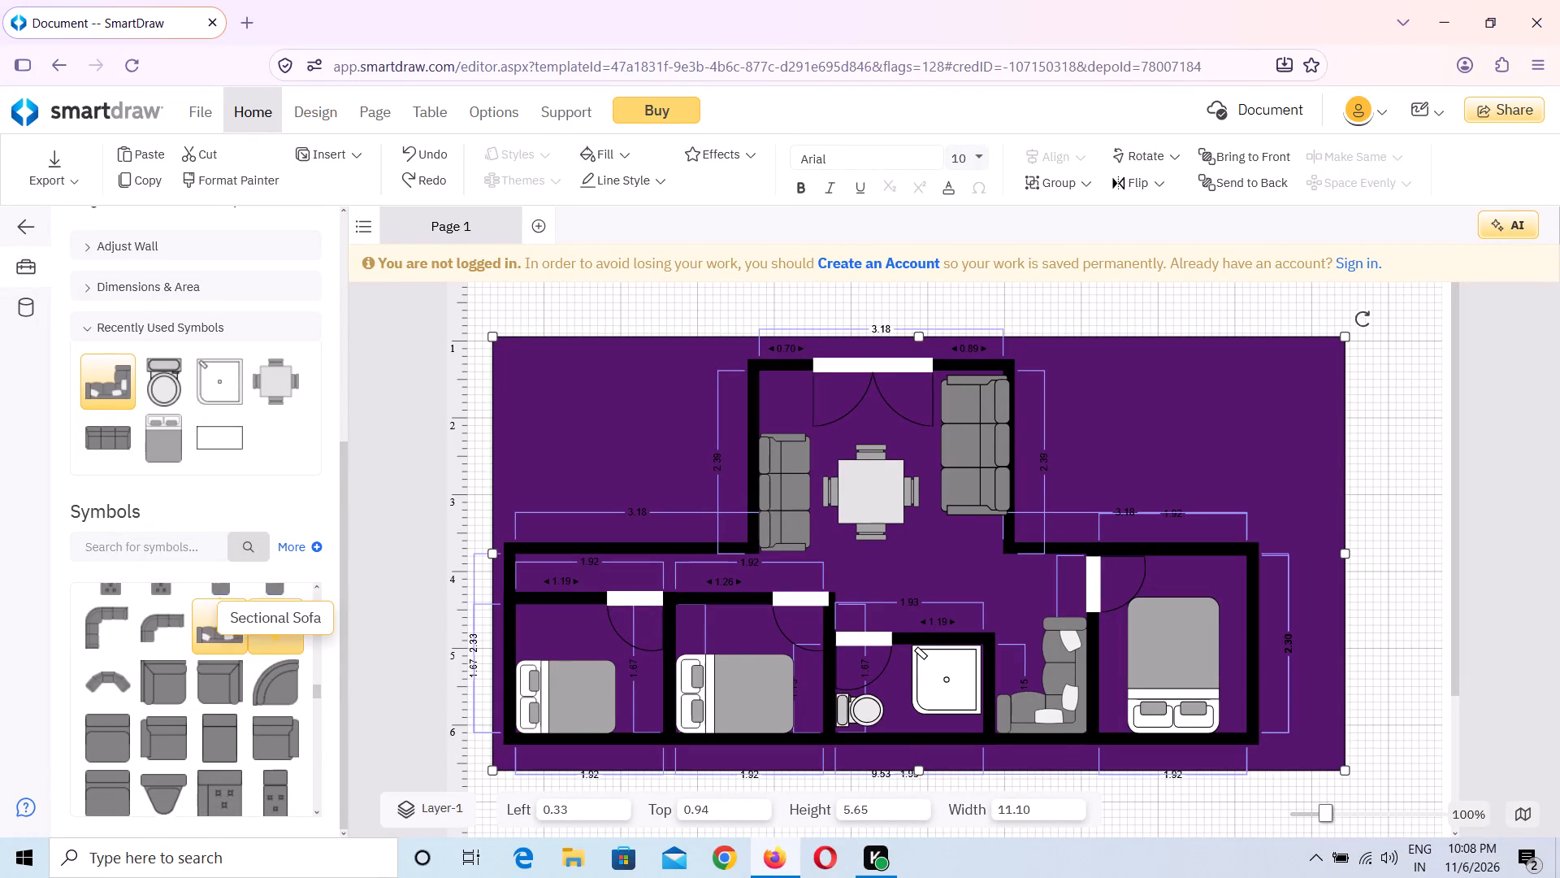
scroll(257, 665, "down", 8)
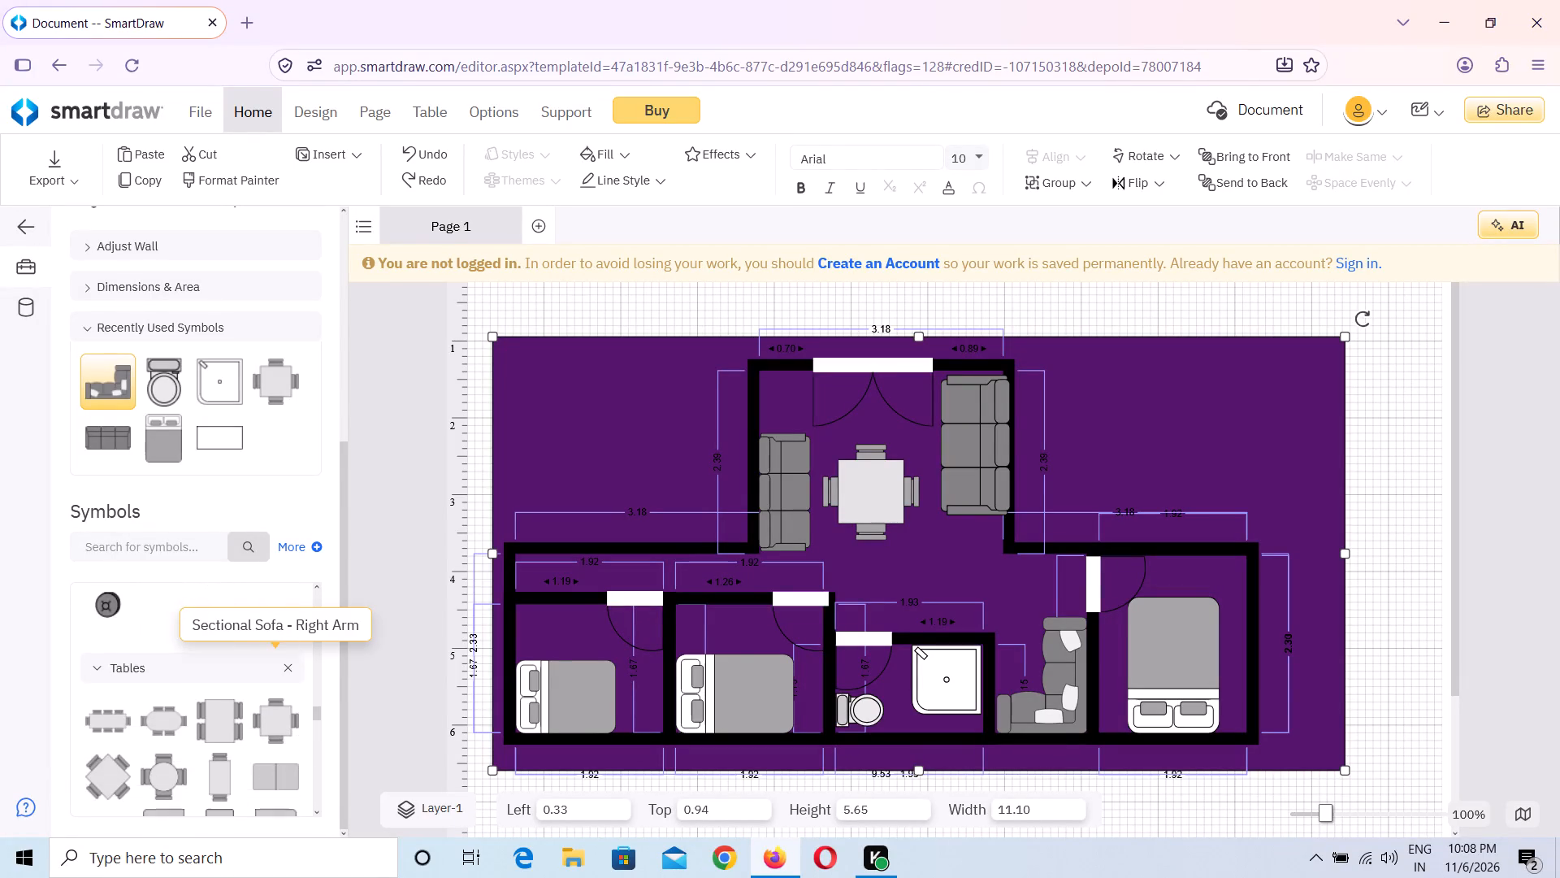
scroll(257, 665, "down", 12)
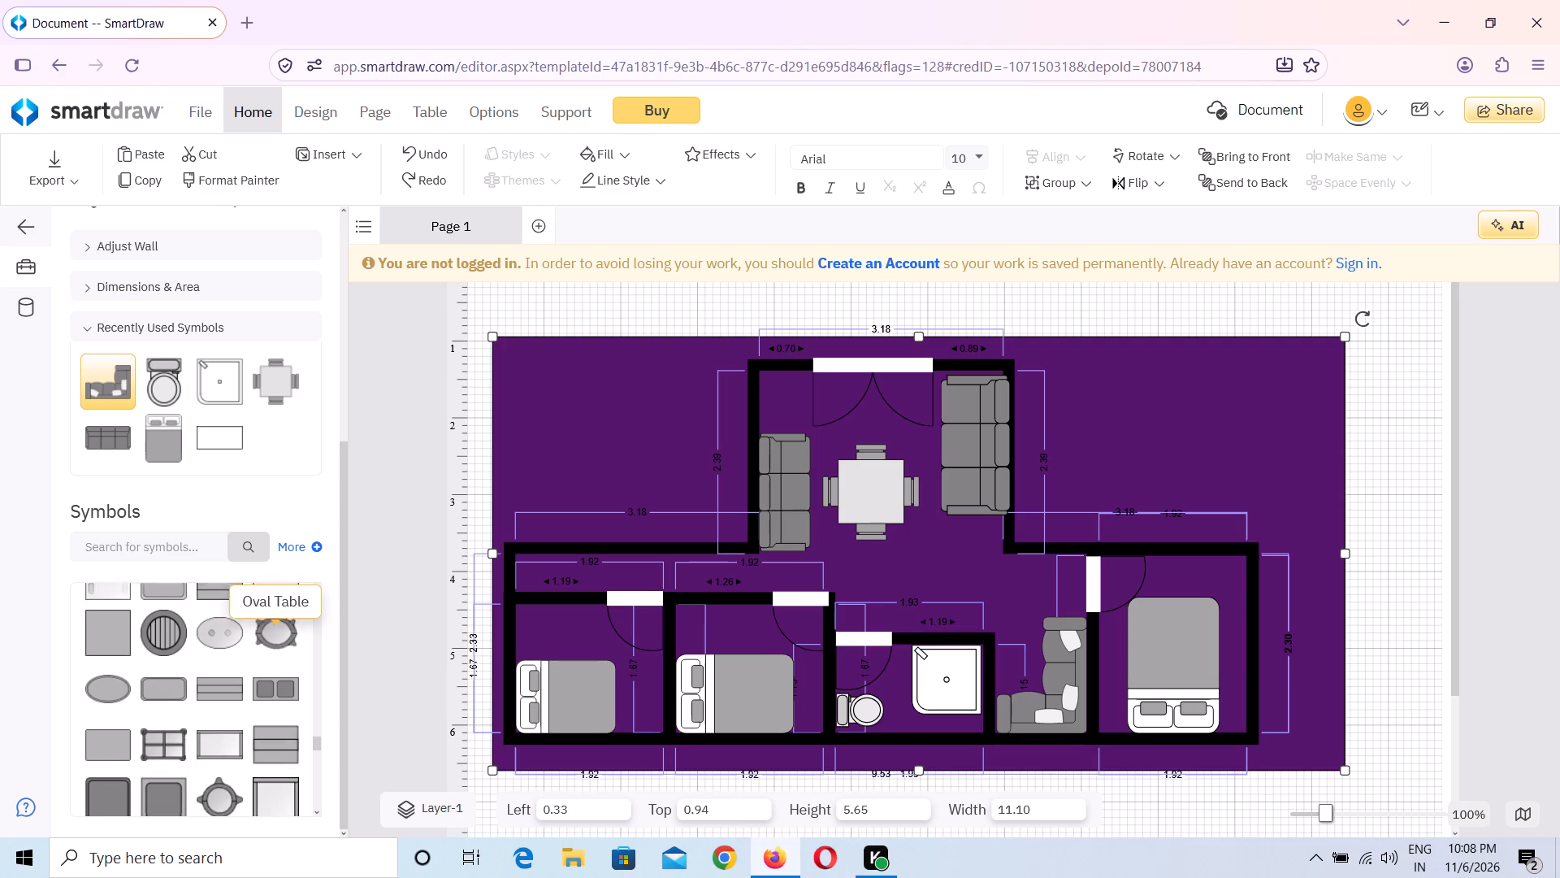
scroll(257, 665, "down", 10)
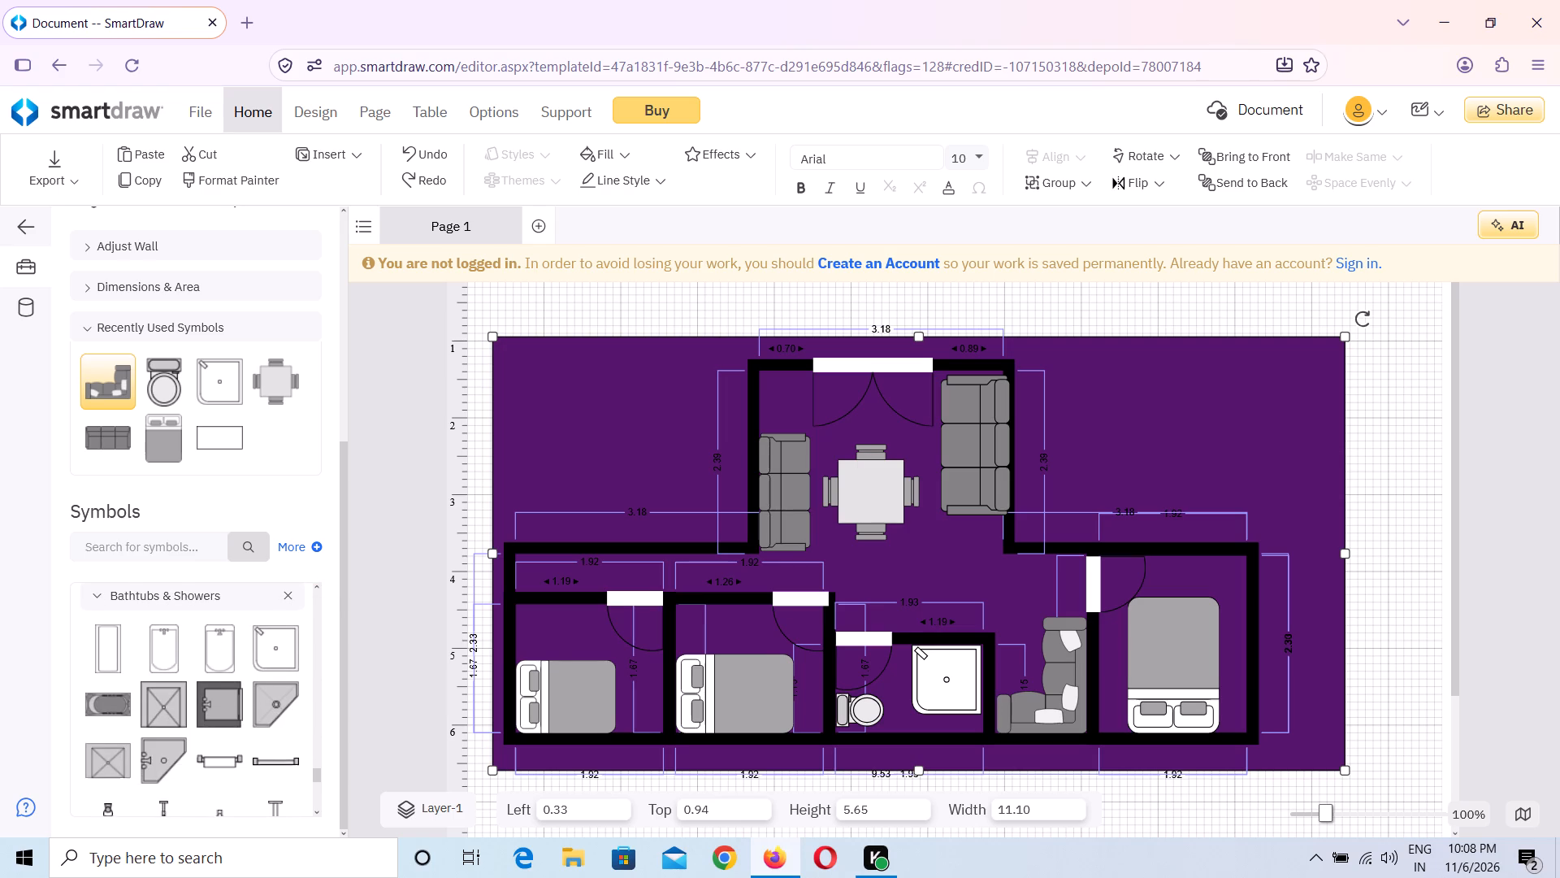
scroll(257, 665, "down", 9)
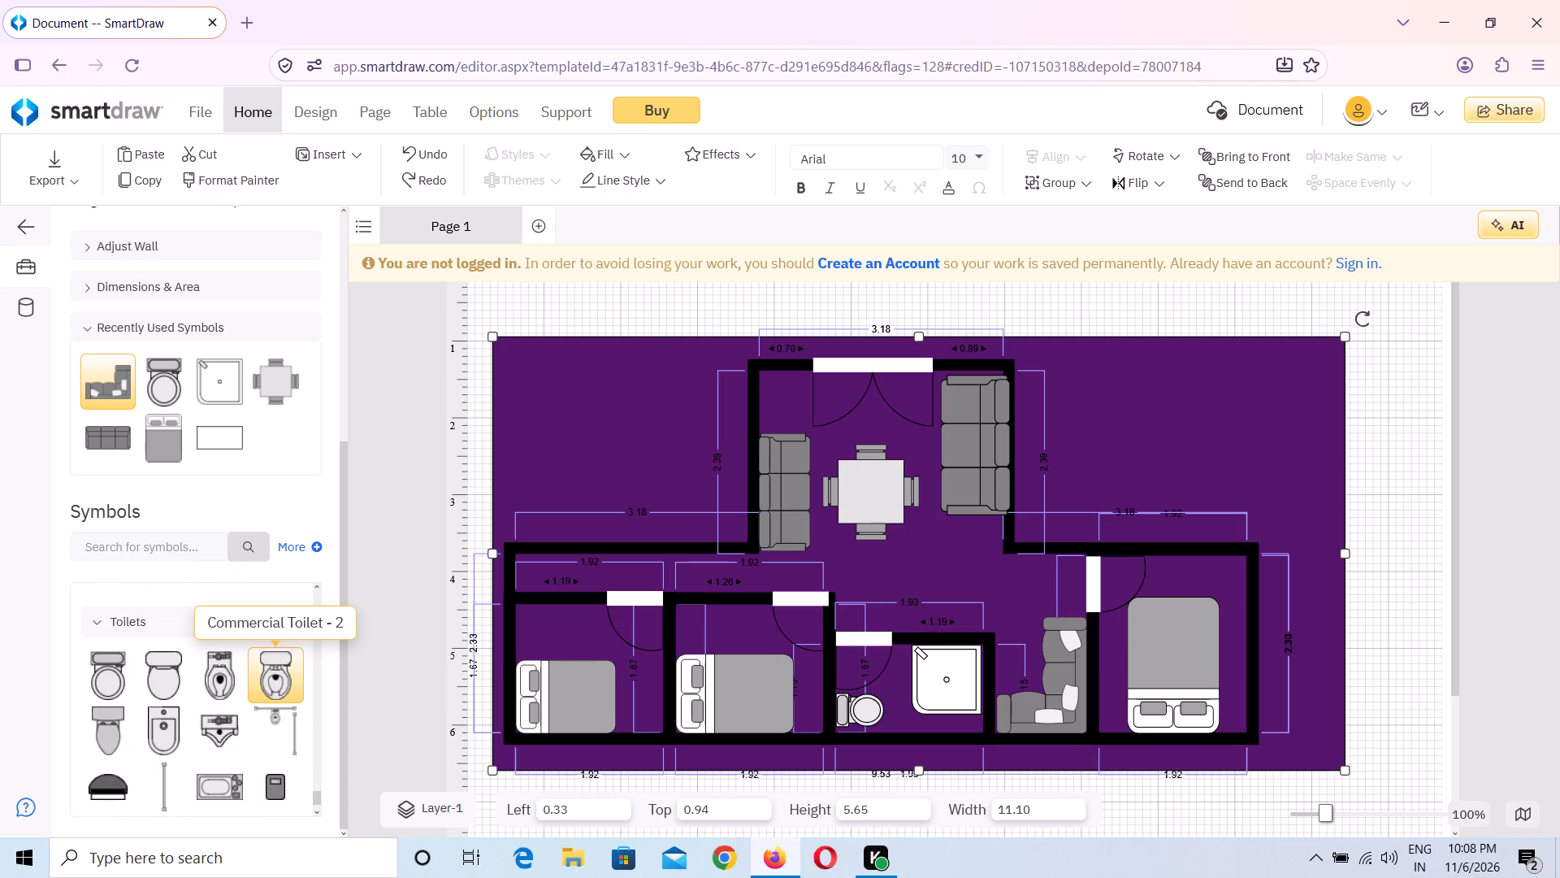
scroll(257, 665, "down", 6)
scroll(257, 665, "up", 10)
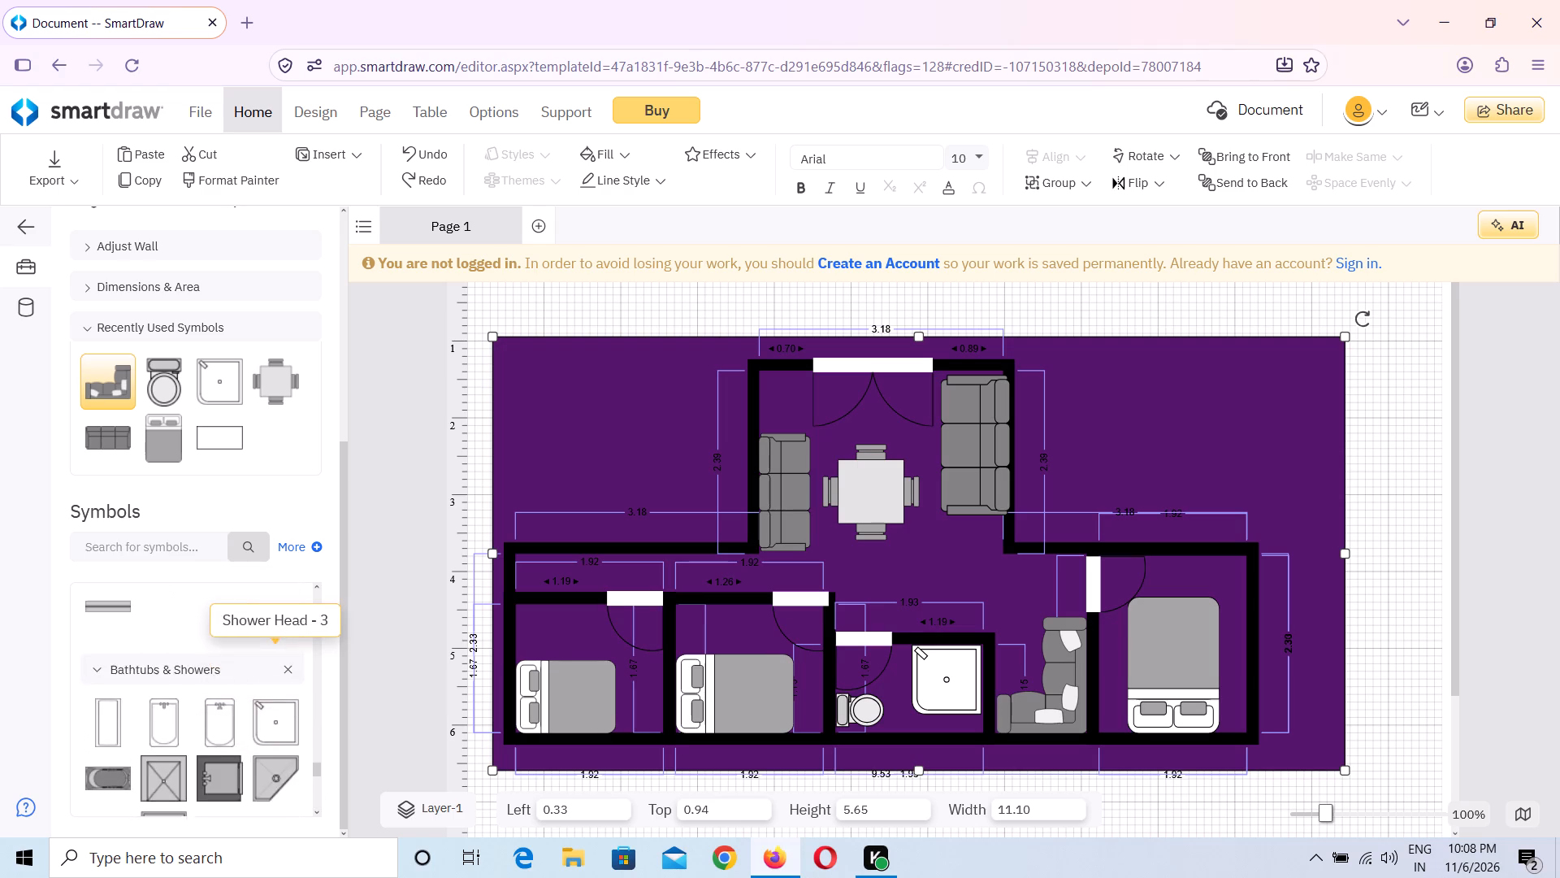
scroll(257, 665, "up", 17)
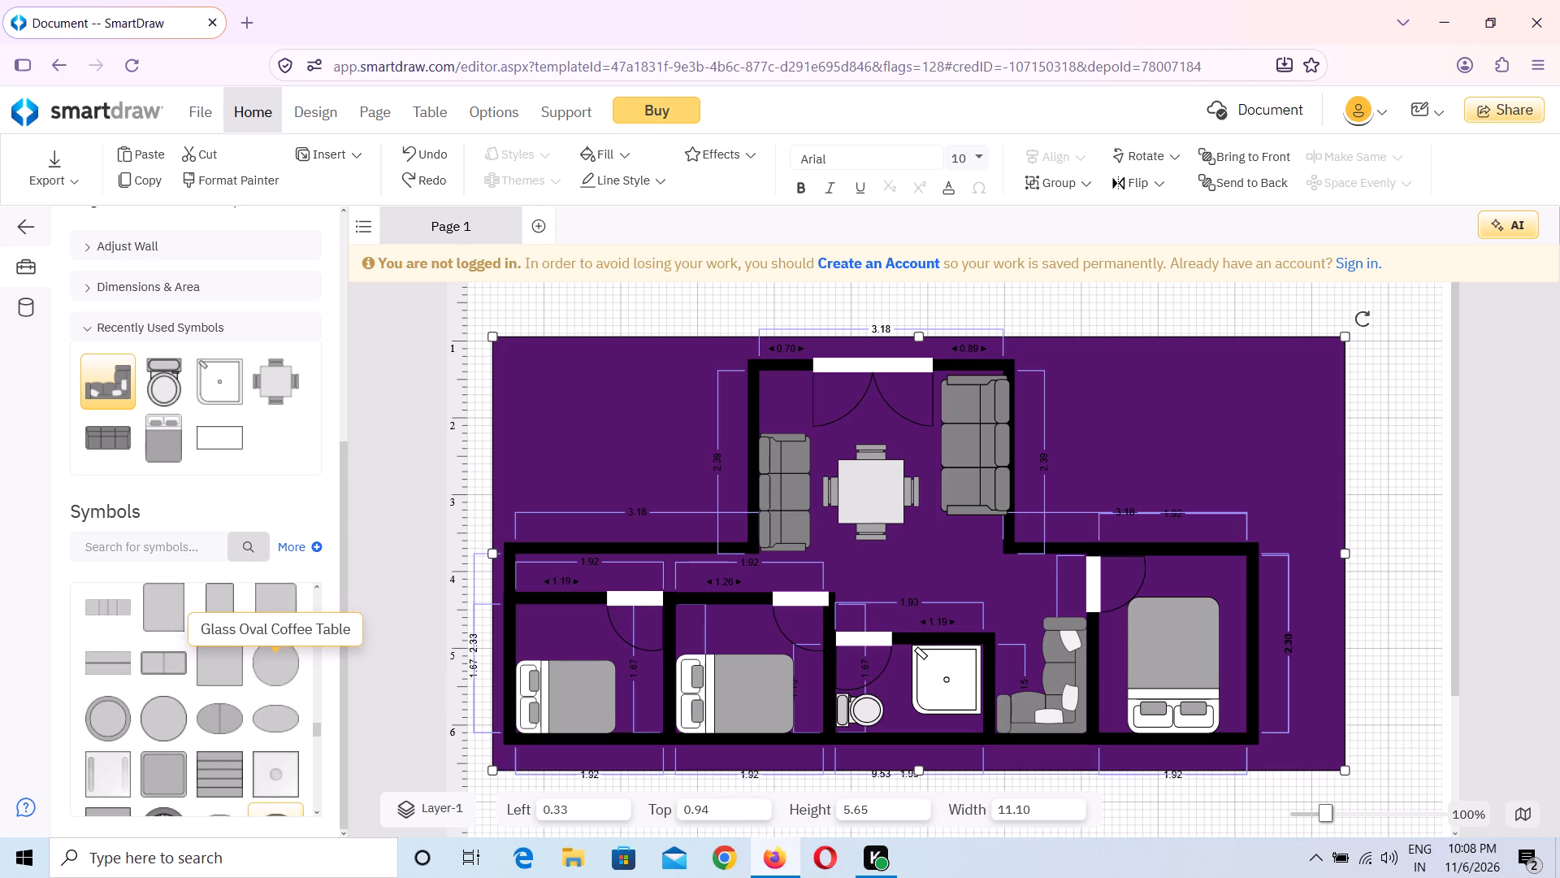
scroll(257, 665, "up", 11)
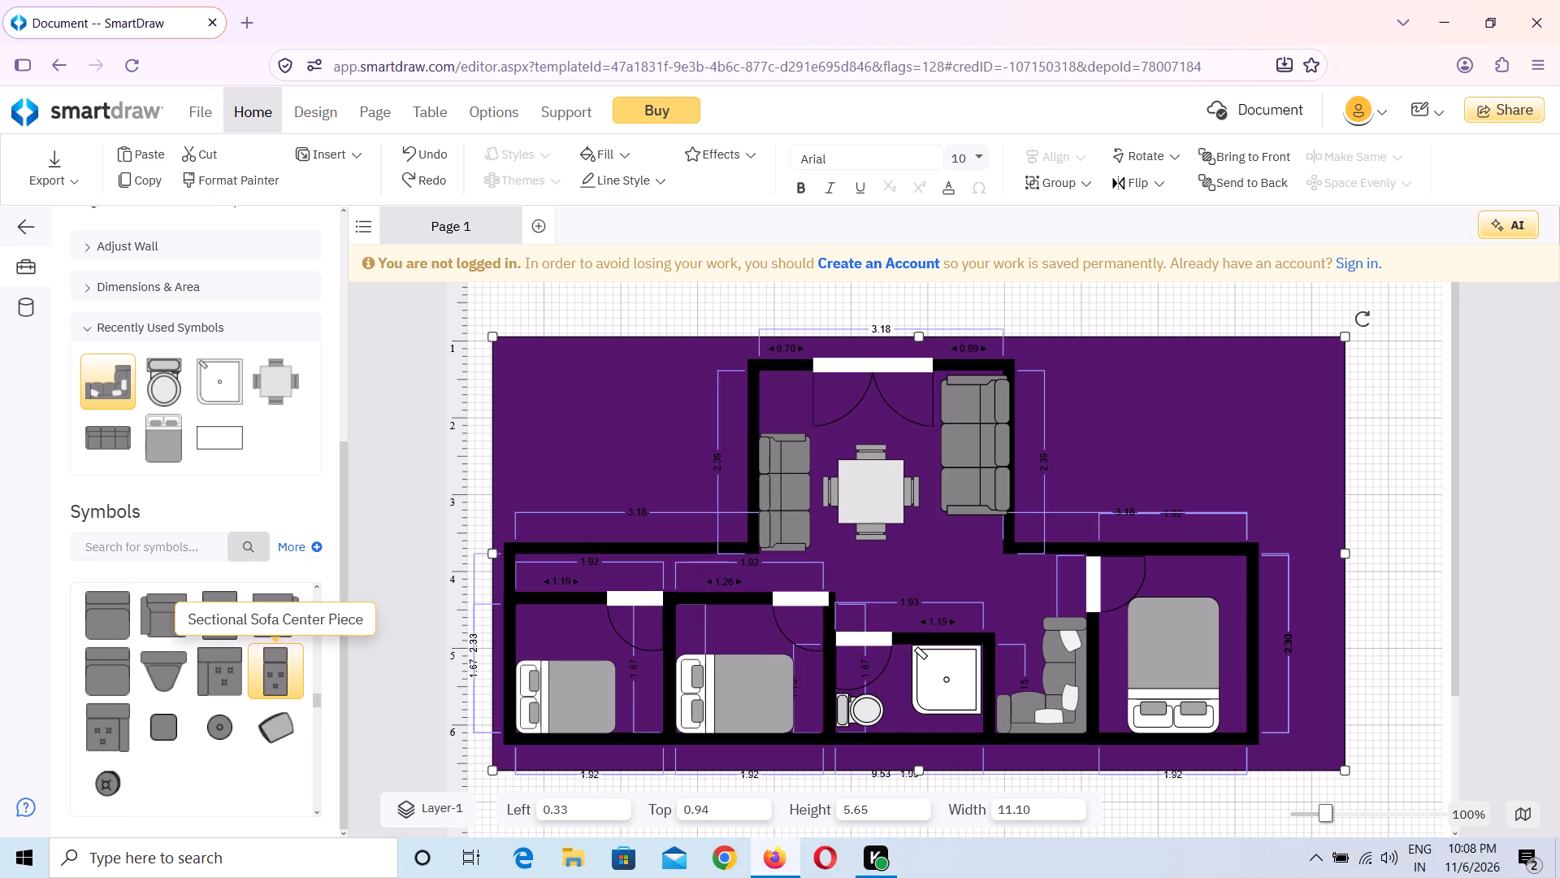
scroll(257, 665, "up", 12)
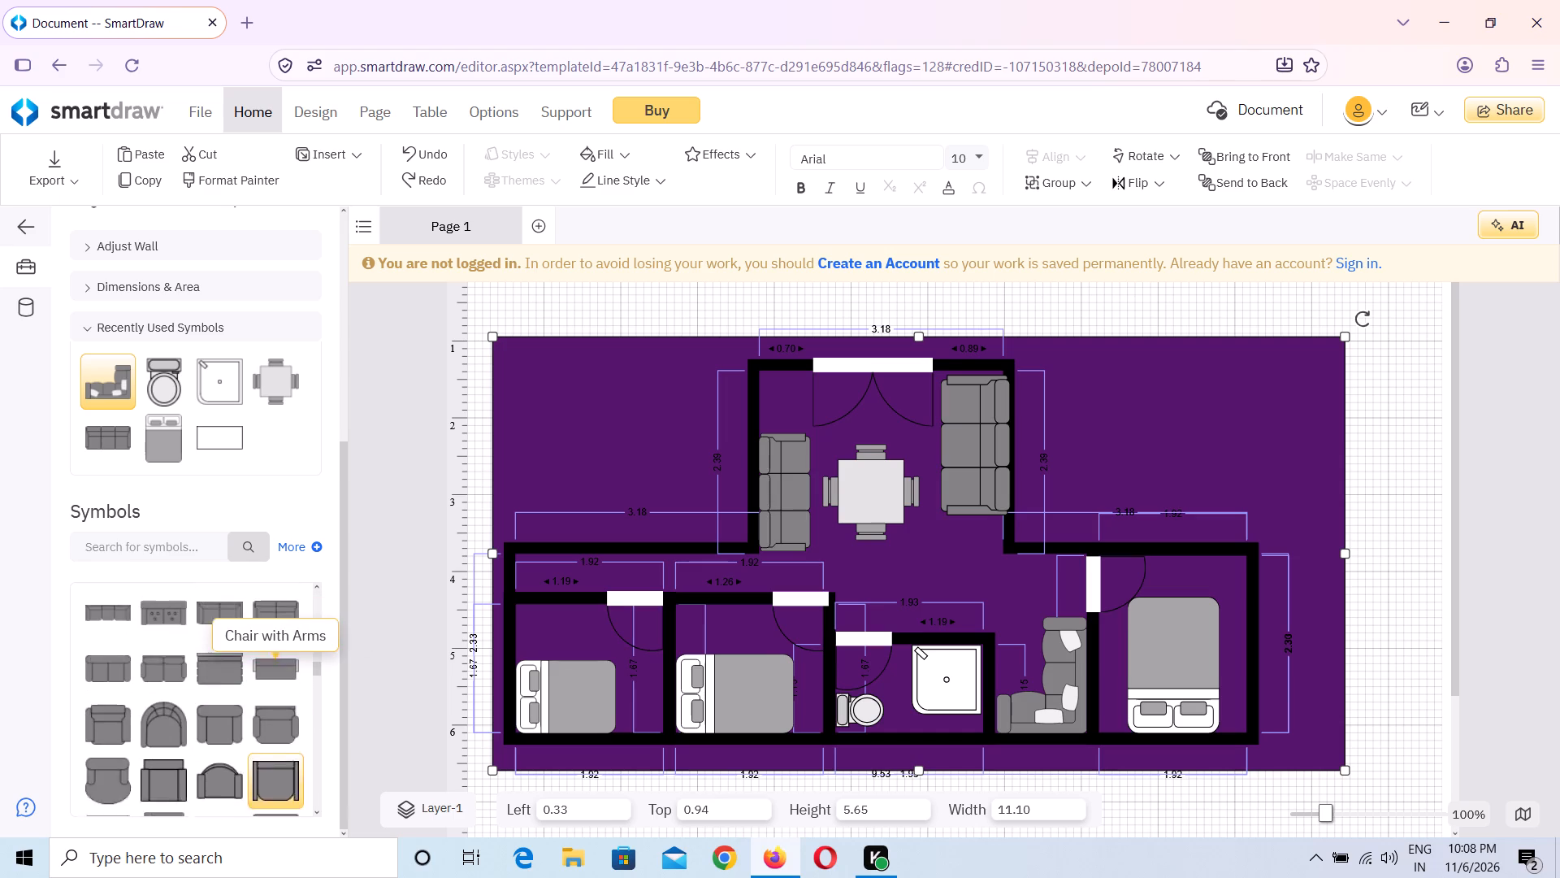
scroll(257, 665, "up", 8)
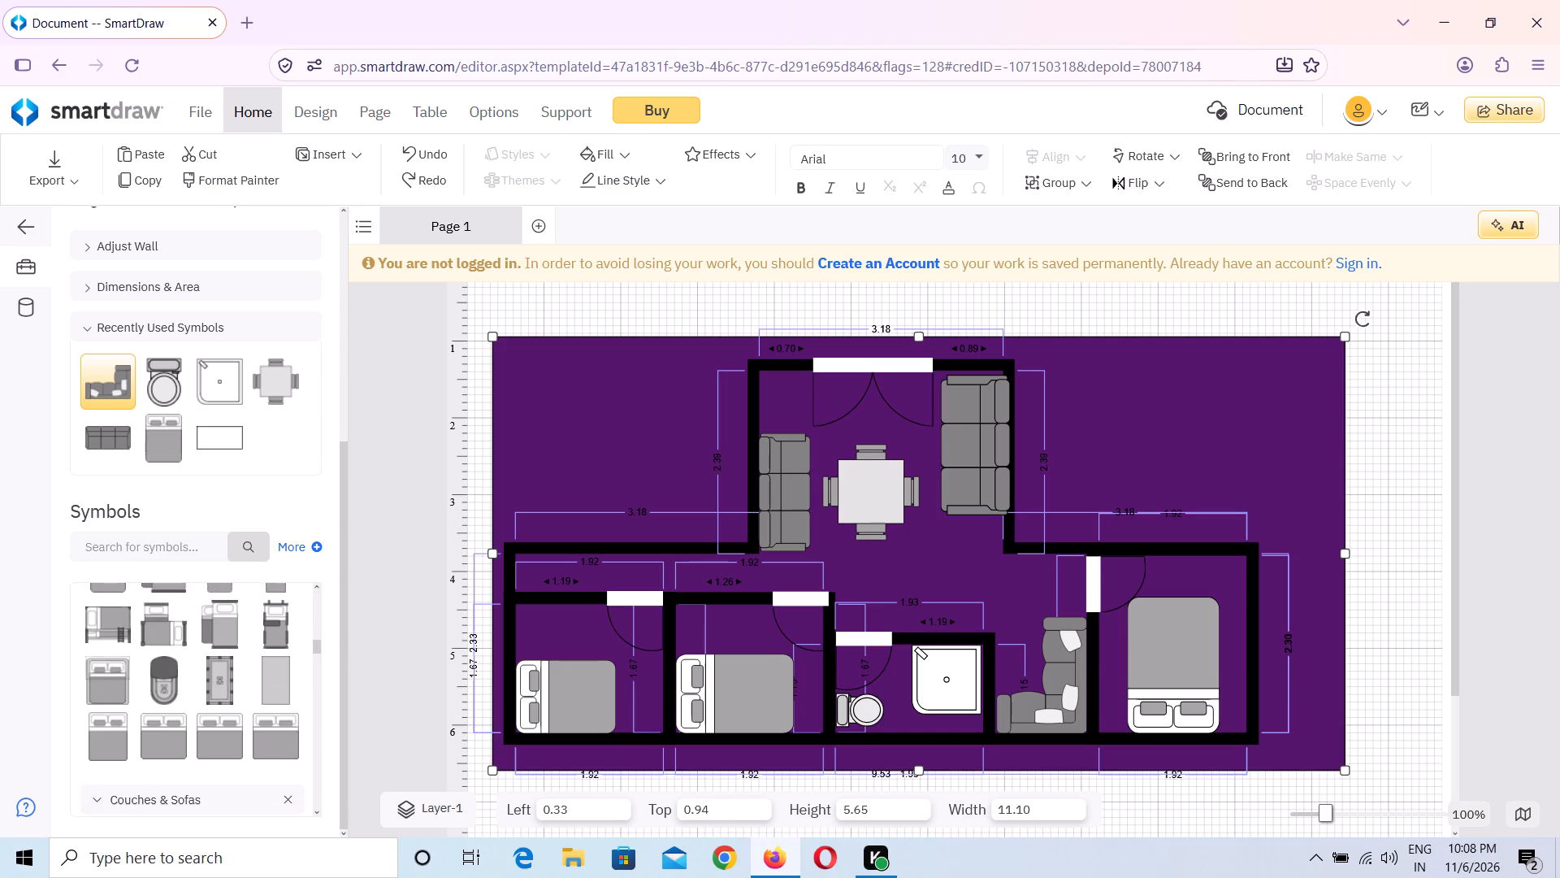
scroll(257, 665, "up", 7)
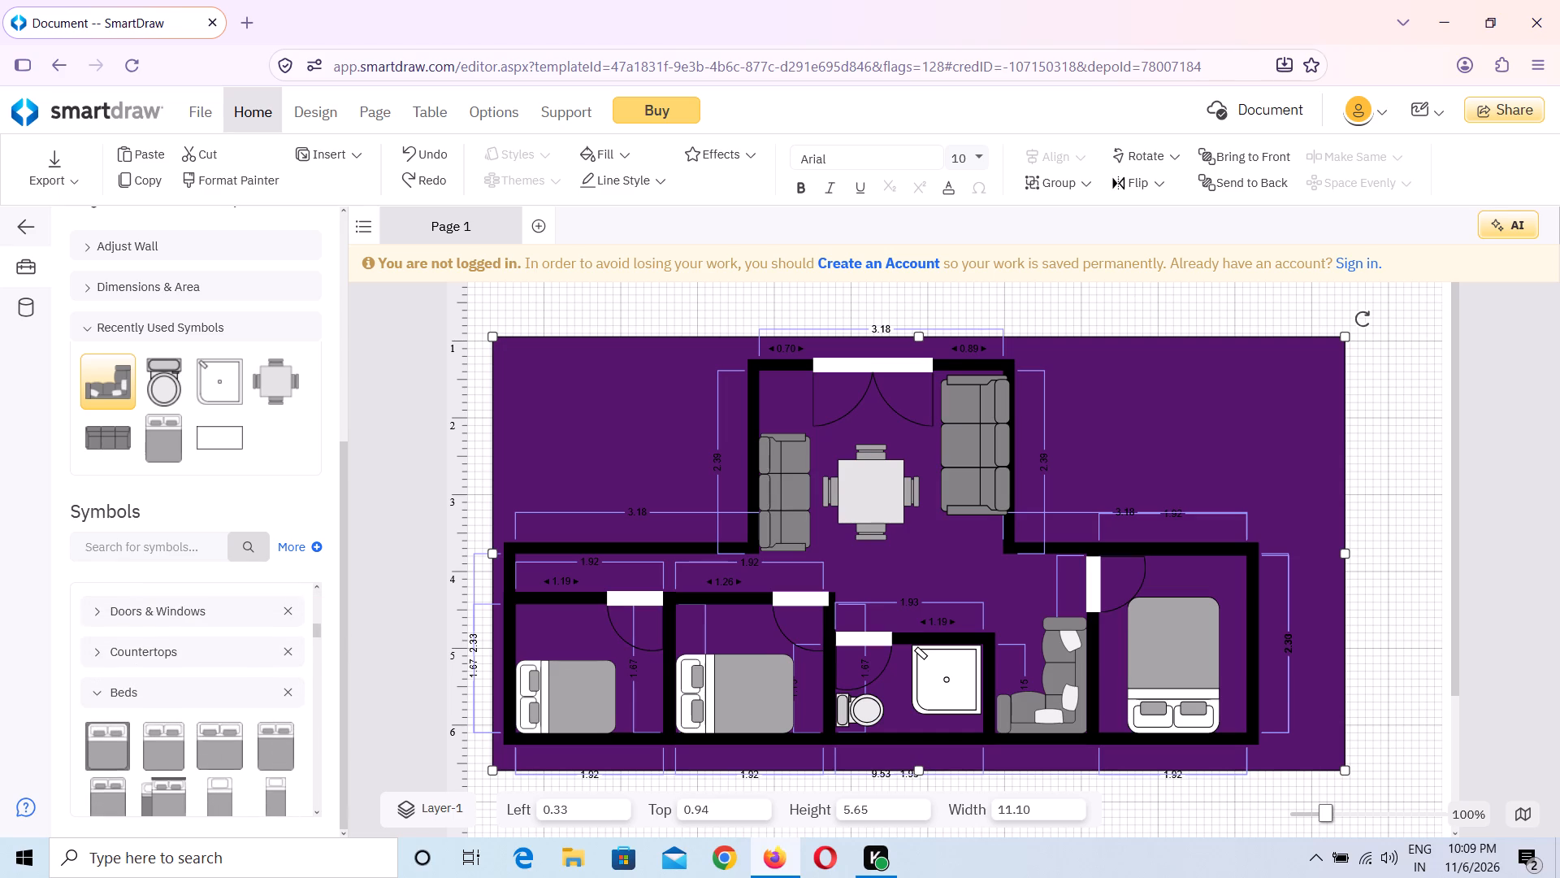
scroll(257, 665, "up", 1)
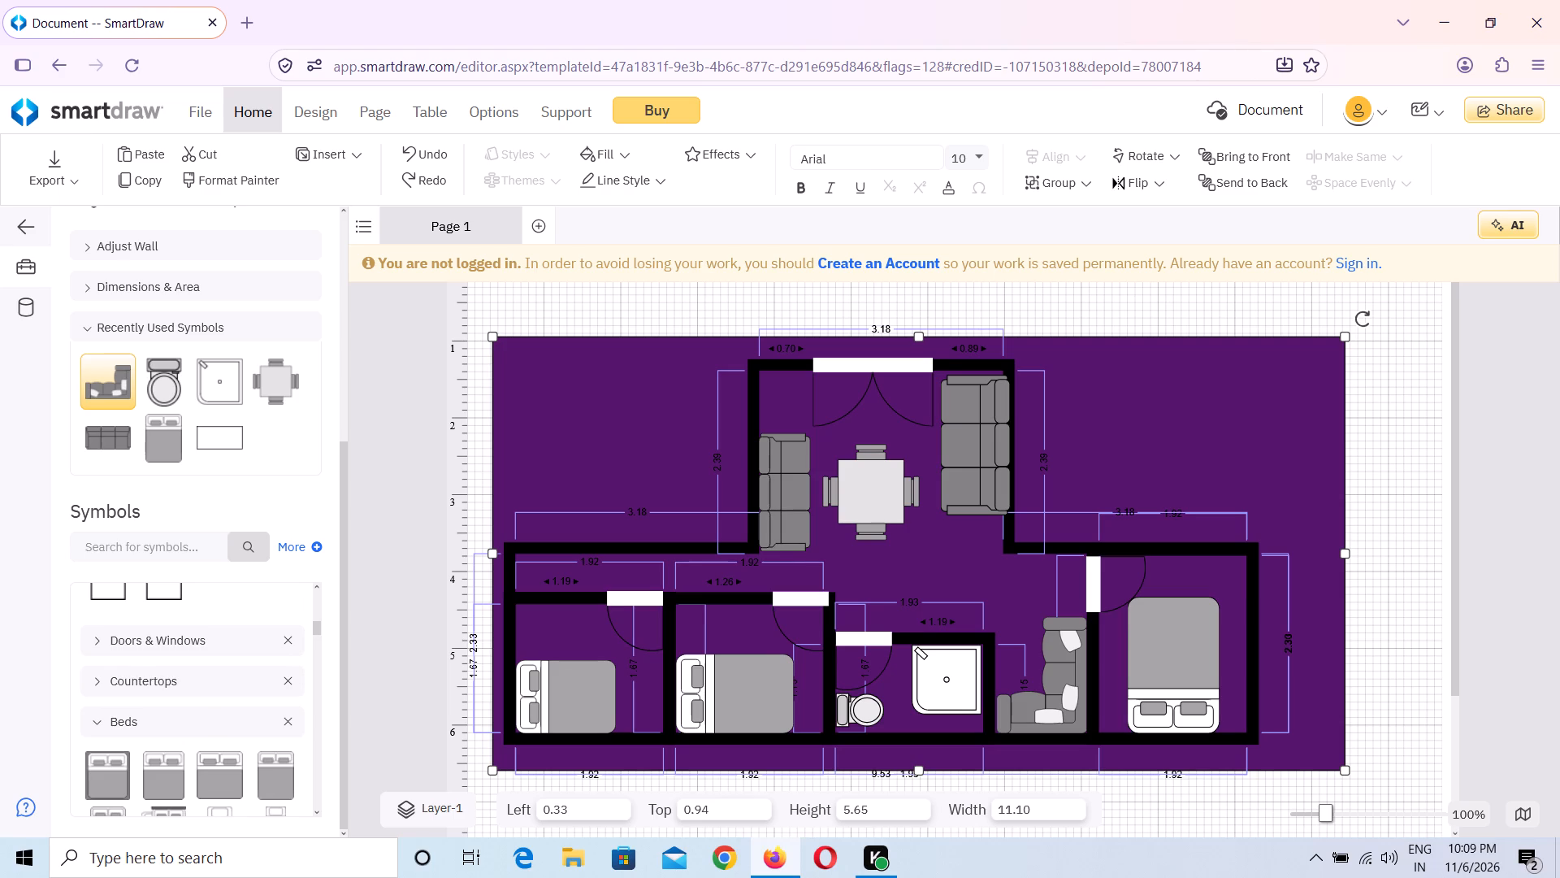
Add a 28" door from the Doors & Windows symbols to the corridor above the two left bedrooms, at about left 2.41, top 3.43.
left_click(104, 637)
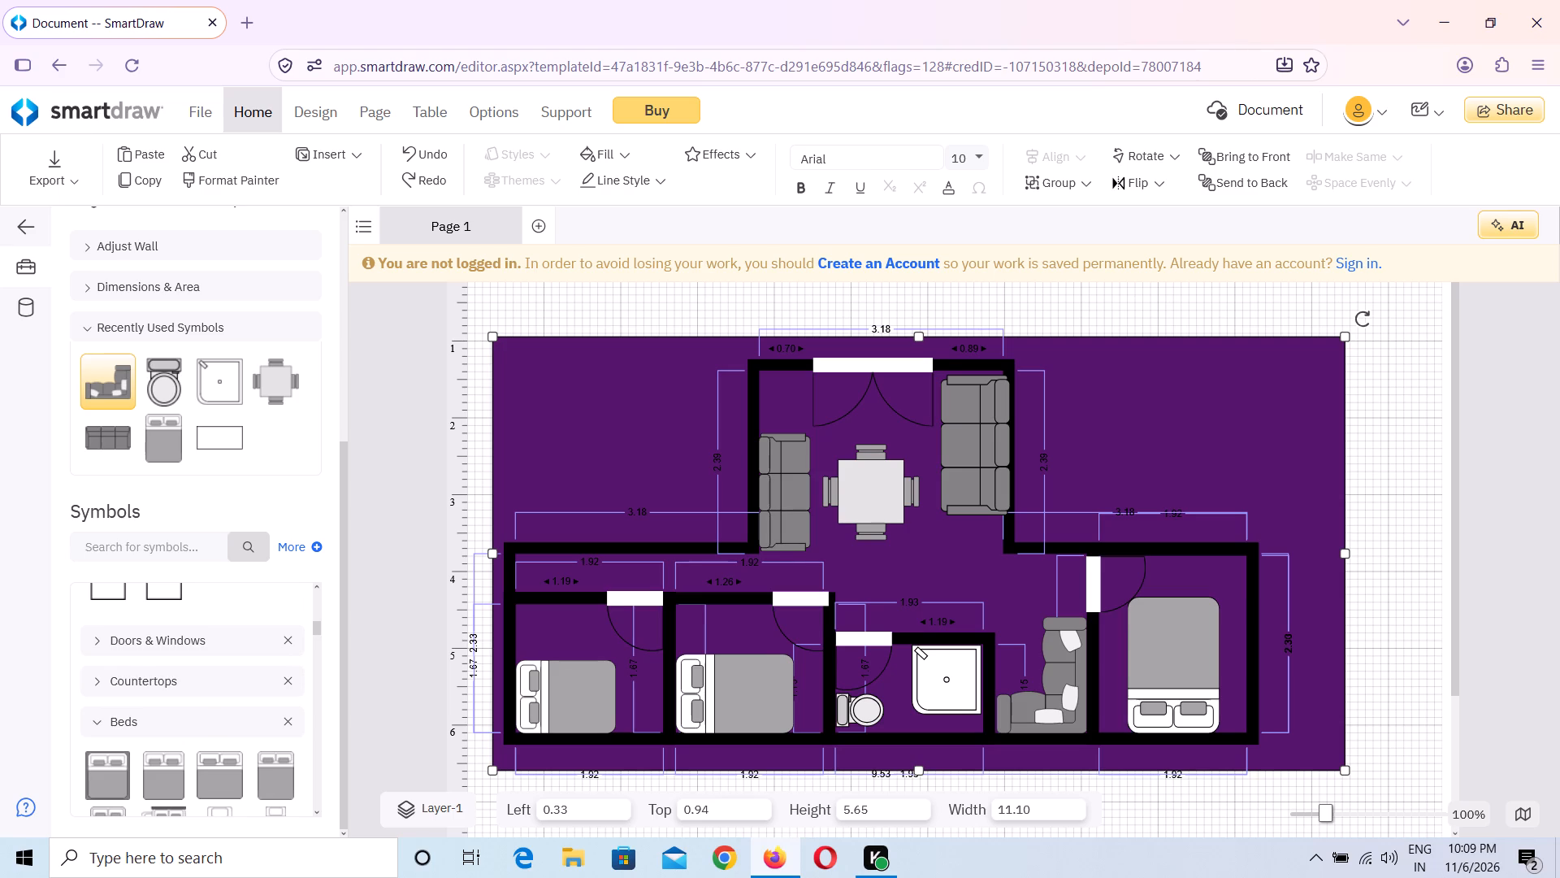
left_click(119, 639)
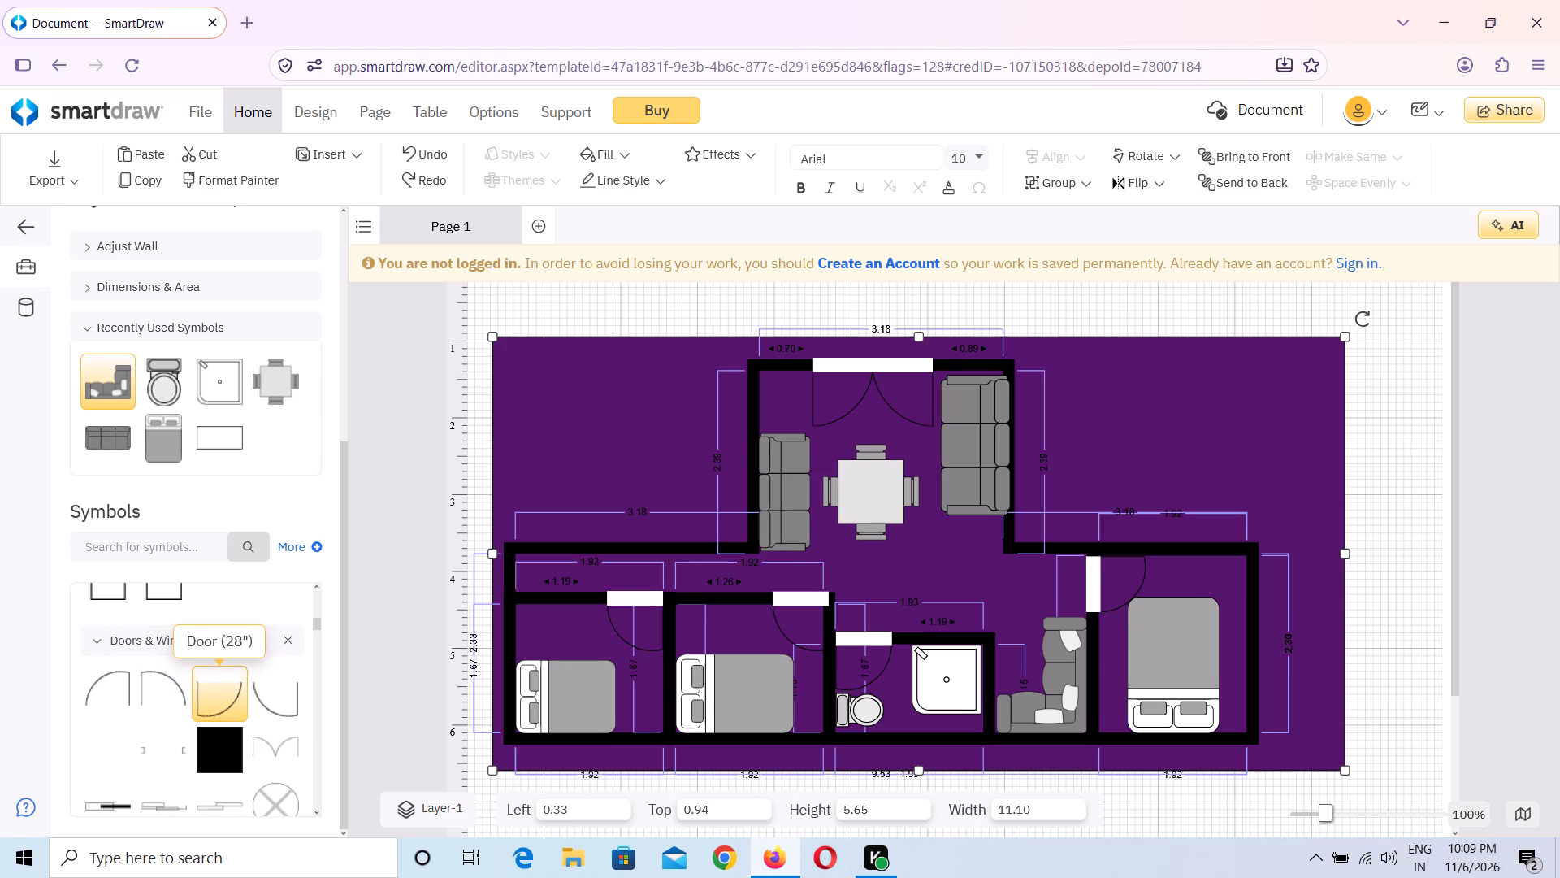
scroll(226, 709, "down", 3)
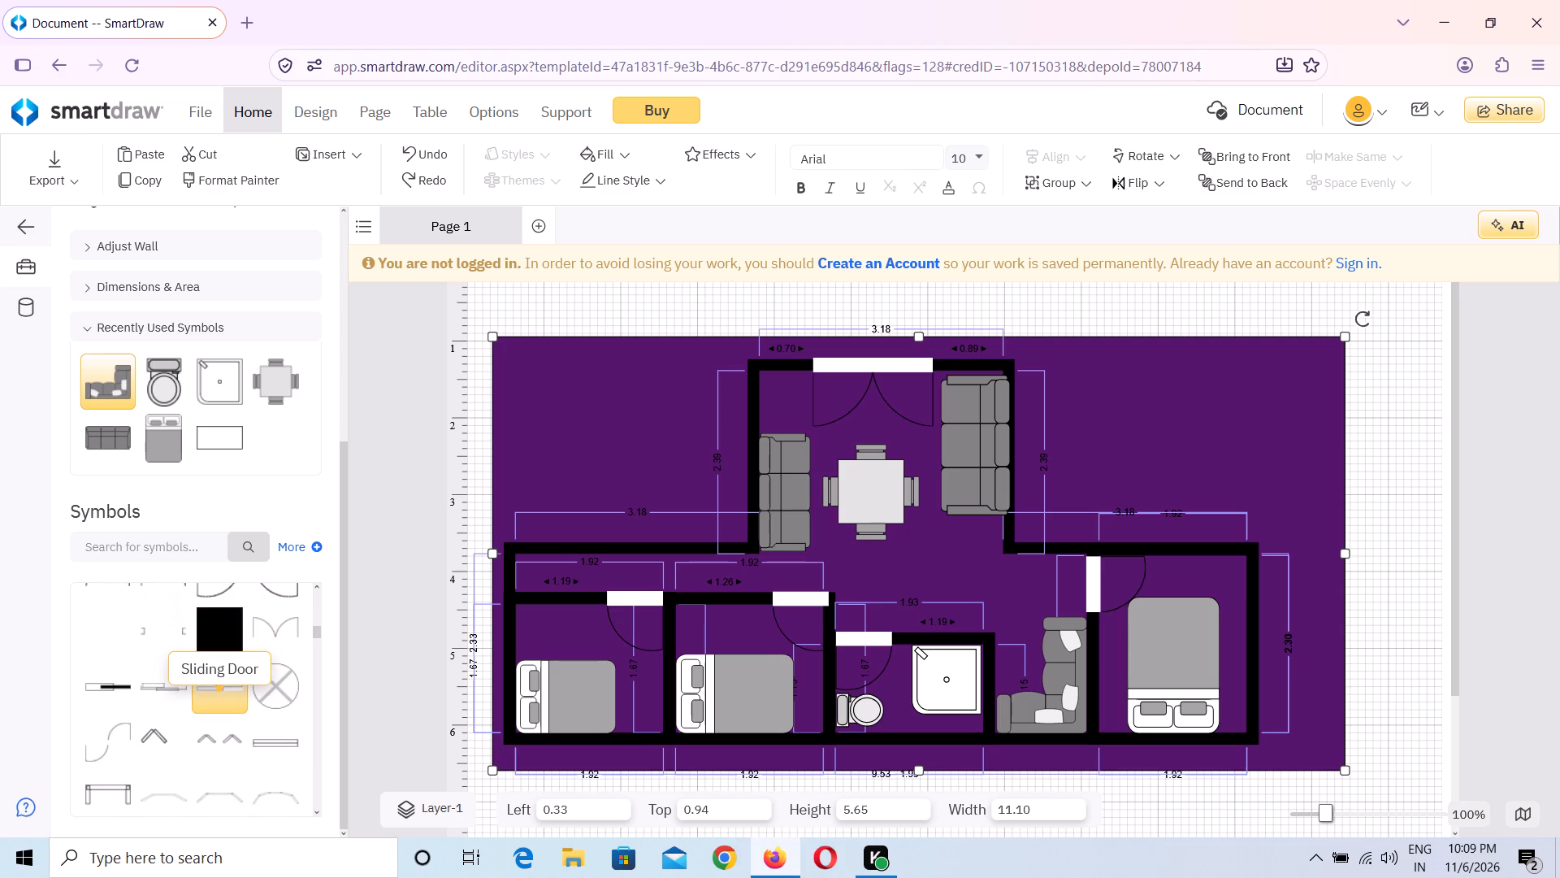
scroll(226, 709, "up", 1)
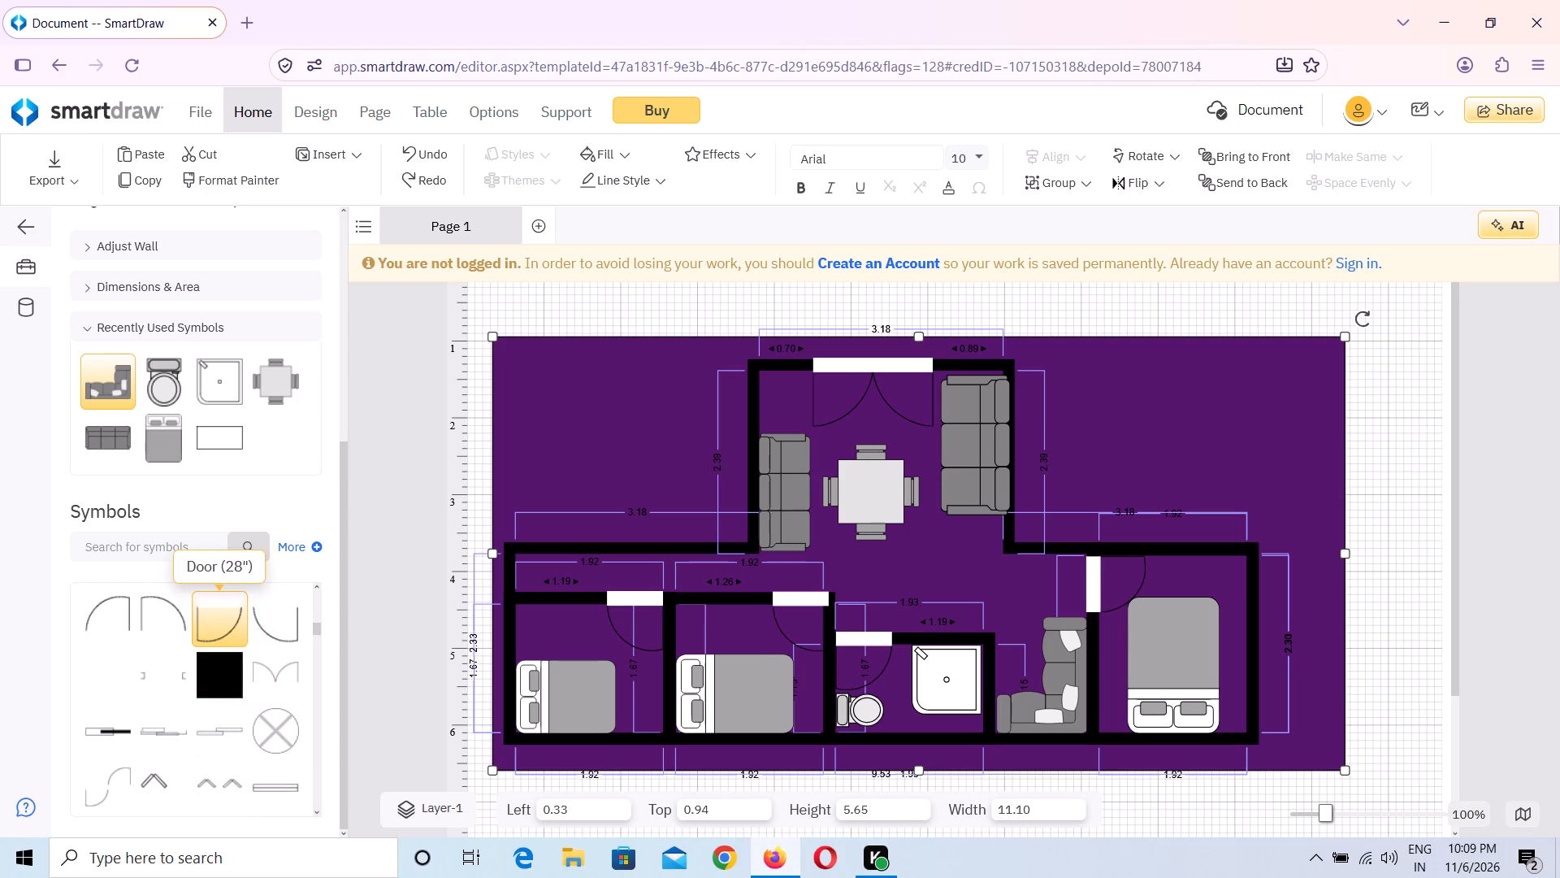
left_click_drag(154, 608, 523, 594)
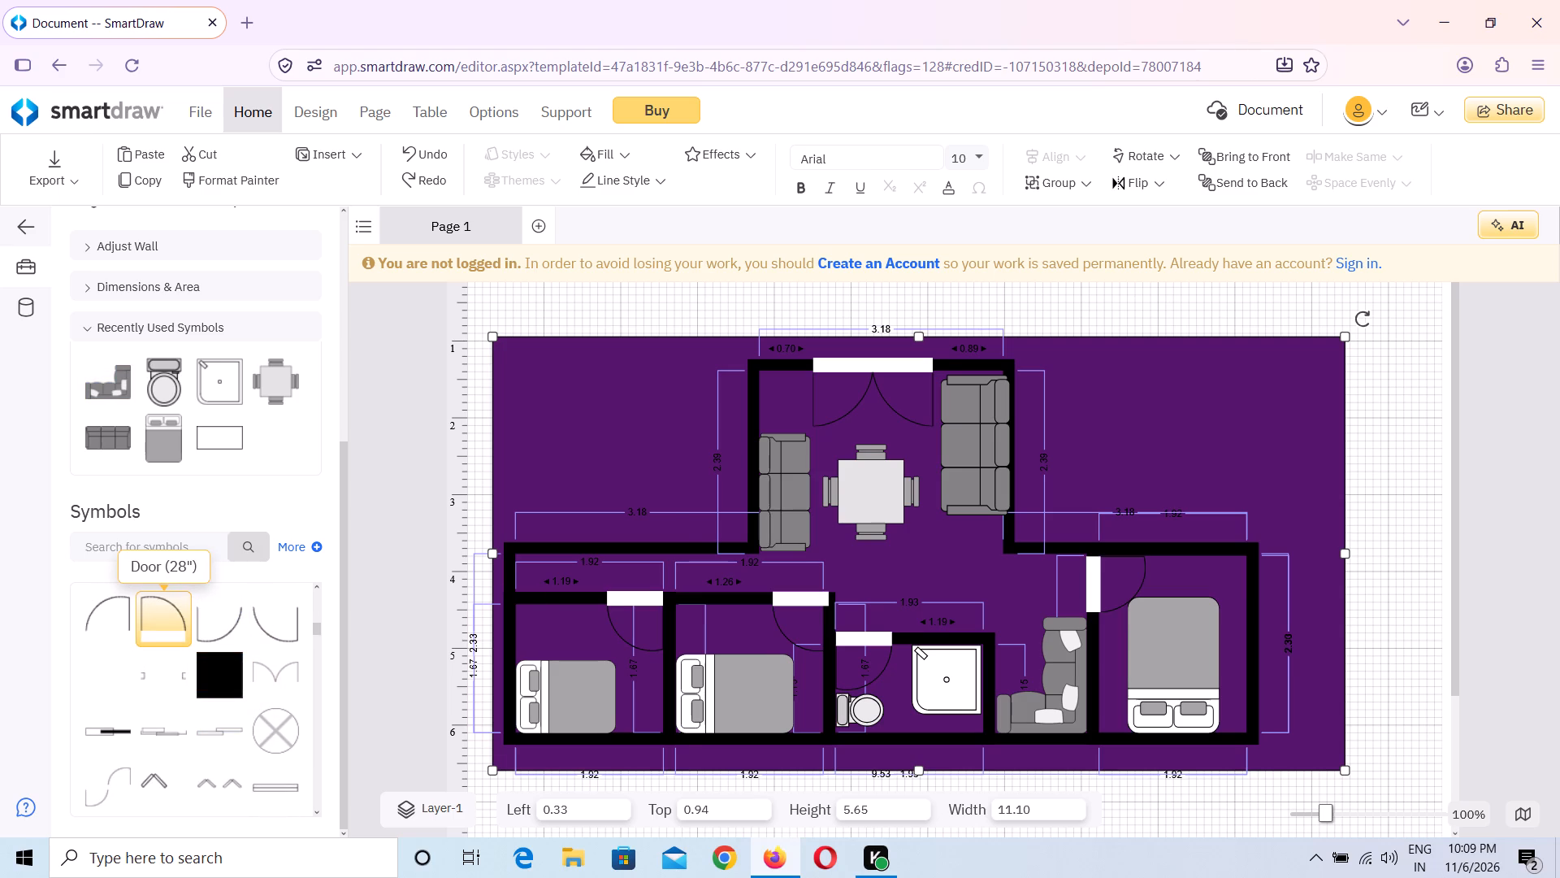
left_click_drag(523, 594, 660, 561)
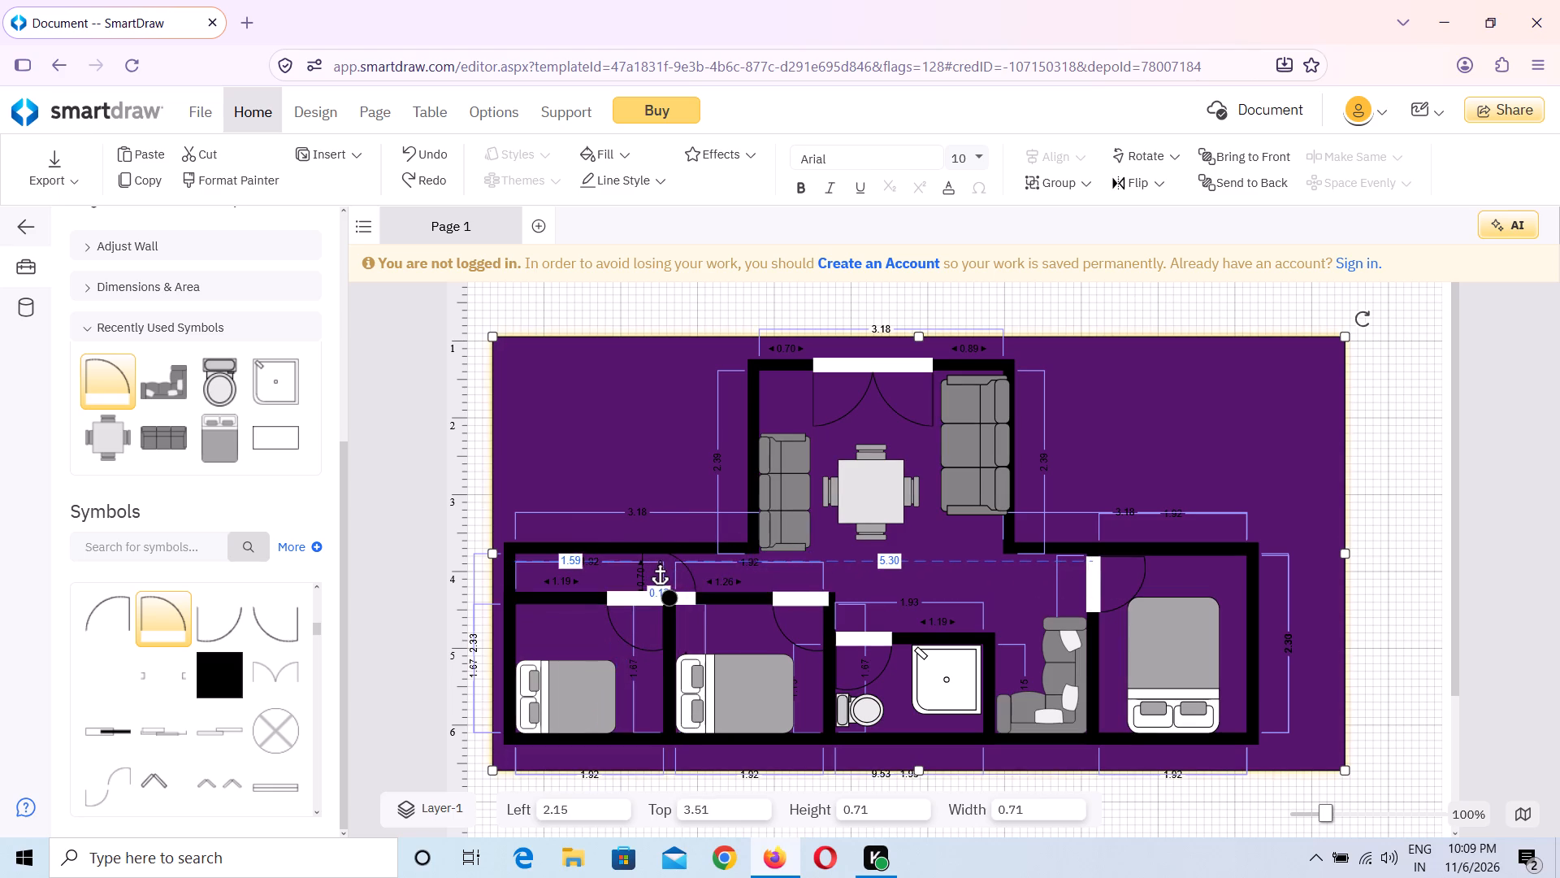
left_click_drag(660, 561, 675, 546)
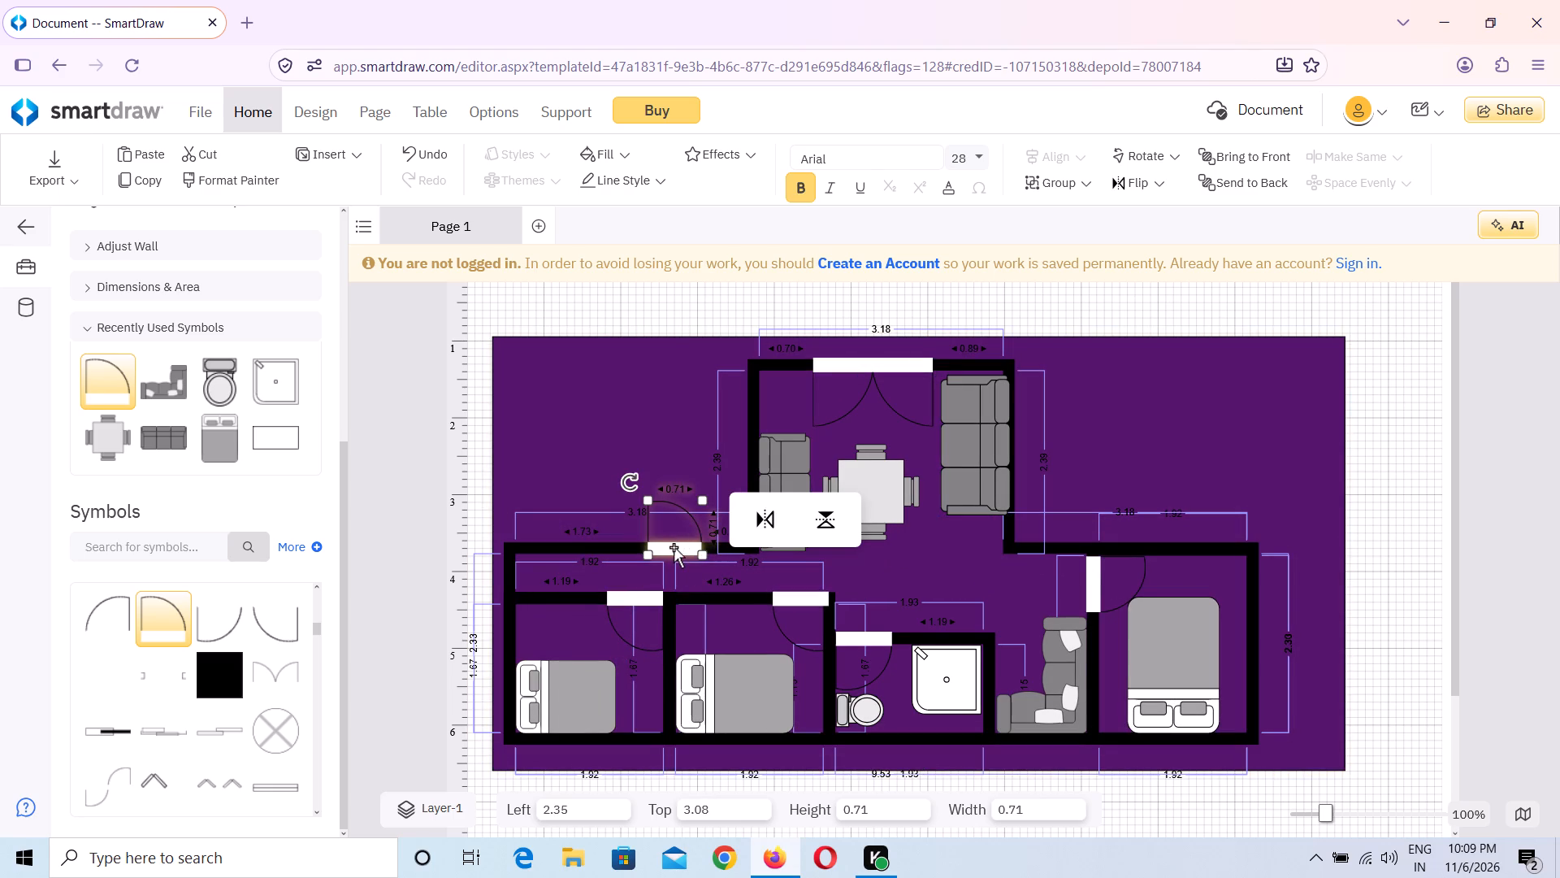
left_click_drag(674, 547, 678, 575)
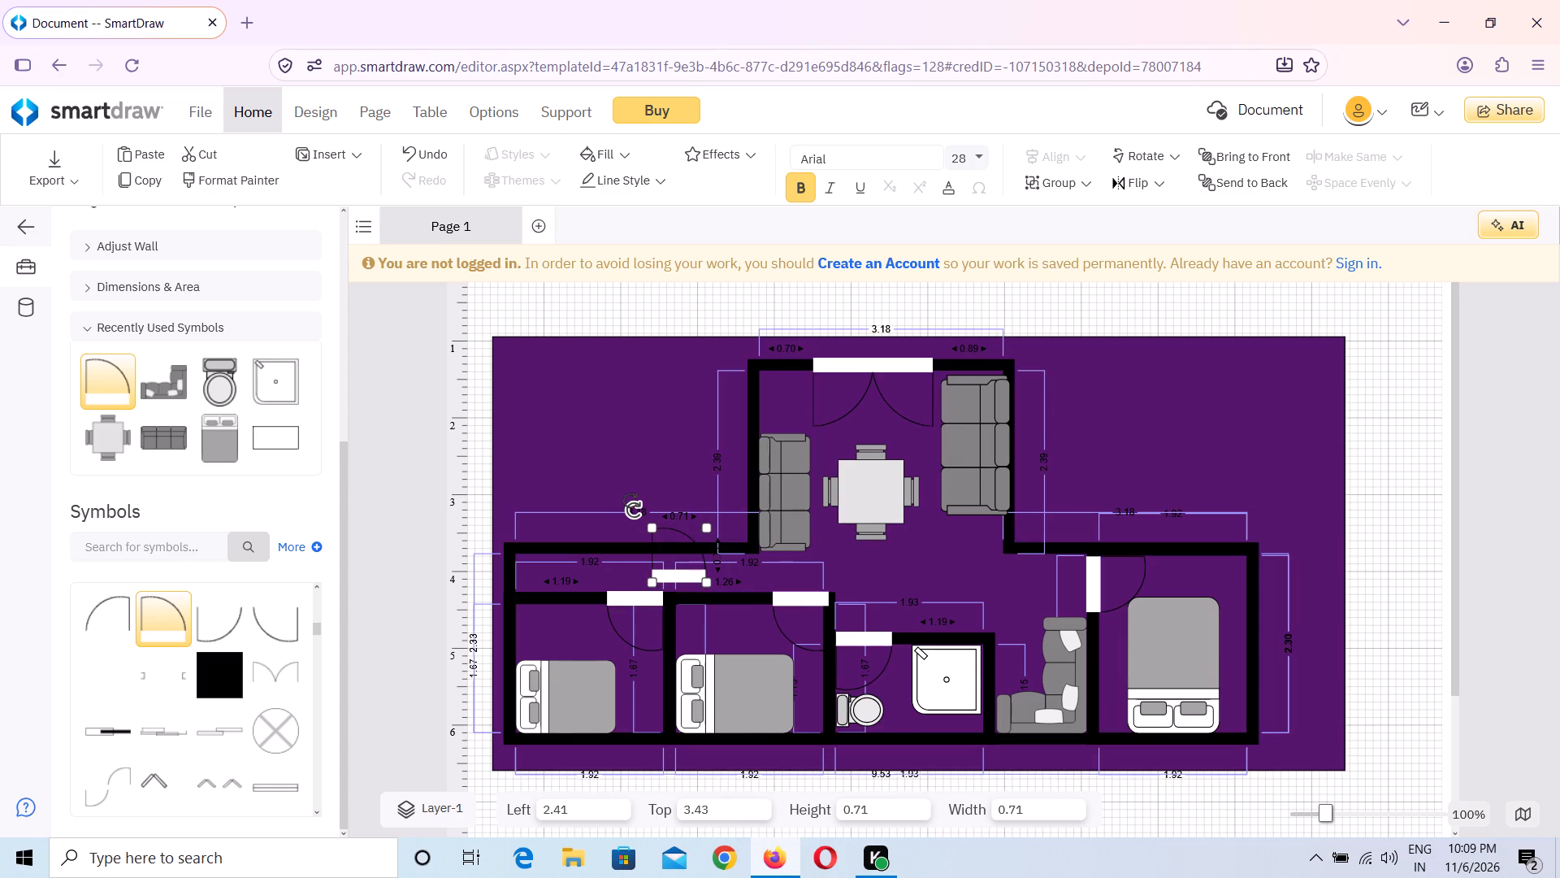
Rotate the new door upright and place it across the corridor above the wall between the two left bedrooms, at about left 2.56, top 3.75.
left_click_drag(633, 507, 717, 512)
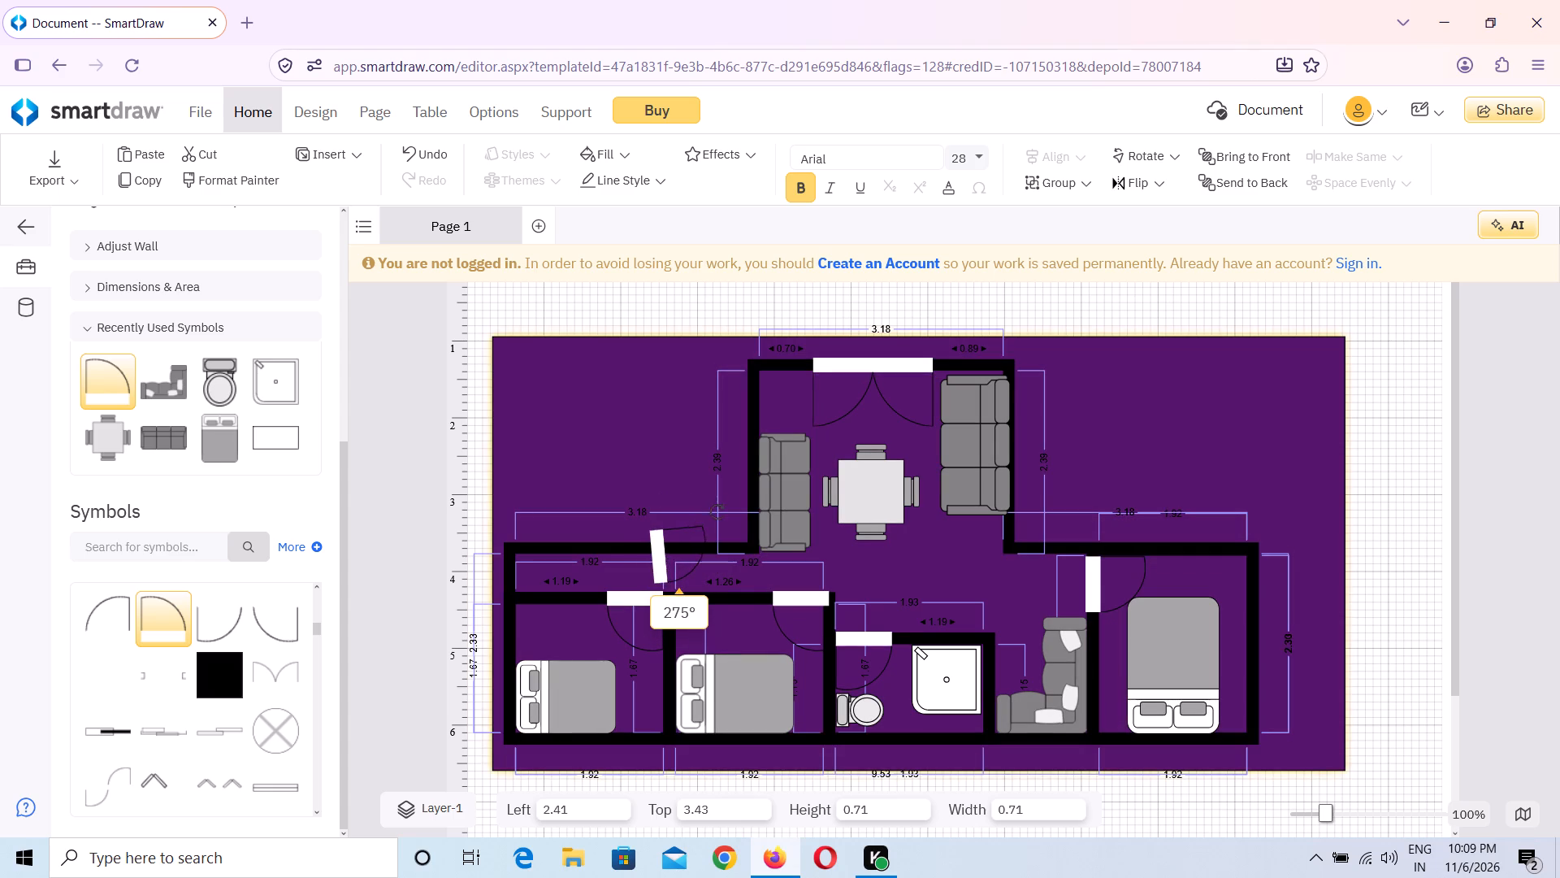
left_click_drag(717, 512, 721, 515)
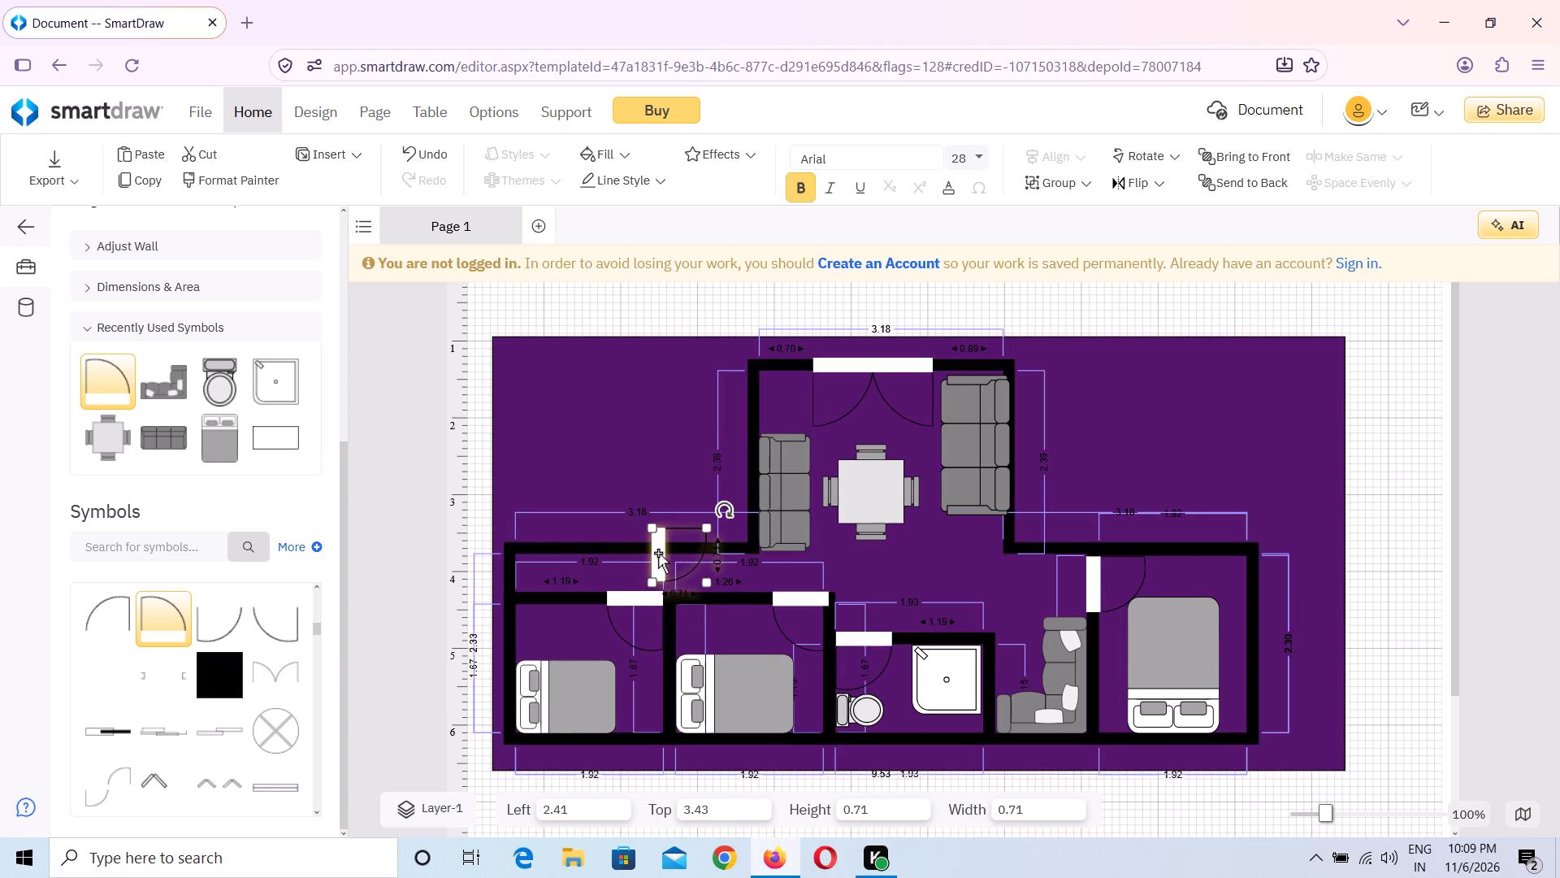
left_click_drag(658, 554, 666, 581)
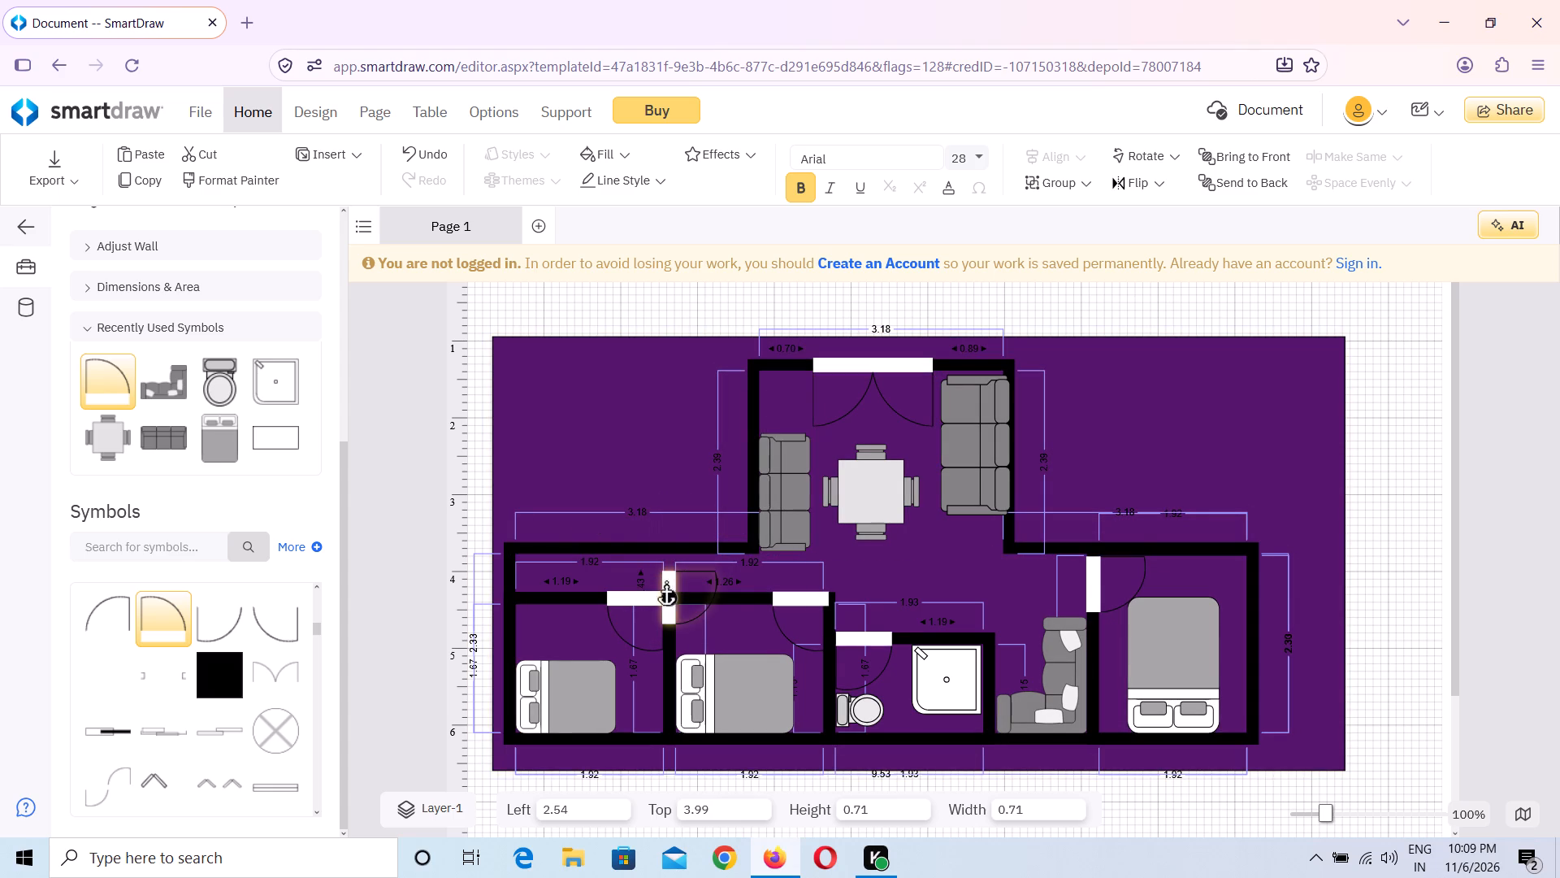
left_click_drag(666, 581, 671, 578)
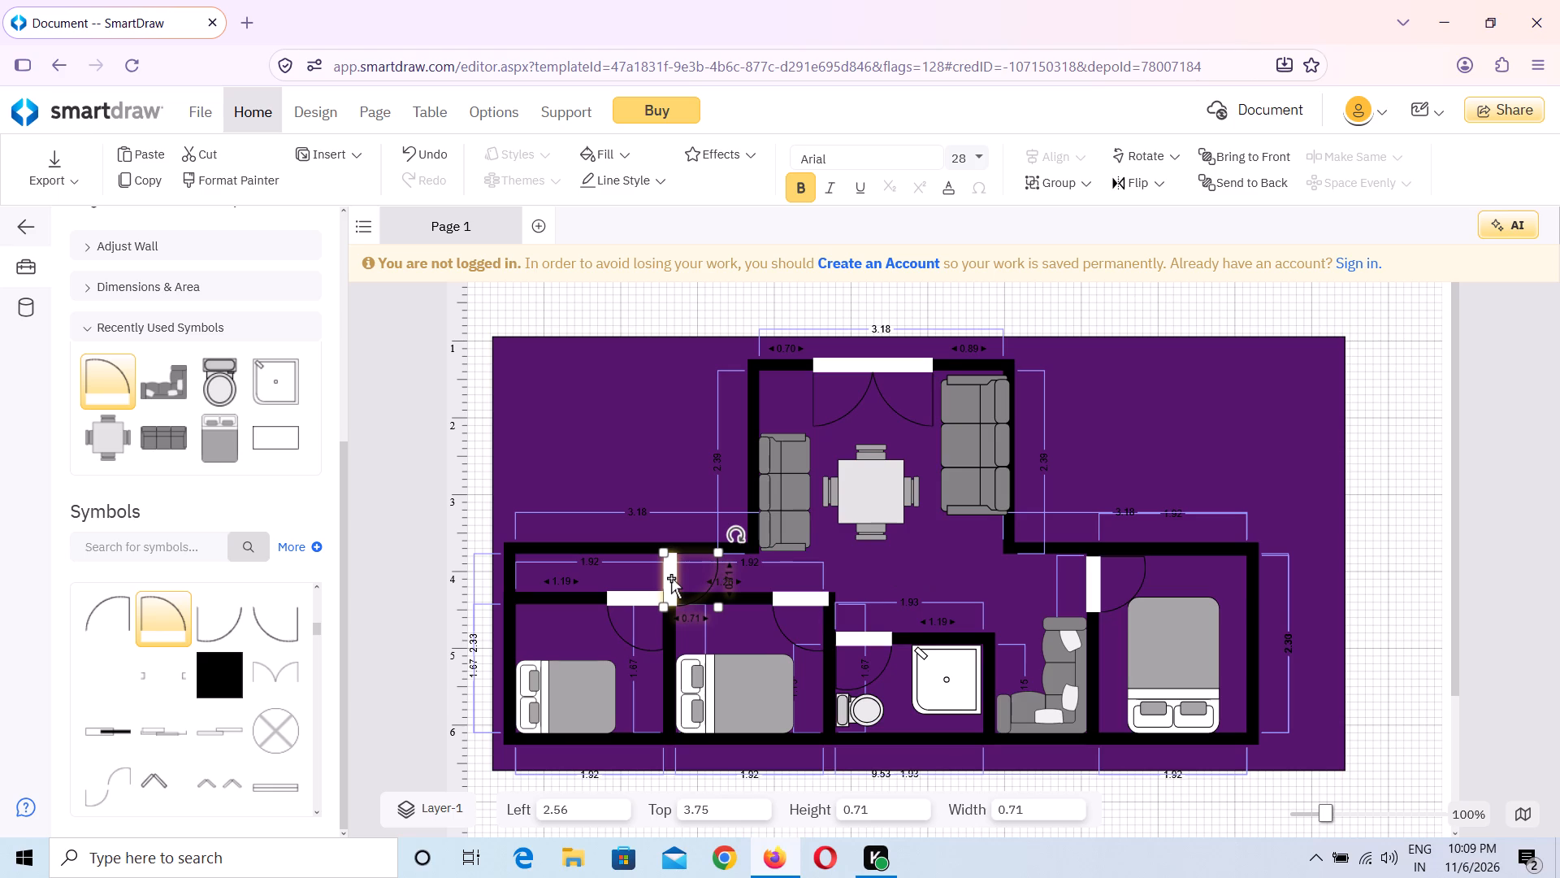
left_click(680, 494)
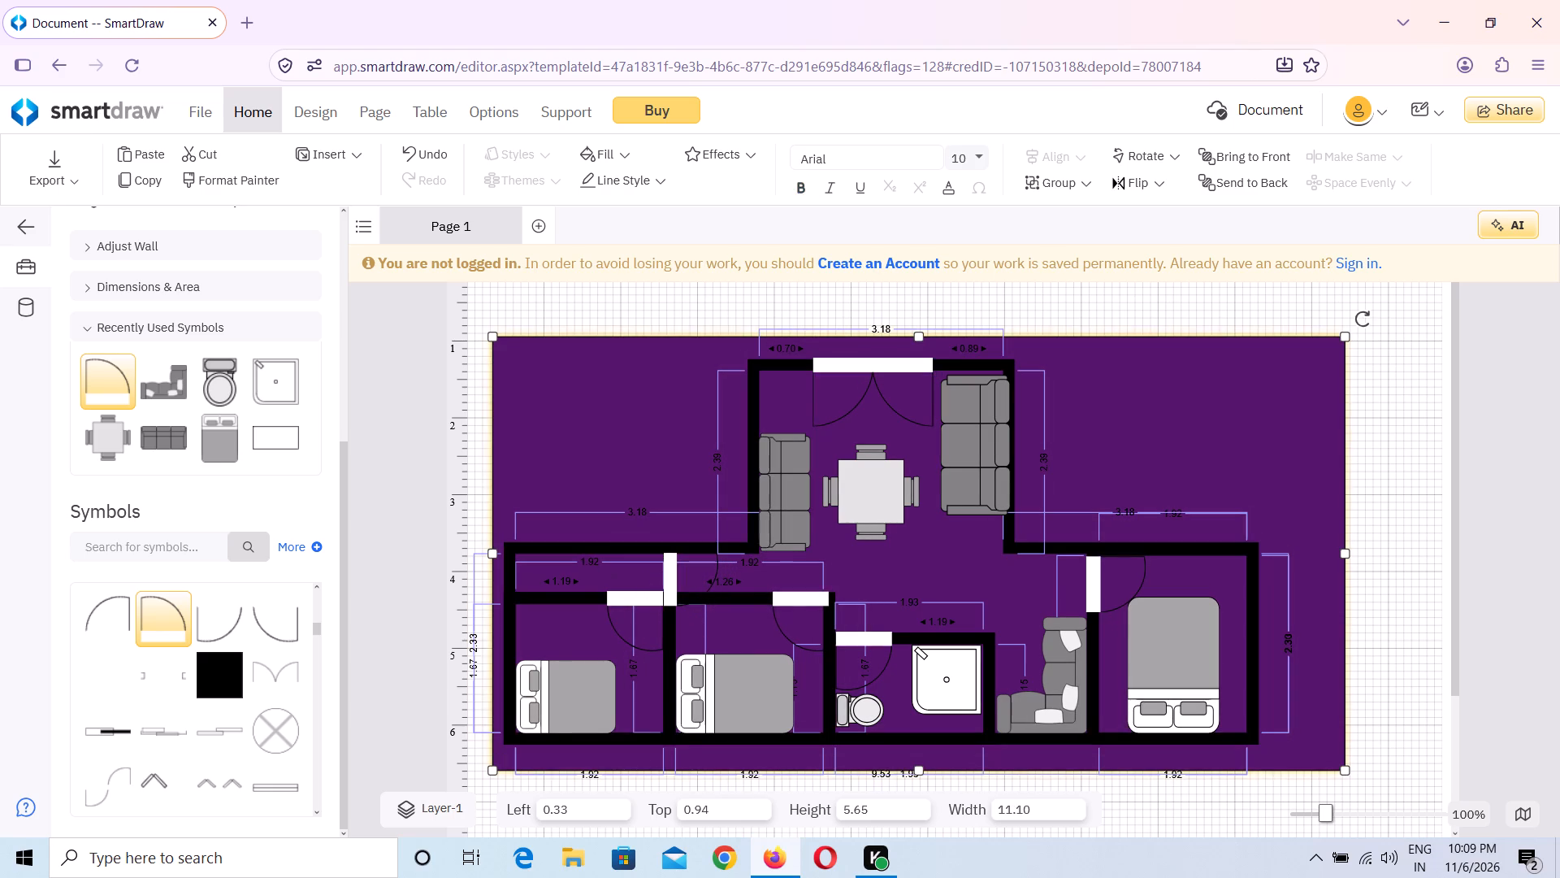
Move the upright door along the corridor to above the leftmost bedroom, at about left 1.64, top 3.61.
left_click_drag(670, 575, 605, 583)
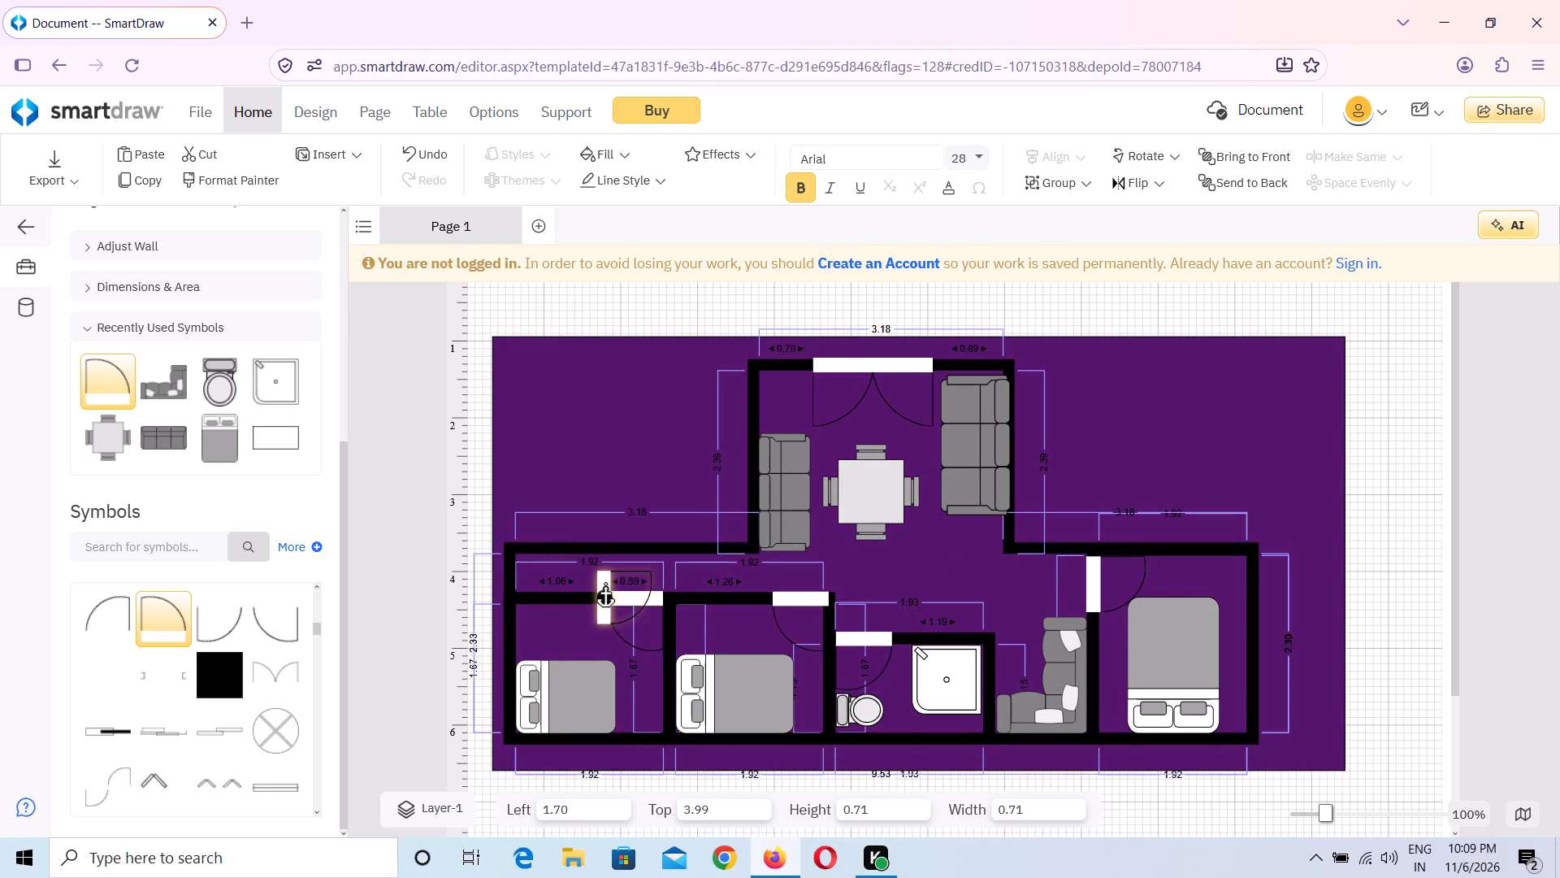
left_click_drag(605, 583, 599, 573)
left_click_drag(599, 573, 599, 563)
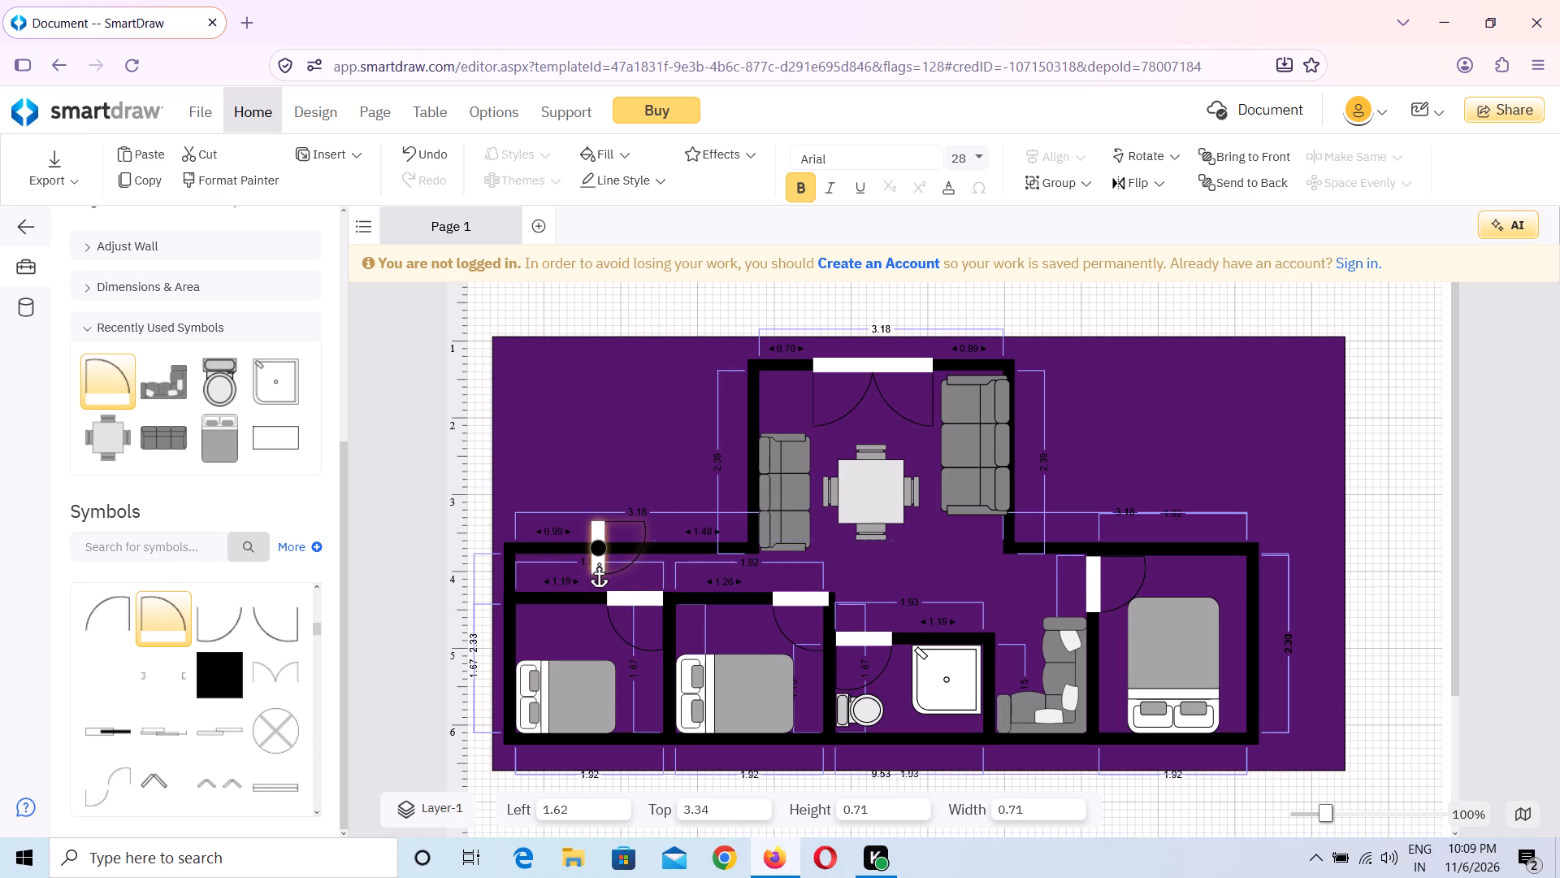
left_click_drag(599, 563, 599, 567)
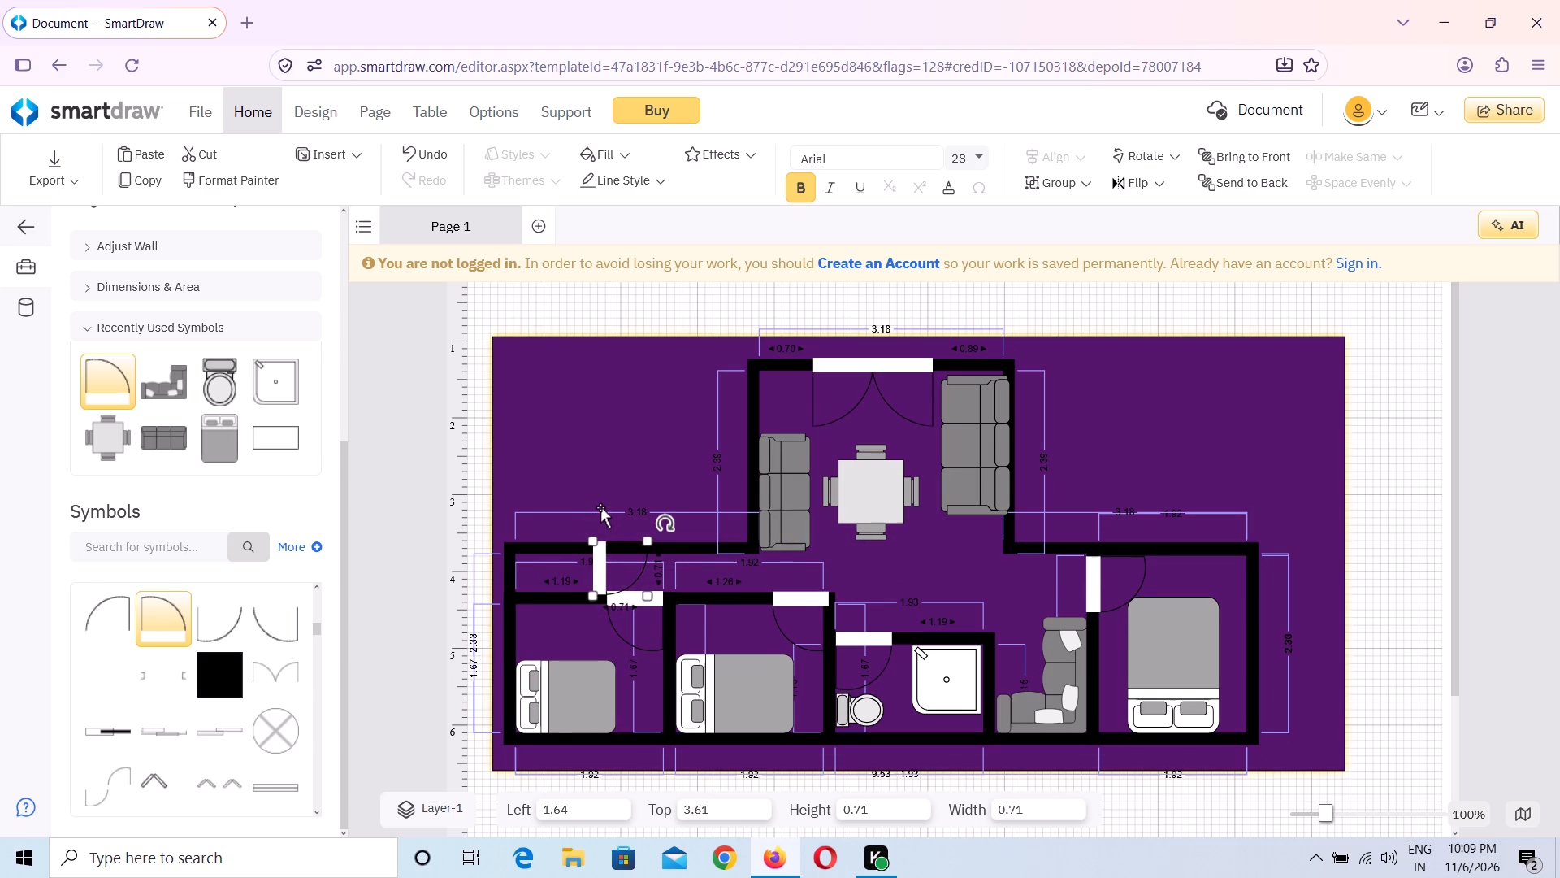
left_click(600, 507)
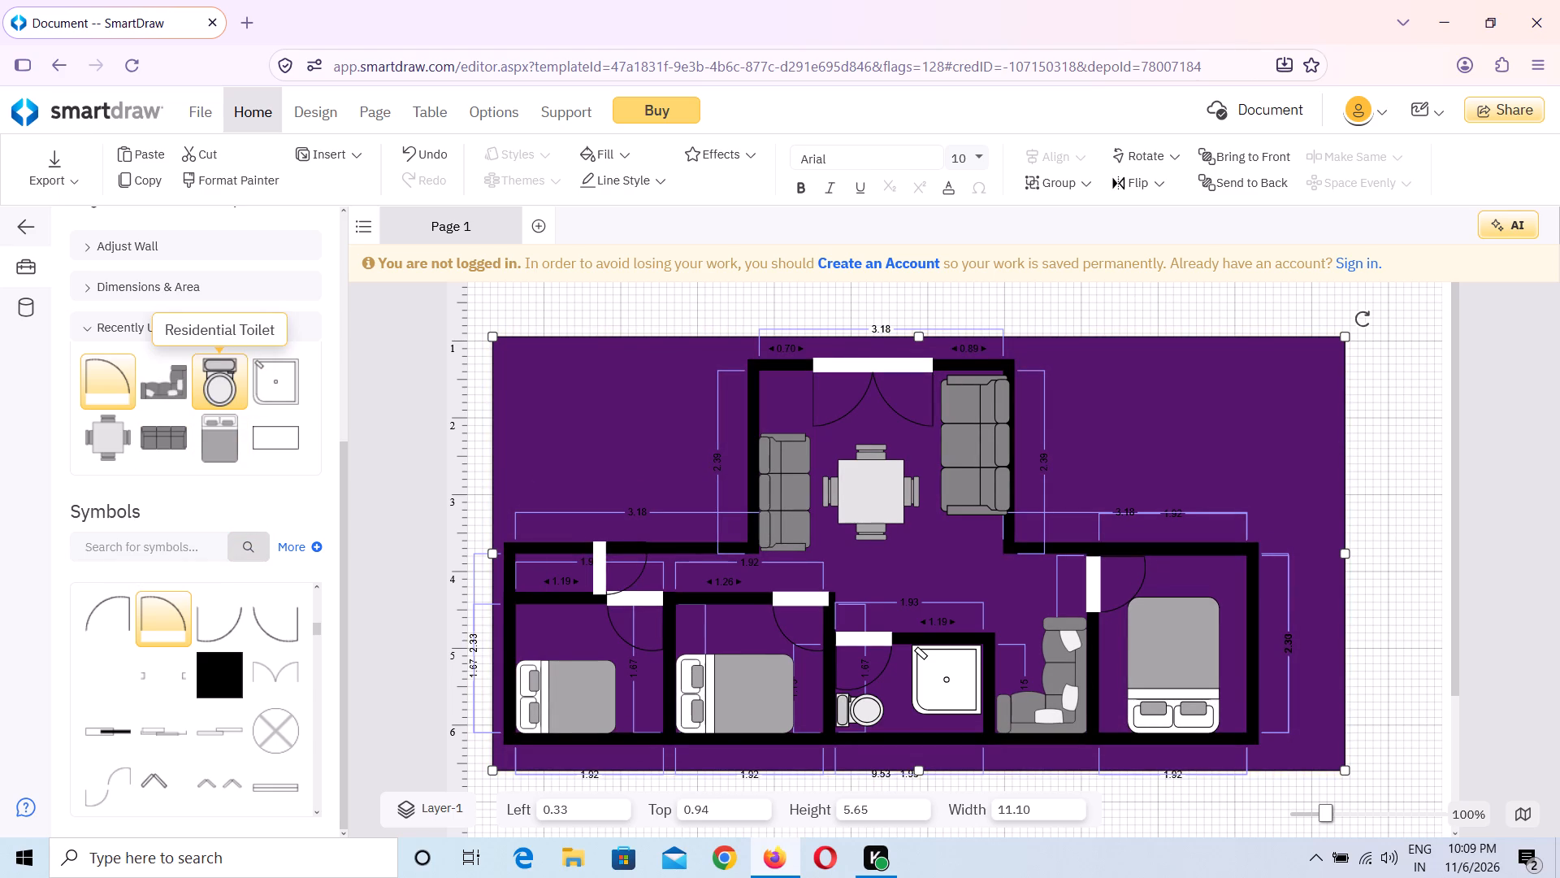
Add a Commercial Toilet from the Toilets symbols on the wall above the leftmost bedroom, at about left 0.79, top 4.08.
scroll(197, 576, "down", 1)
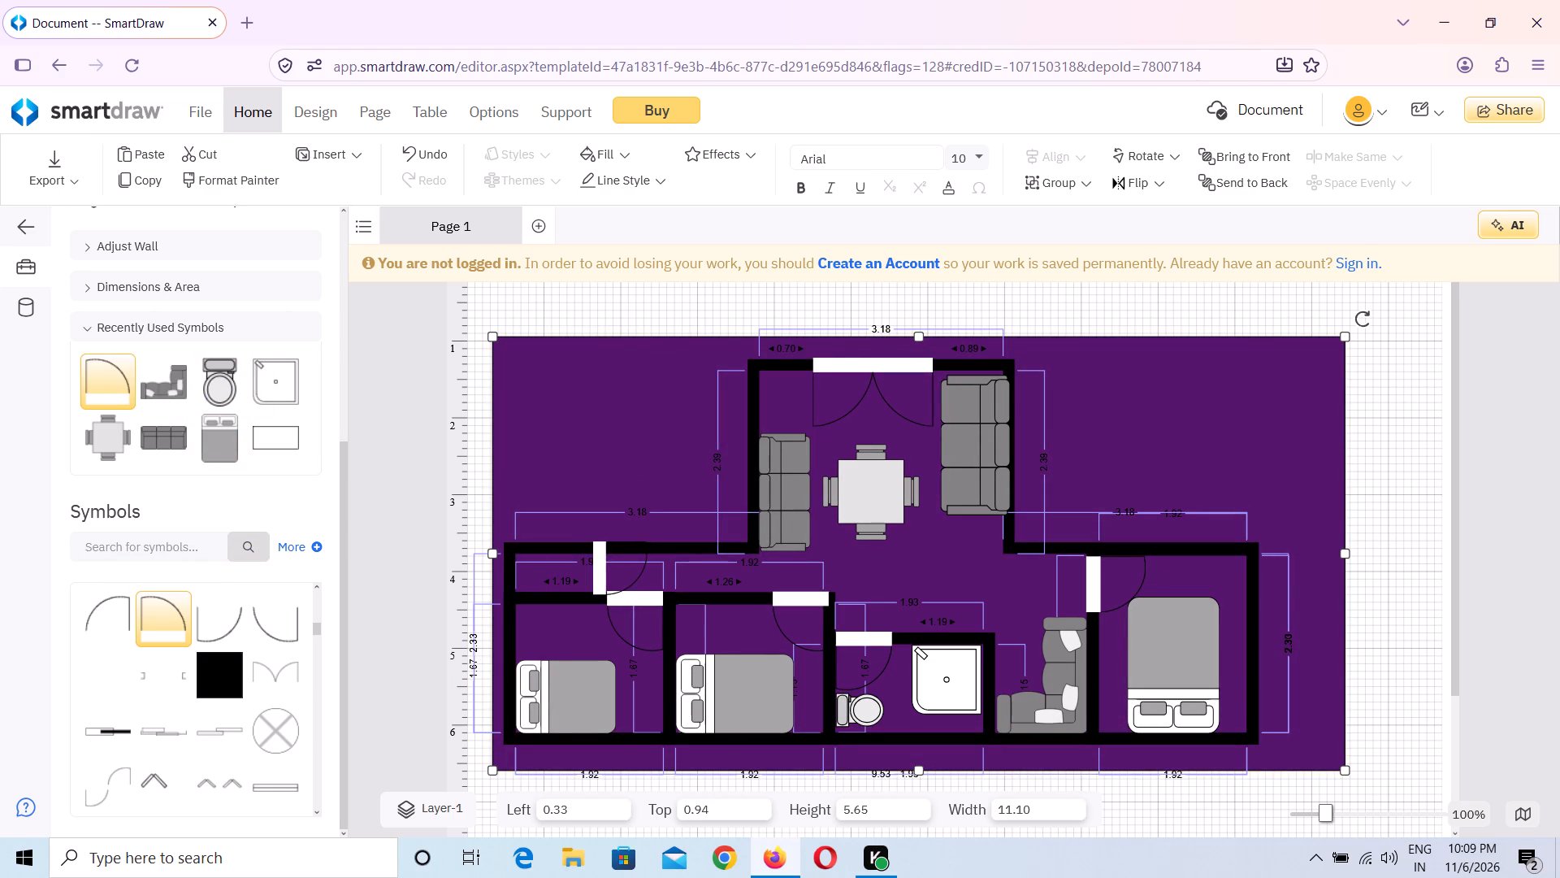
scroll(197, 576, "down", 2)
scroll(197, 576, "up", 2)
scroll(197, 576, "down", 3)
scroll(193, 635, "up", 6)
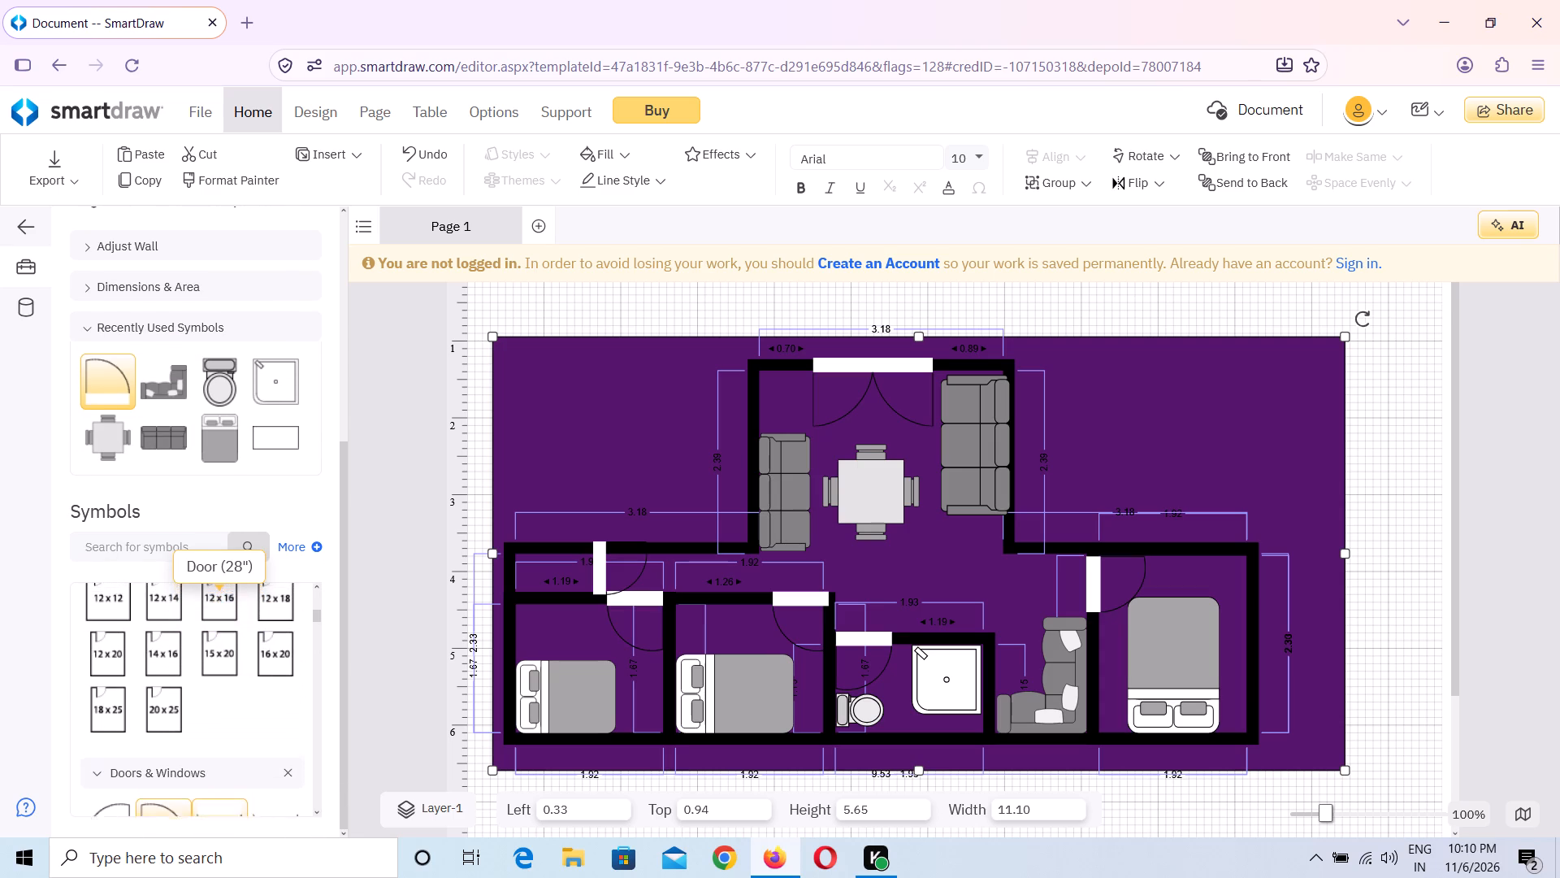
scroll(193, 635, "up", 2)
scroll(193, 635, "down", 14)
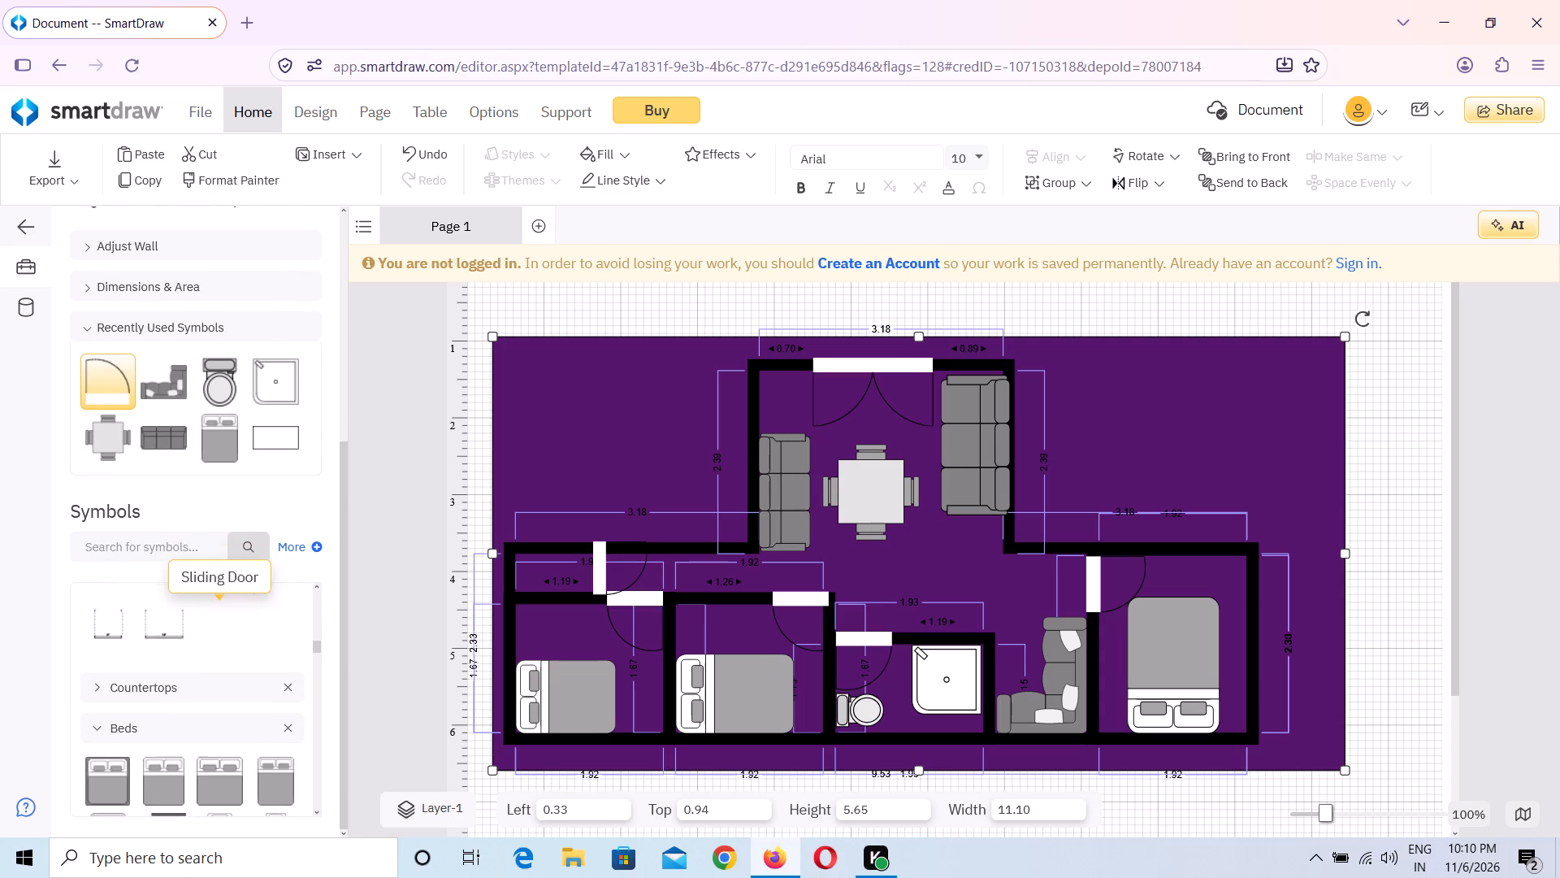
scroll(193, 635, "down", 13)
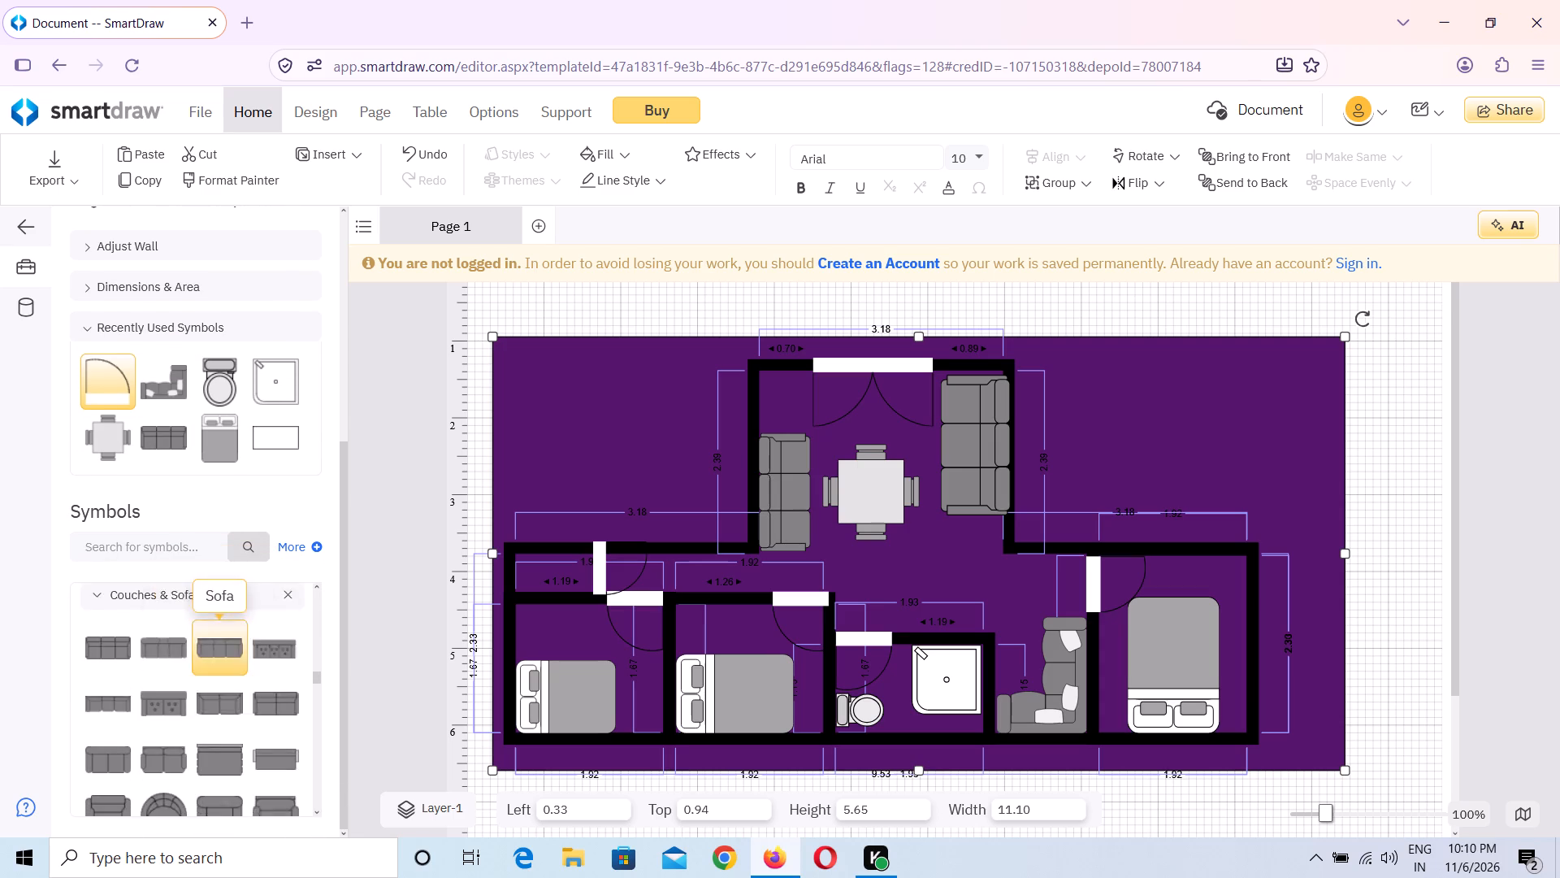
scroll(193, 635, "down", 16)
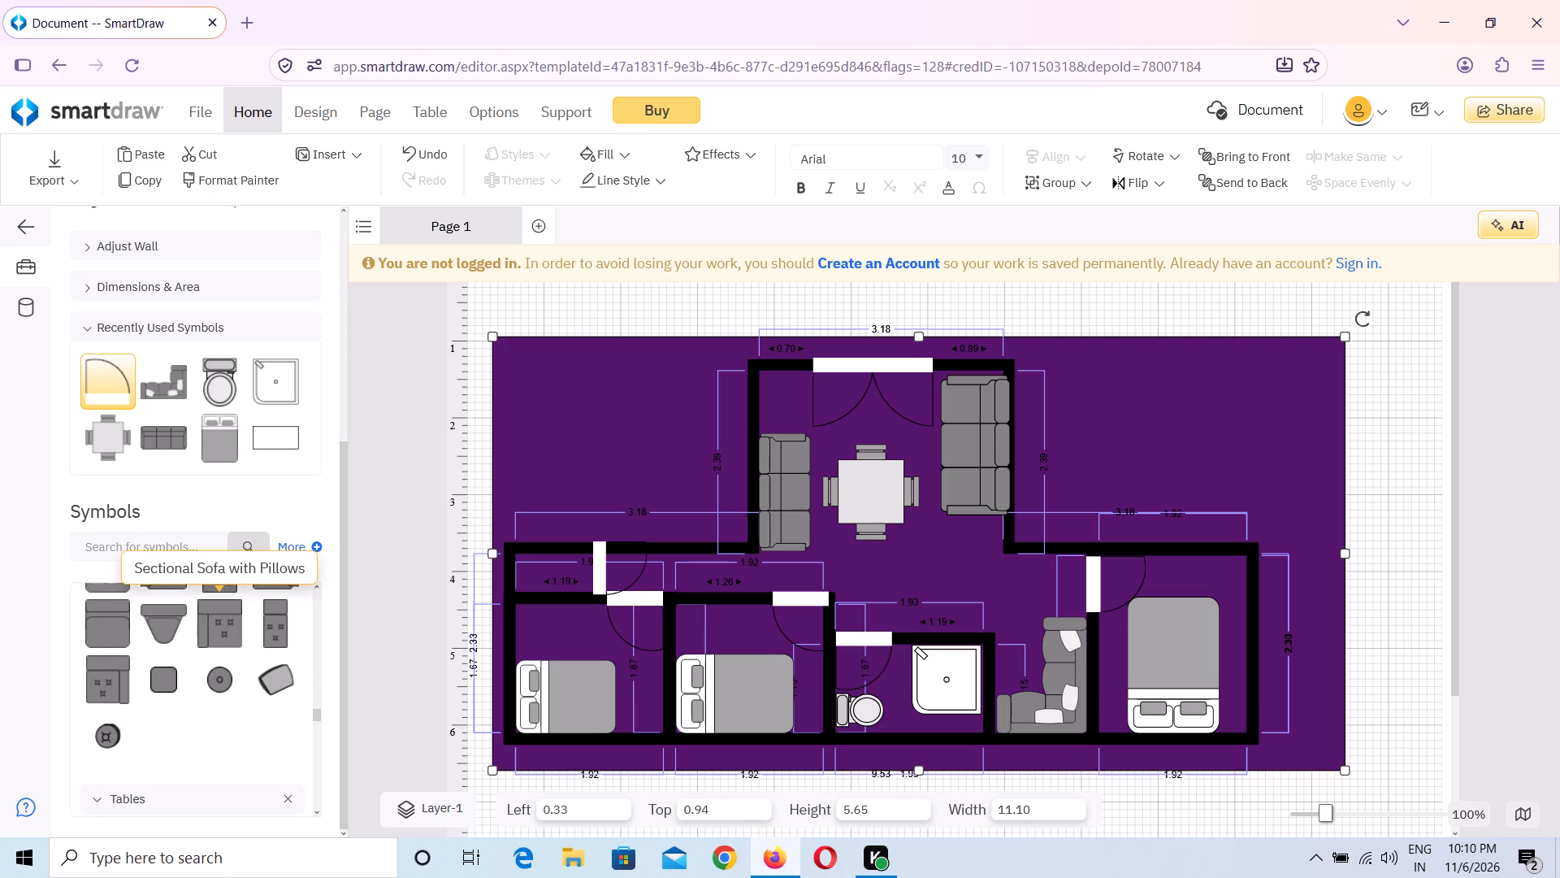
scroll(193, 635, "down", 8)
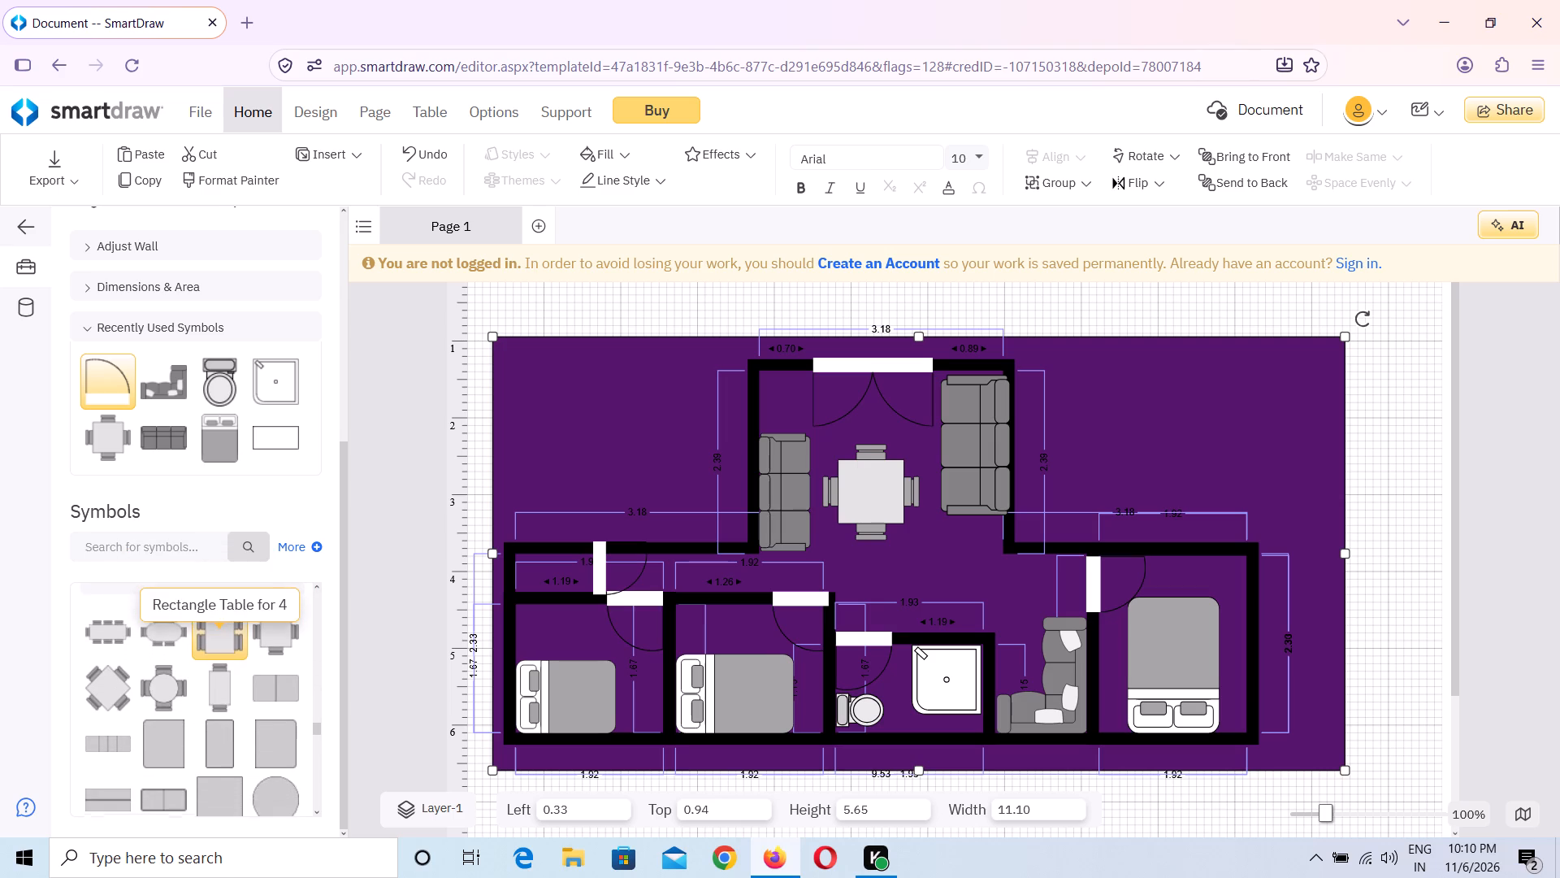
scroll(193, 635, "down", 15)
scroll(193, 635, "down", 10)
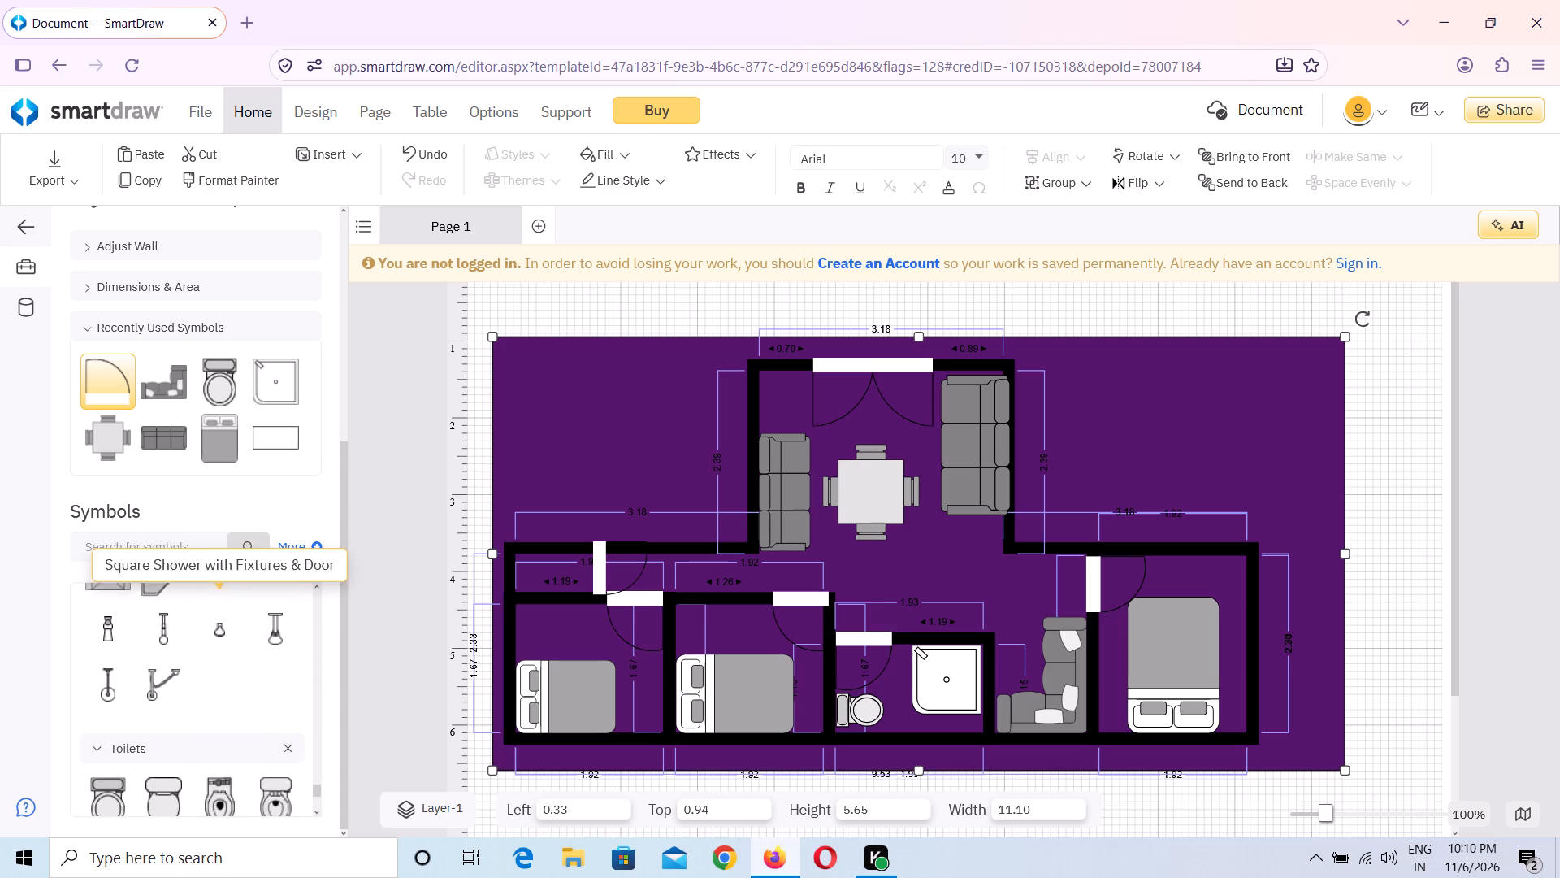
scroll(193, 635, "down", 3)
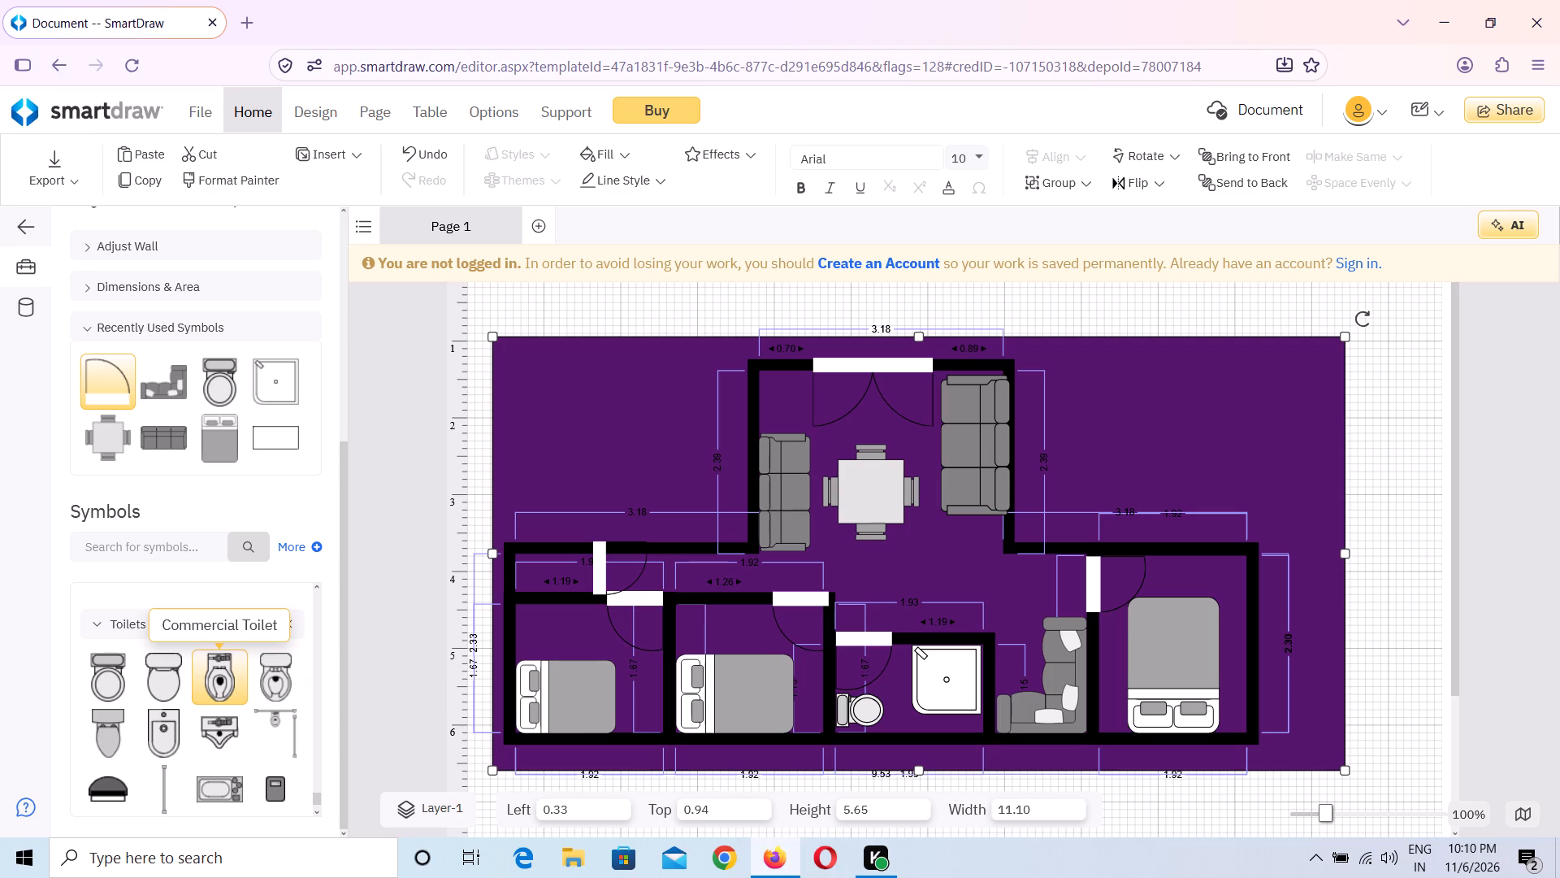
left_click_drag(231, 679, 544, 602)
Rotate the commercial toilet to 90° and move it into the closed-off corridor end above the leftmost bedroom, at about left 0.76, top 3.71.
left_click_drag(511, 559, 500, 636)
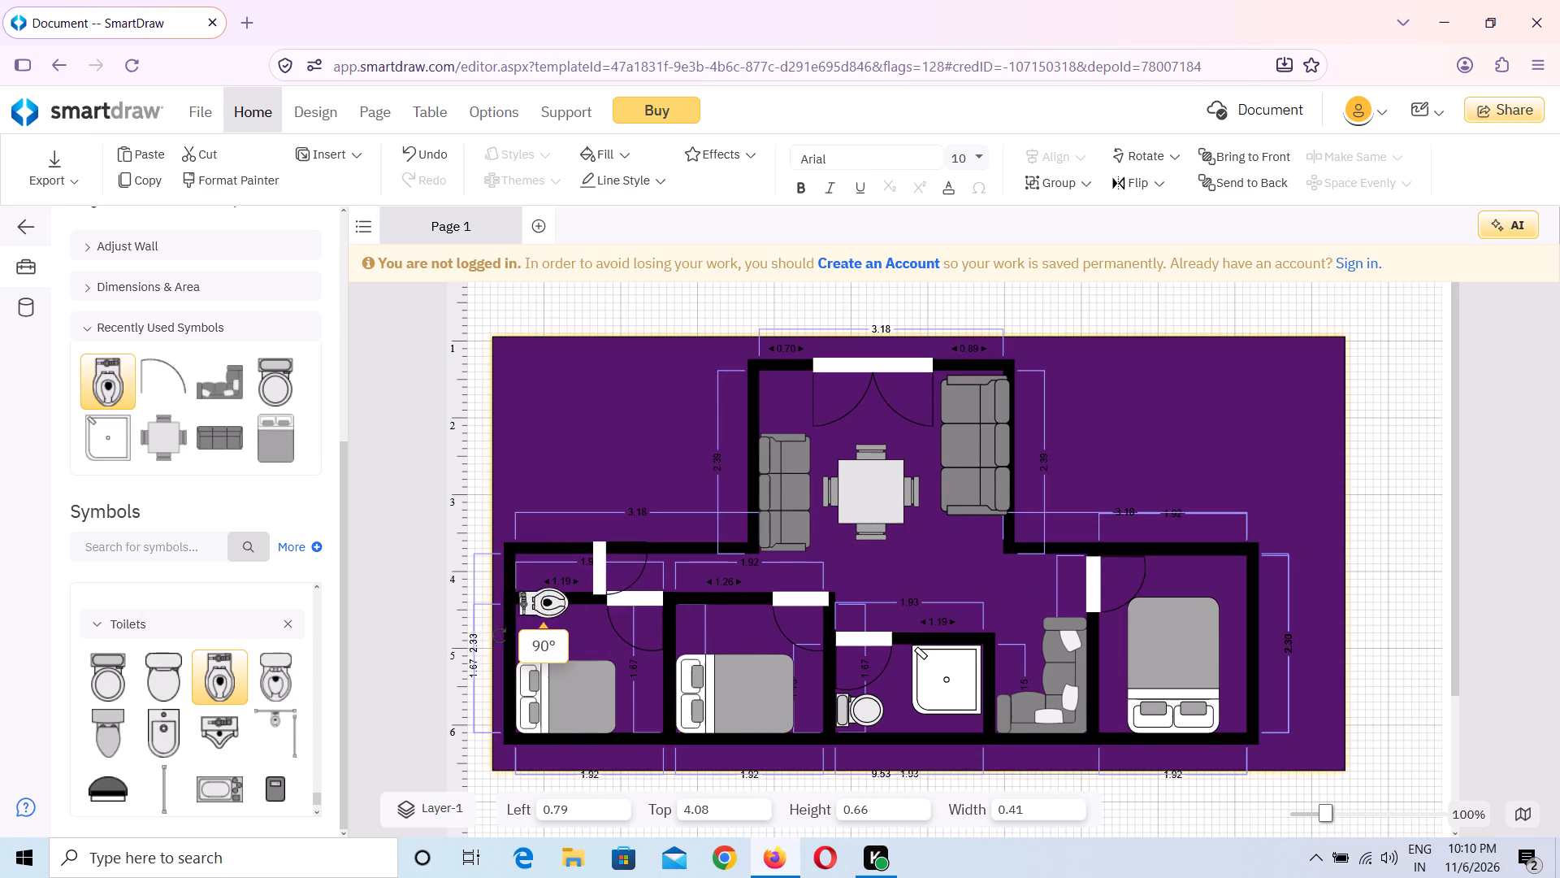
left_click_drag(500, 636, 500, 632)
left_click_drag(546, 600, 542, 570)
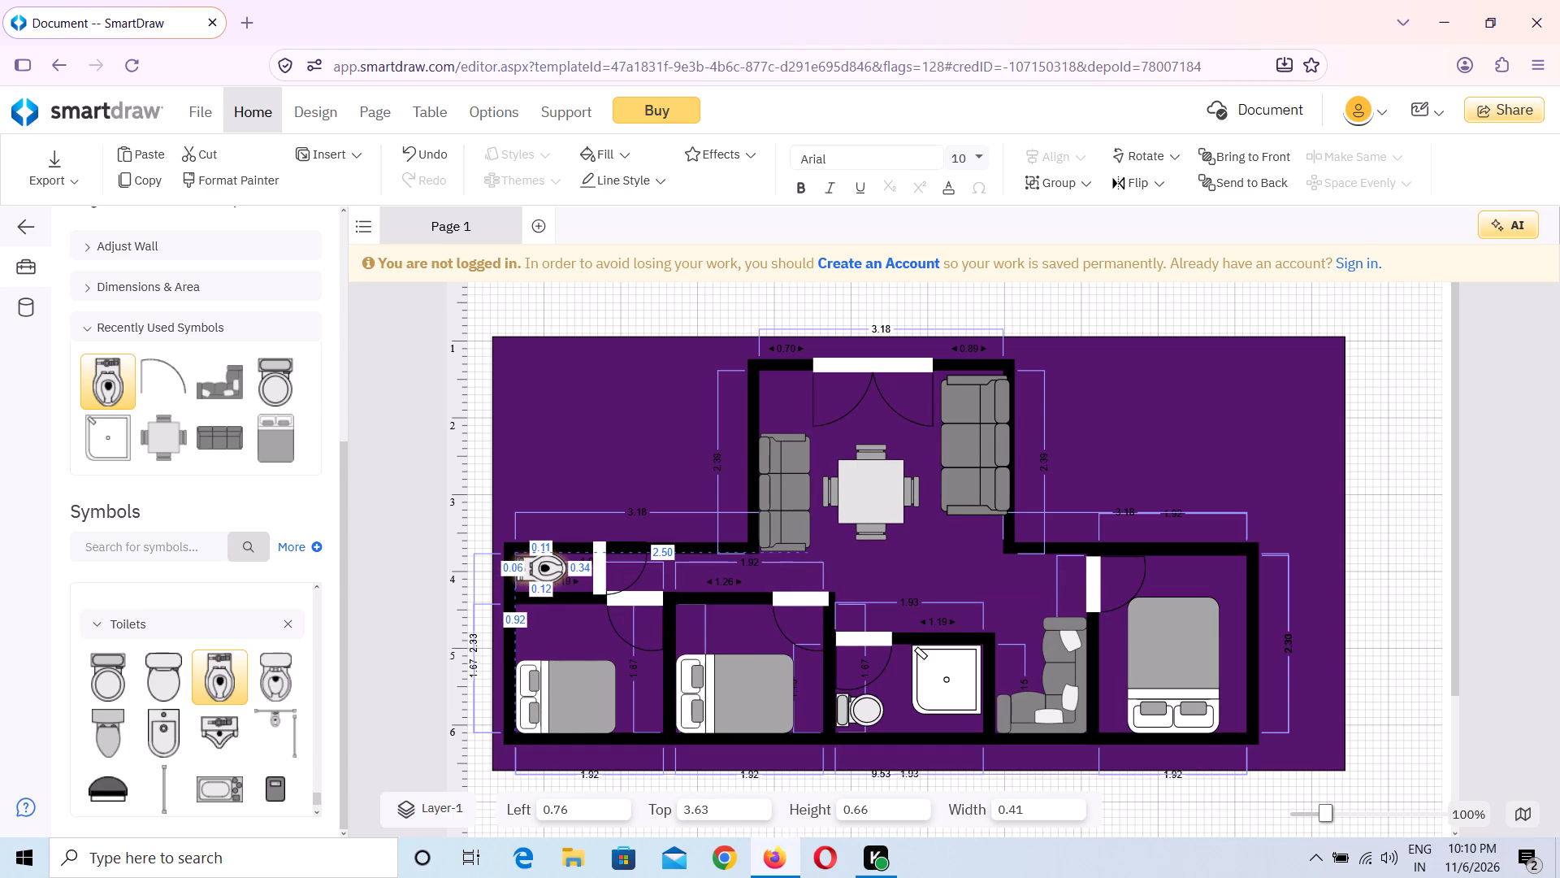
left_click_drag(542, 570, 540, 572)
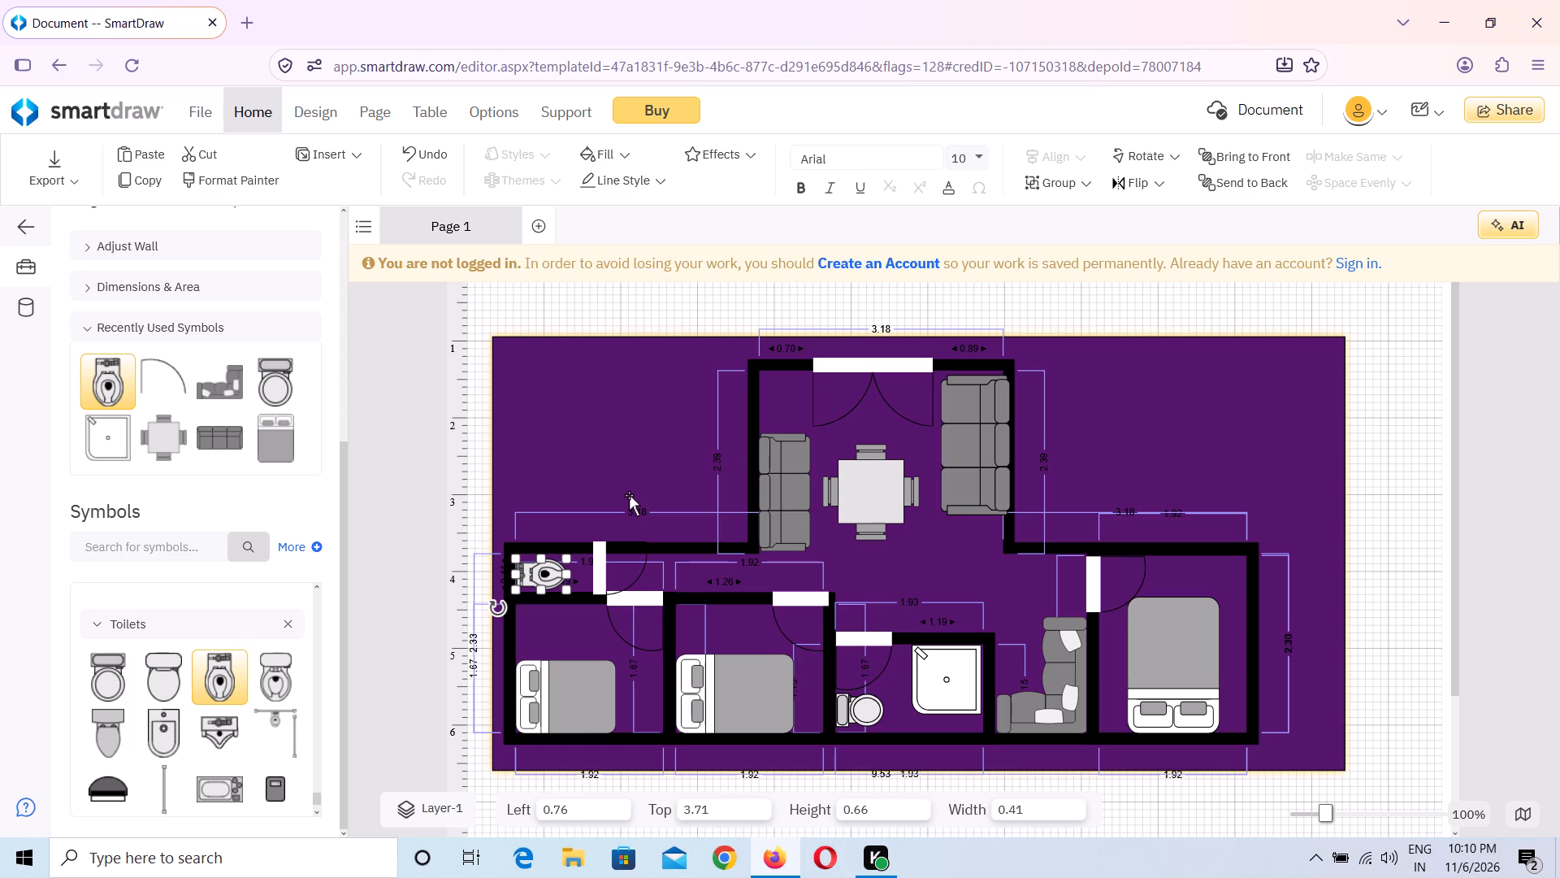
left_click(626, 422)
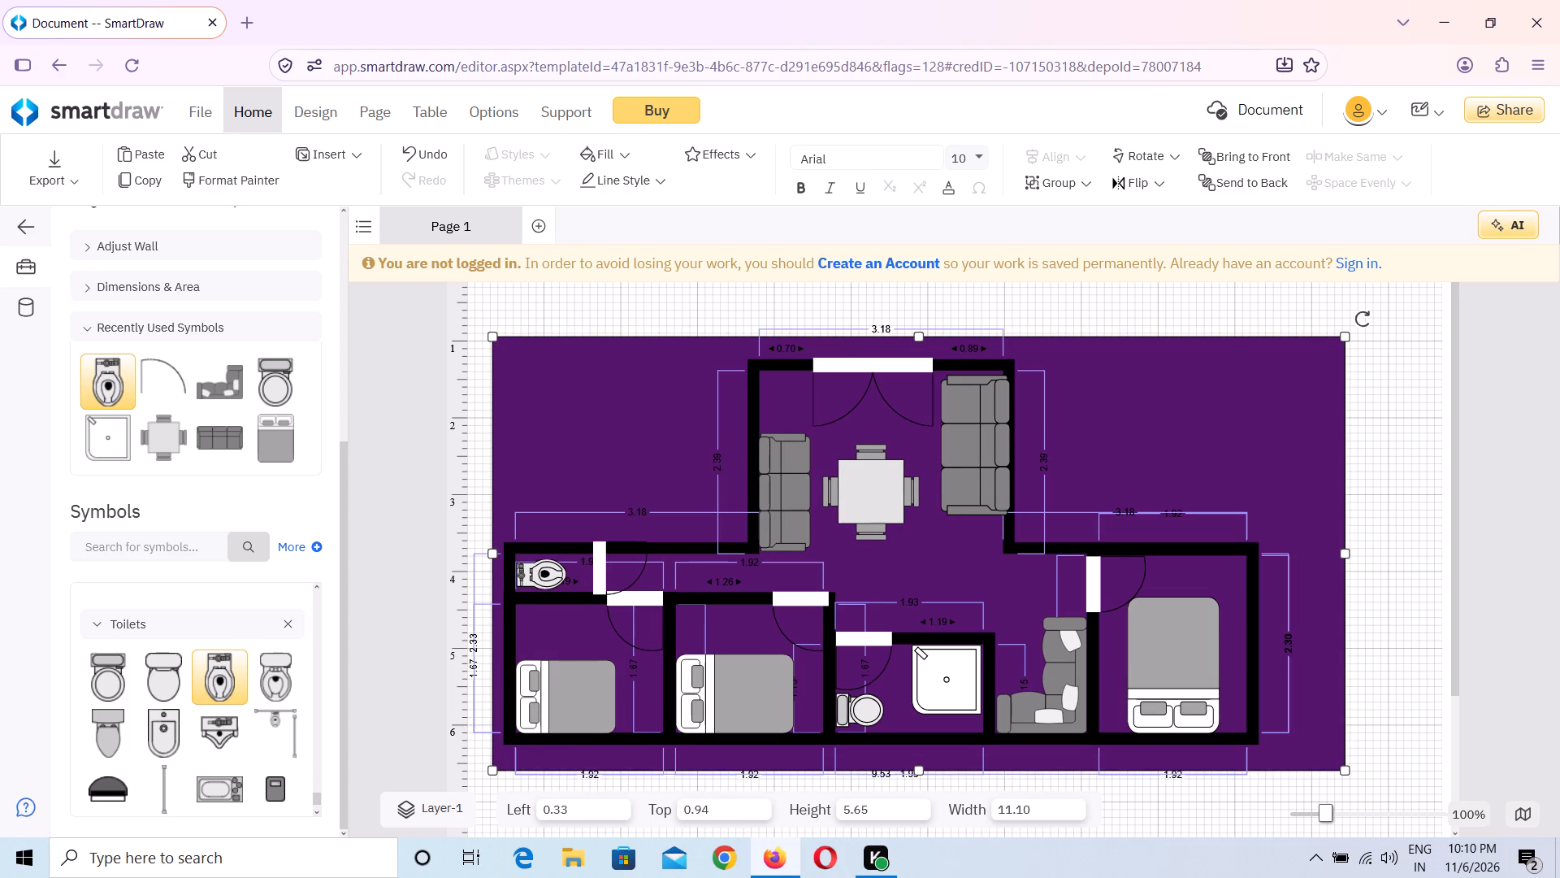
Add a 6 x 6 Room directly above the small toilet room, aligned with the plan's outer left wall, at about left 0.62, top 1.60.
scroll(253, 511, "up", 2)
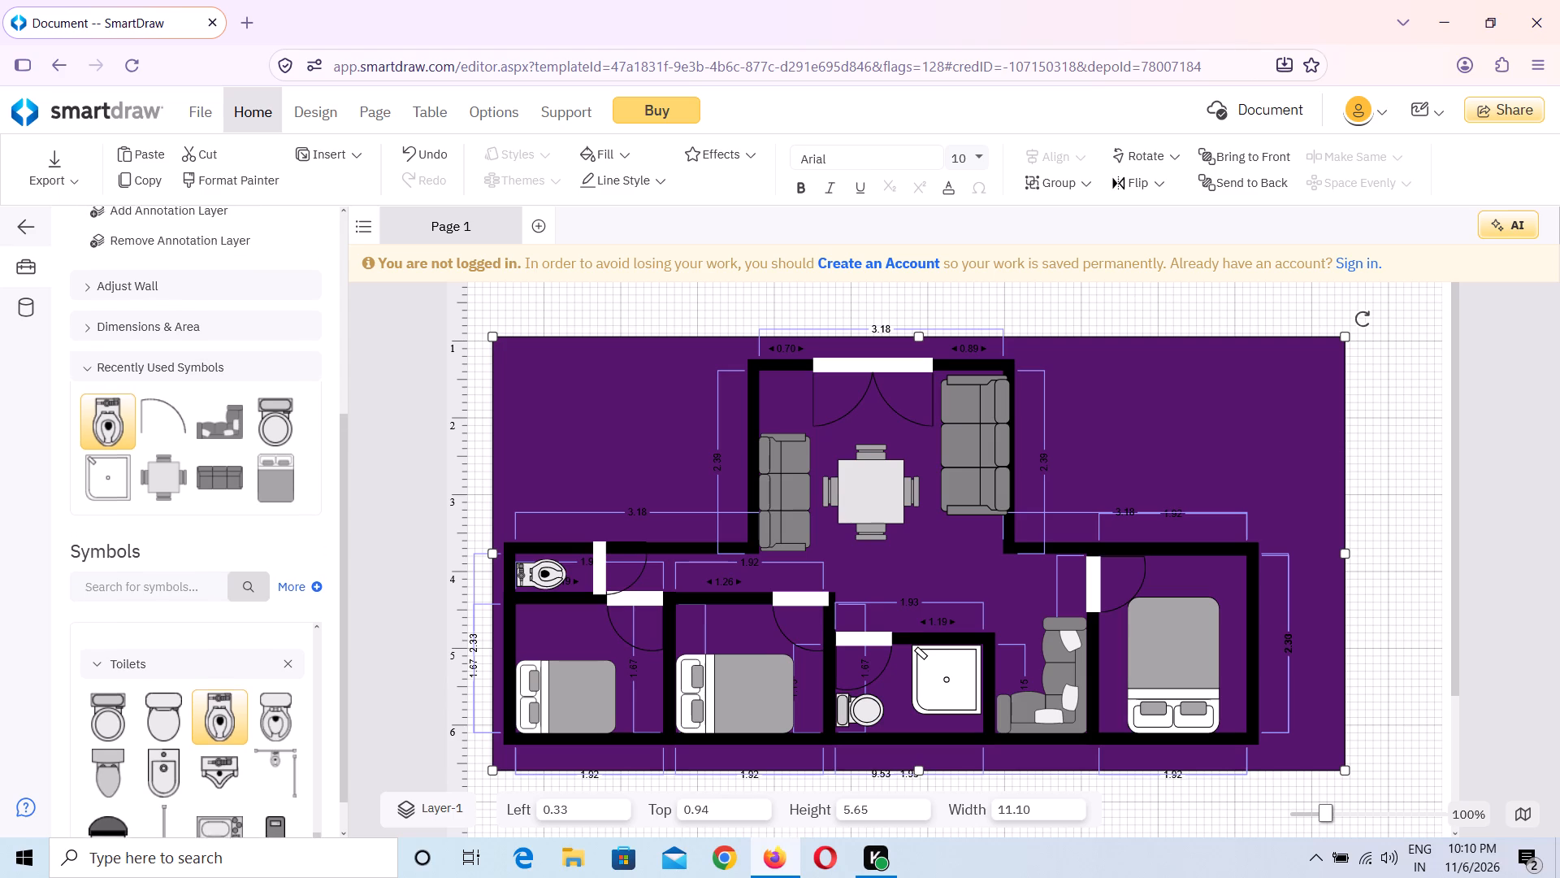
scroll(253, 511, "up", 4)
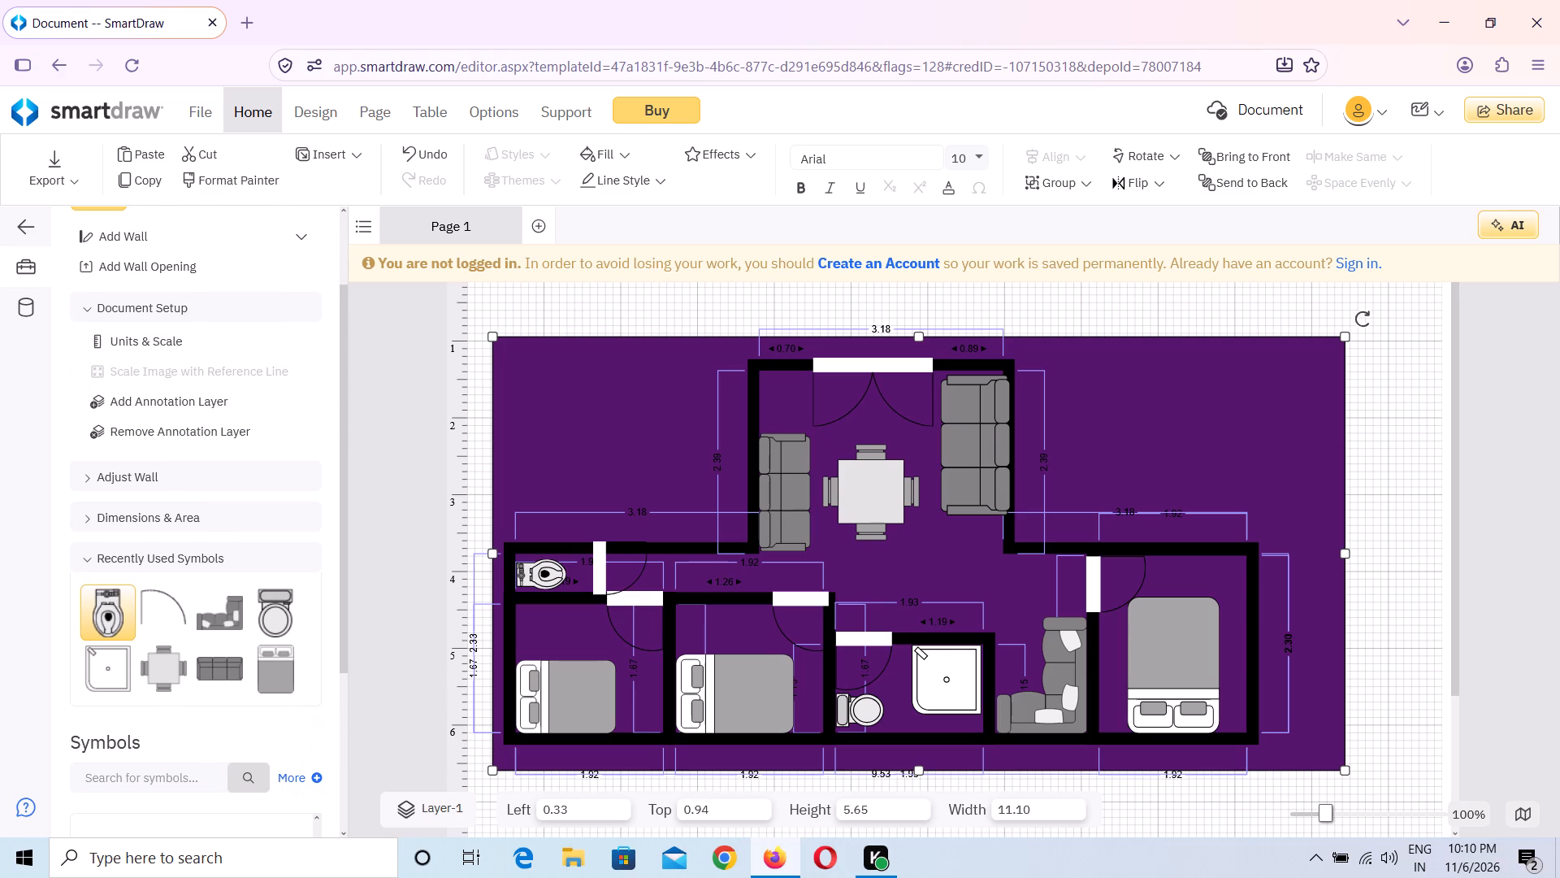
scroll(253, 511, "up", 1)
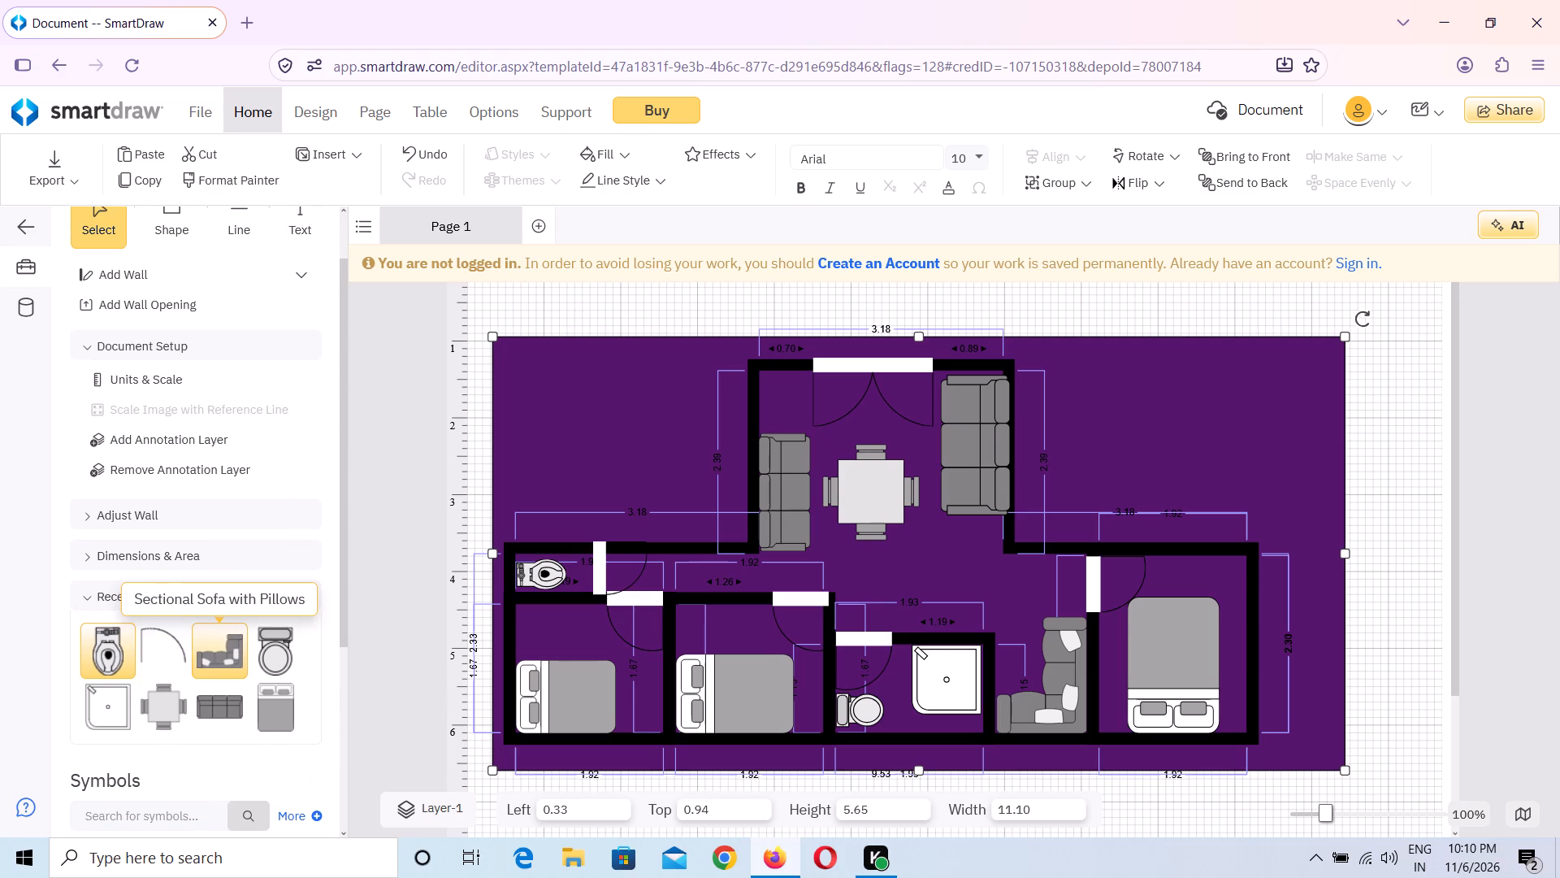
scroll(224, 657, "down", 7)
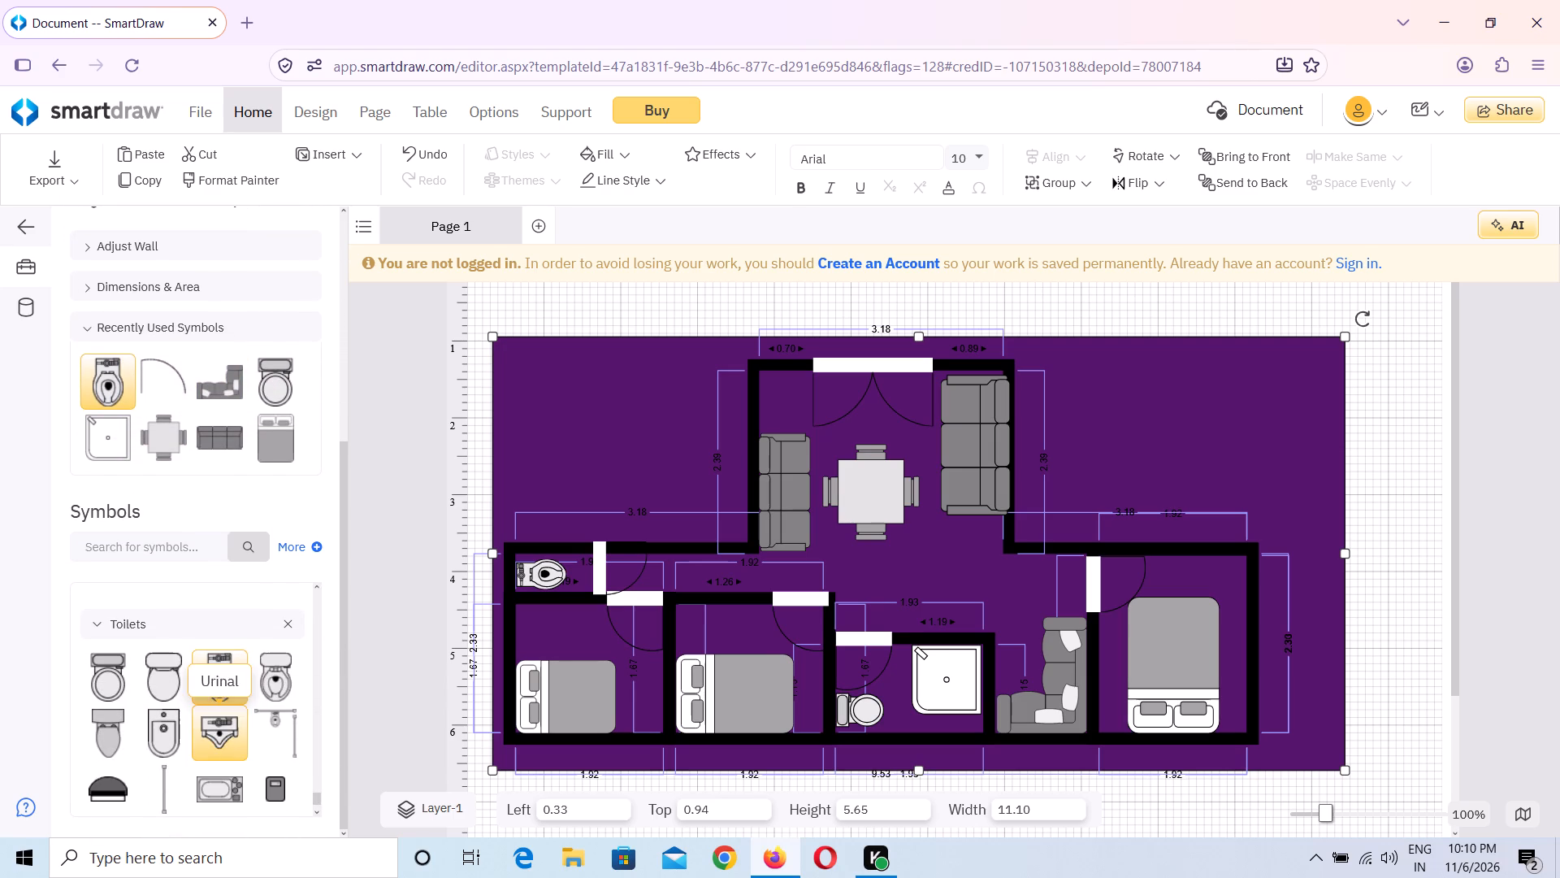
scroll(219, 678, "up", 7)
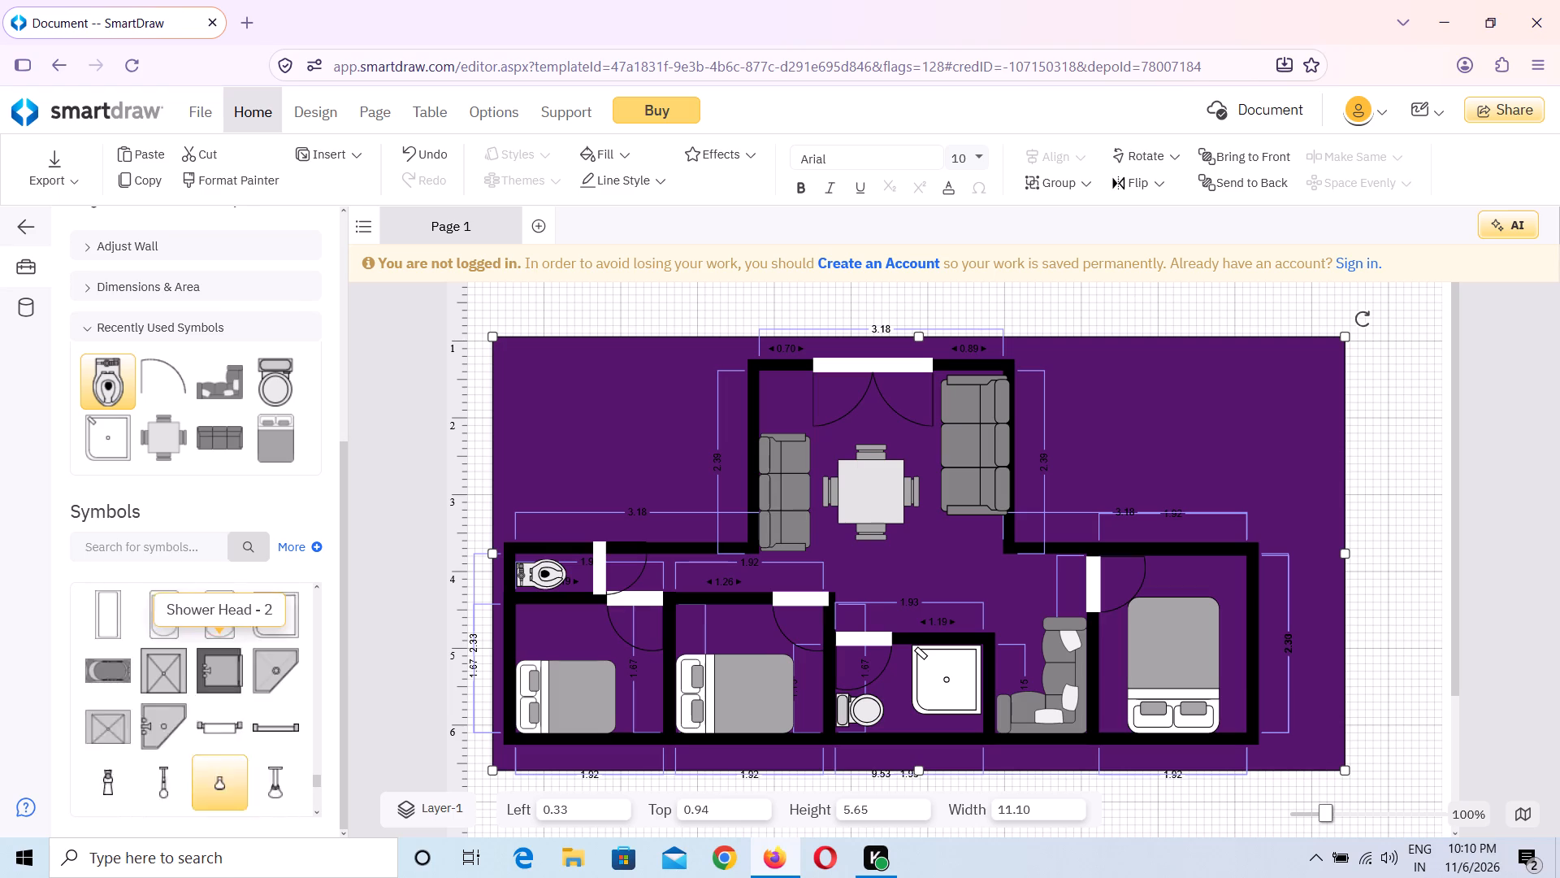
scroll(219, 678, "up", 20)
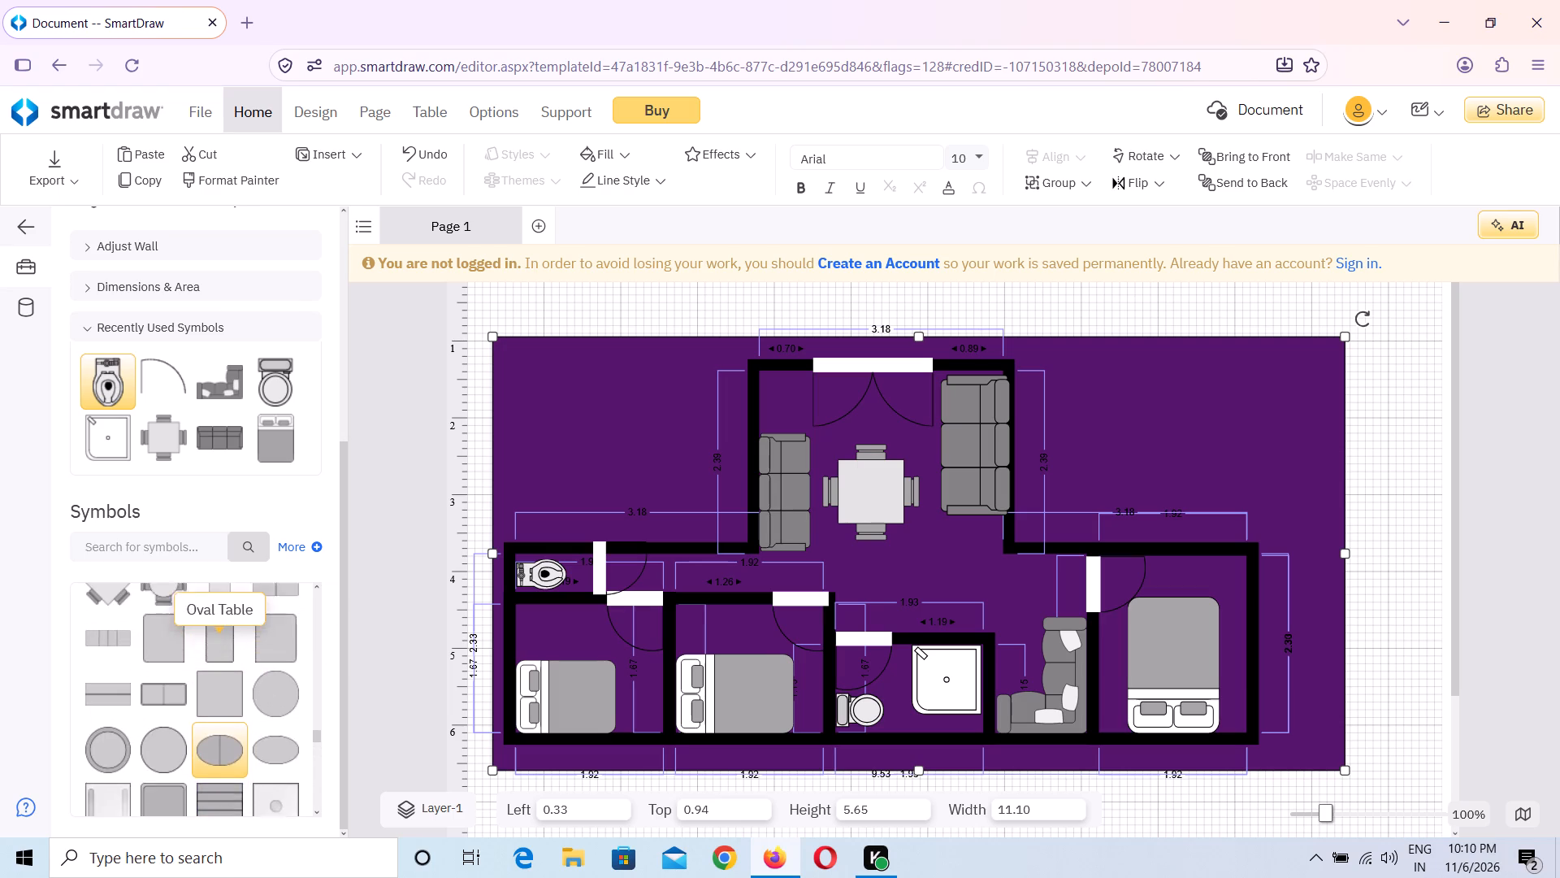
scroll(219, 678, "up", 13)
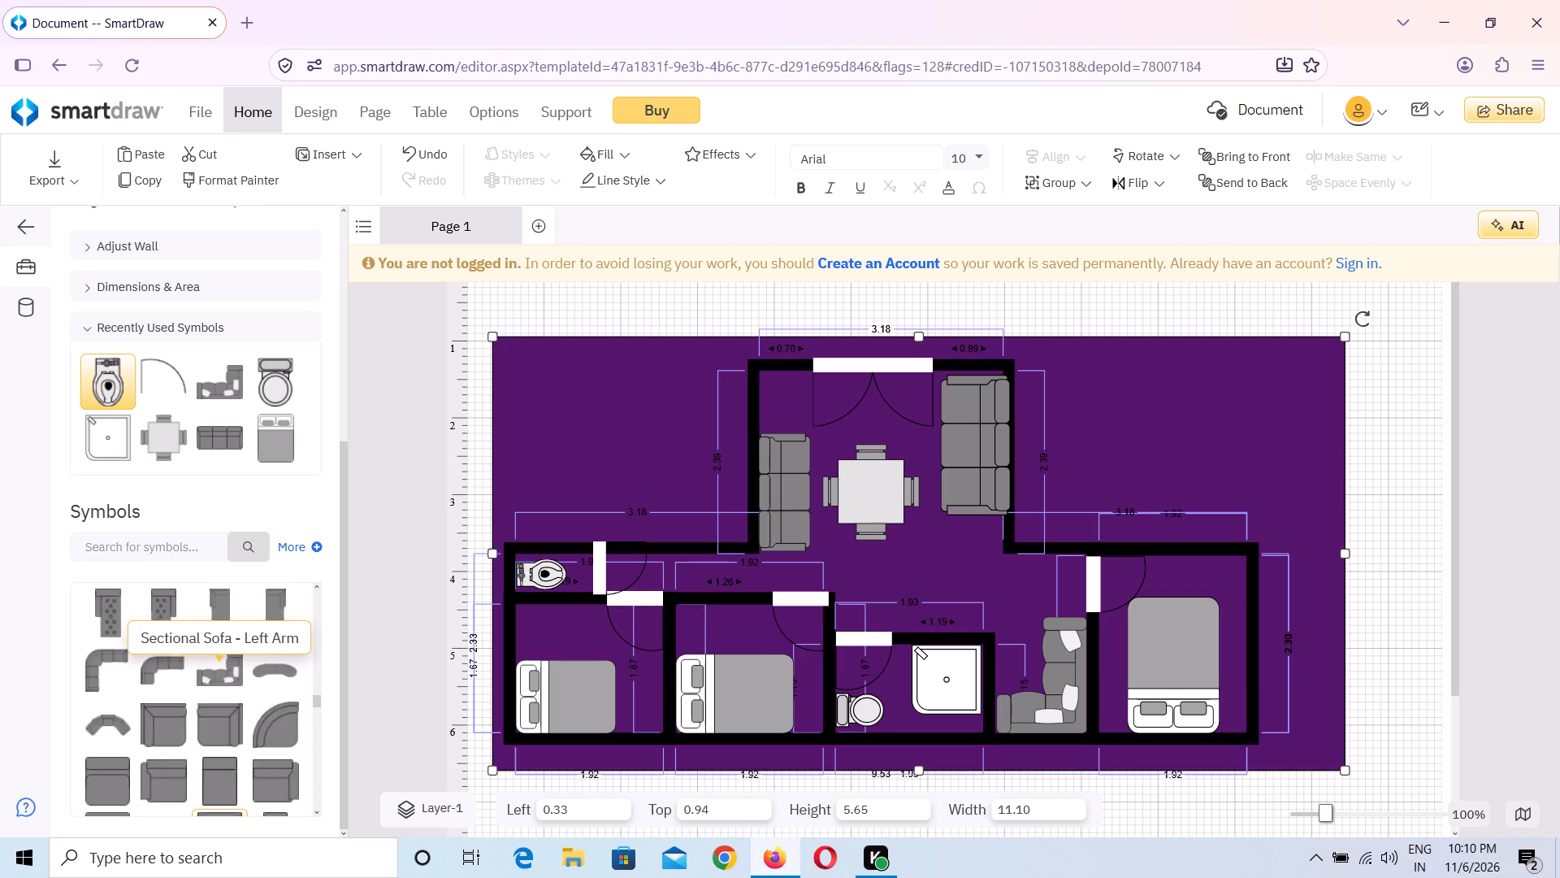
scroll(219, 678, "up", 9)
scroll(219, 678, "up", 13)
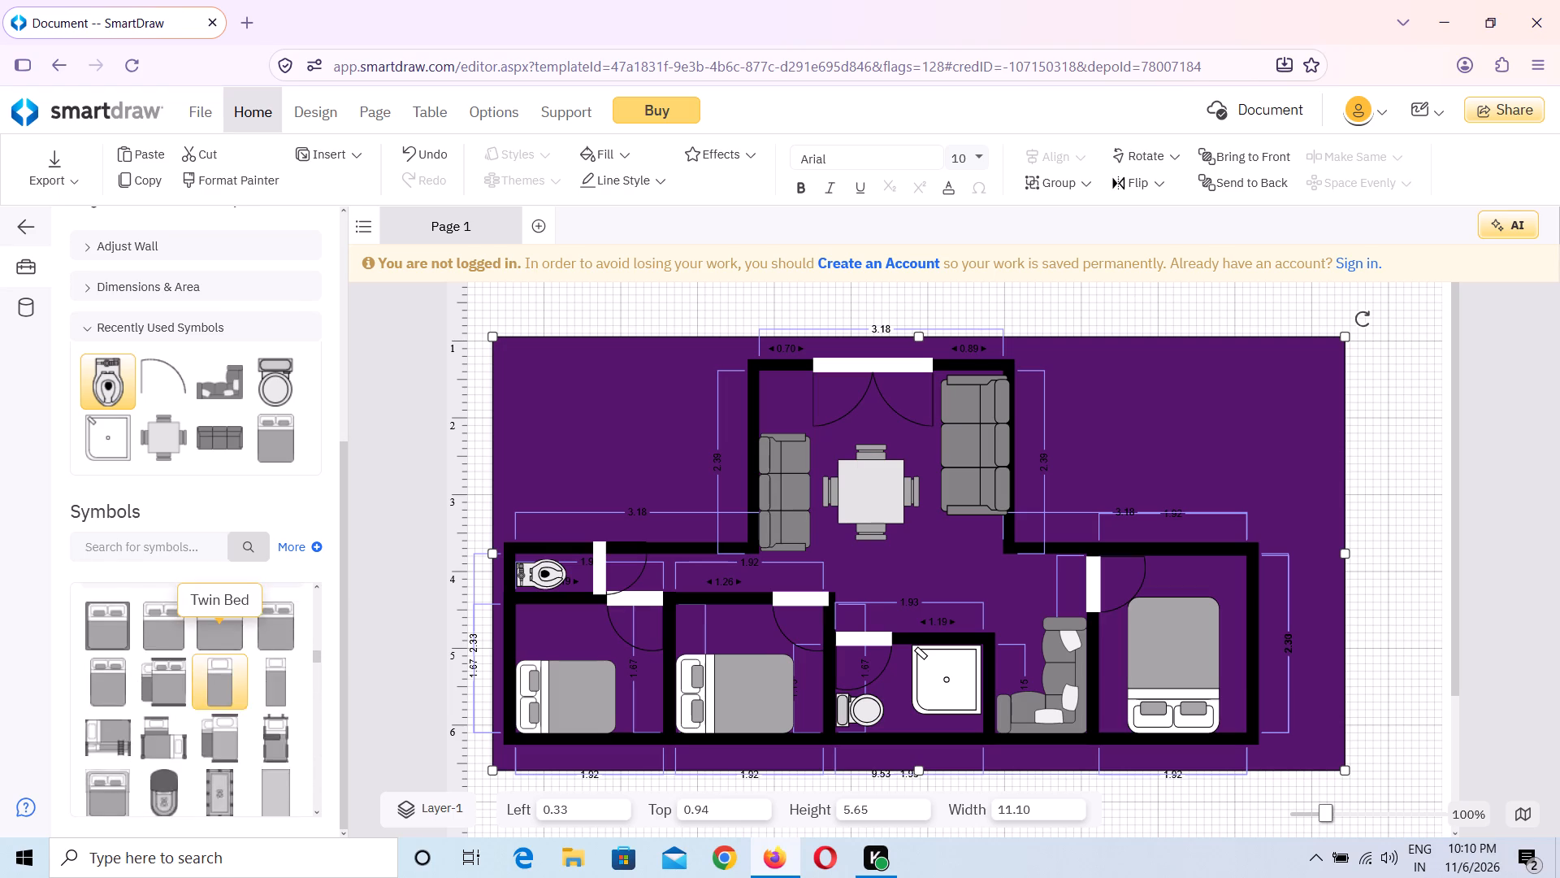
scroll(219, 678, "up", 18)
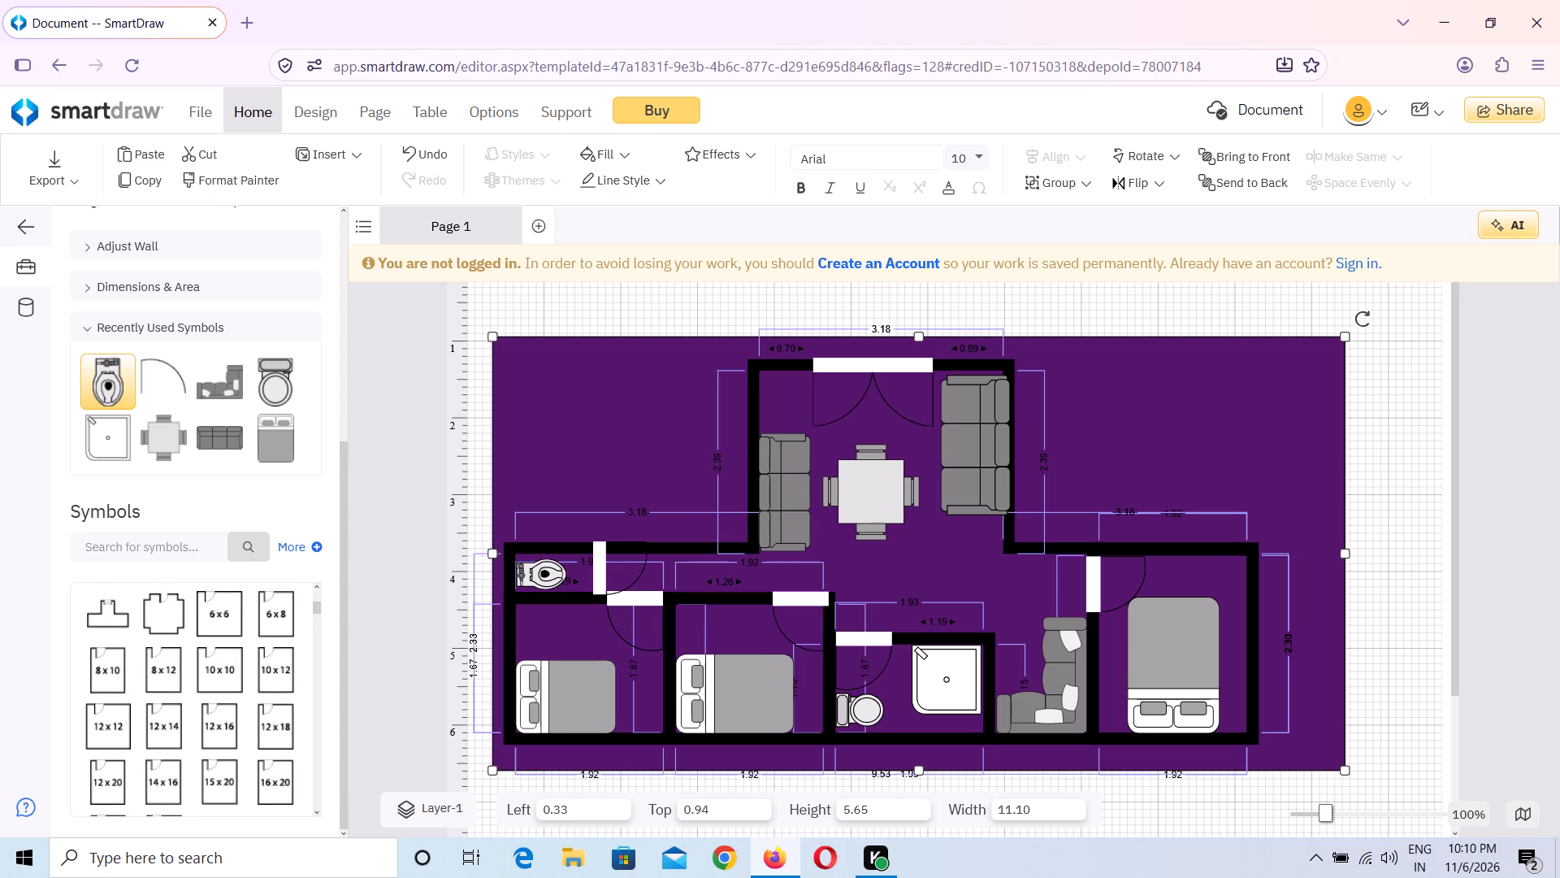
scroll(219, 678, "up", 1)
scroll(219, 678, "down", 1)
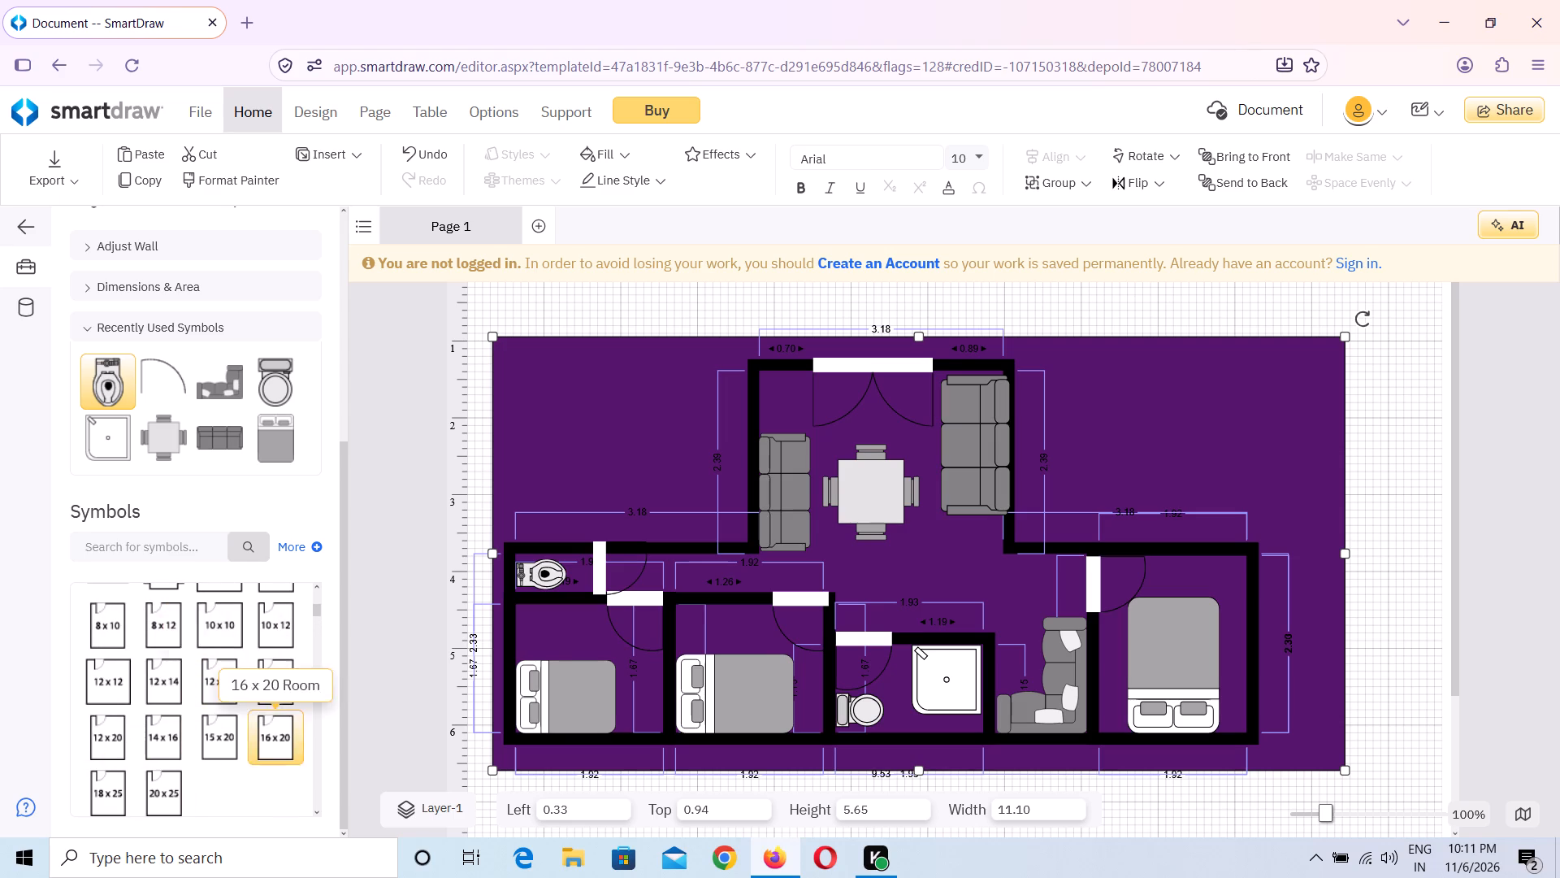
scroll(231, 618, "up", 1)
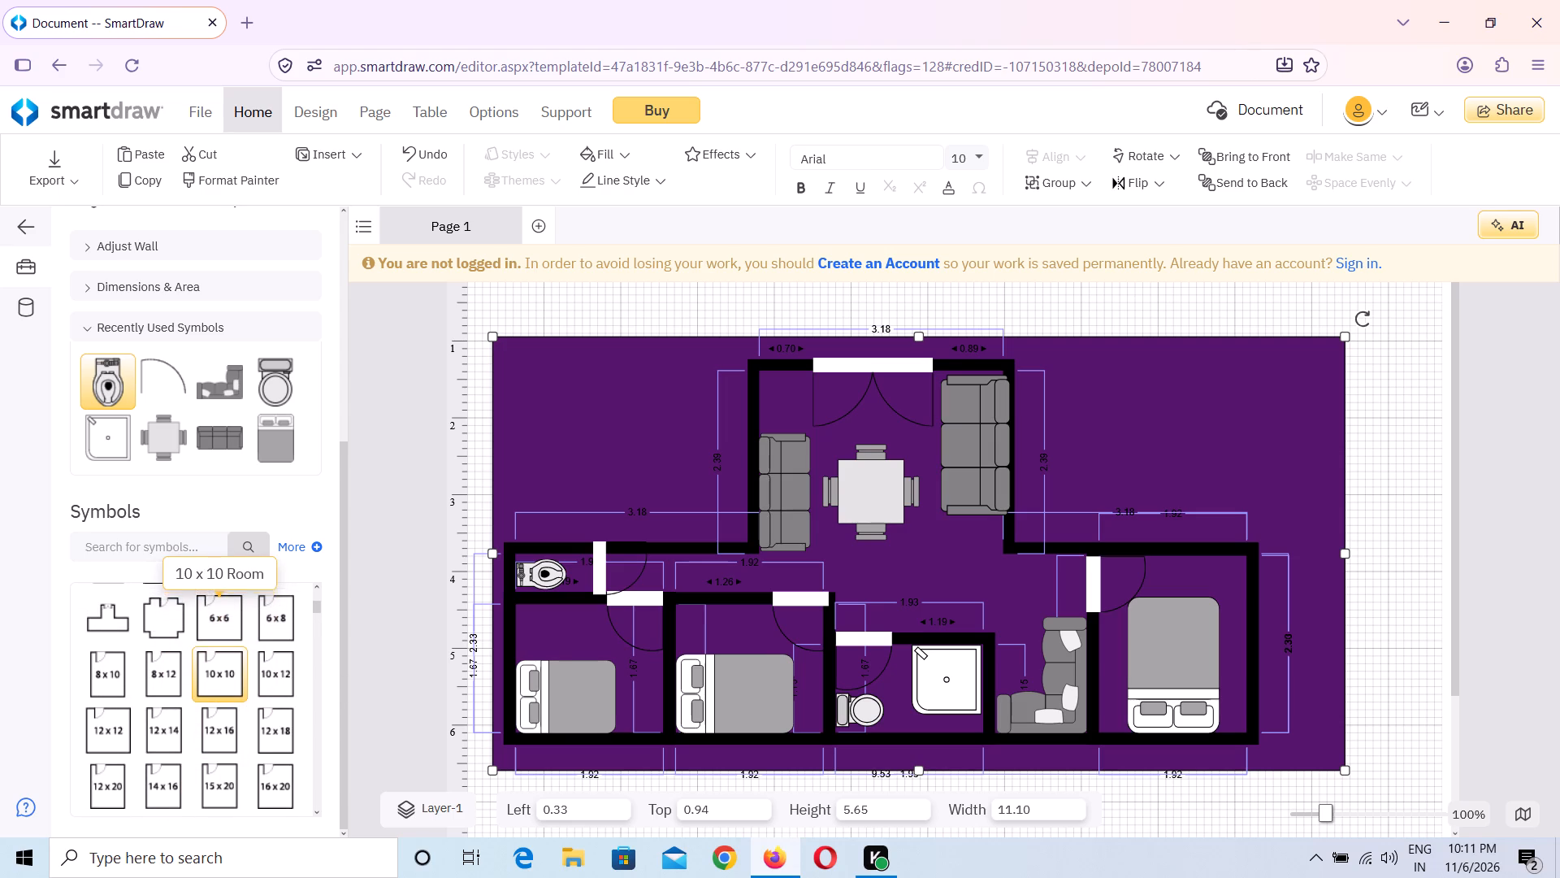
scroll(231, 618, "up", 2)
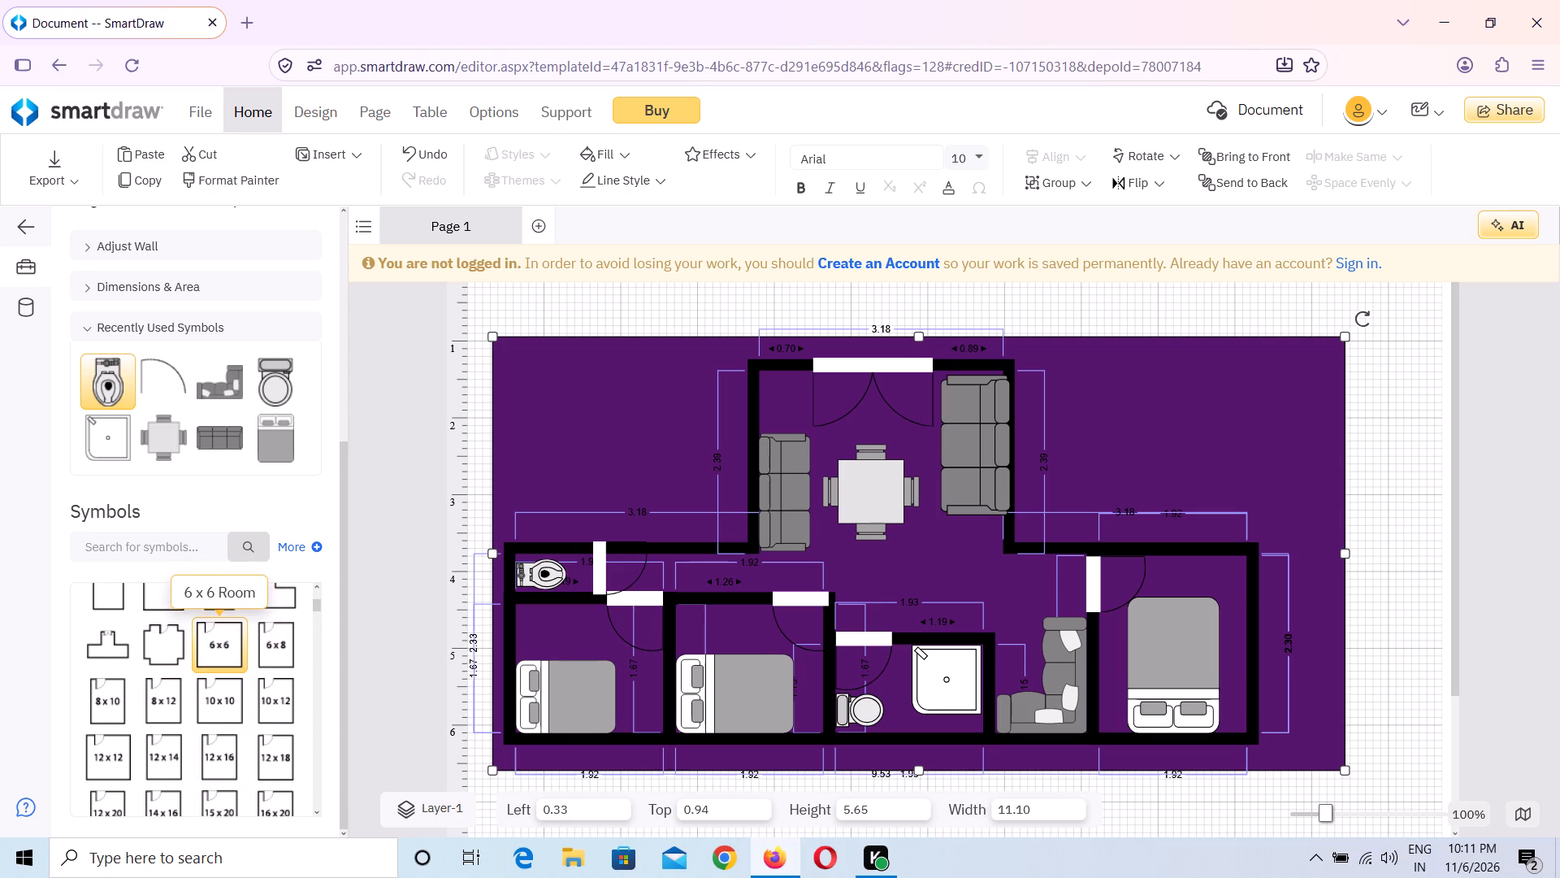
scroll(221, 641, "up", 1)
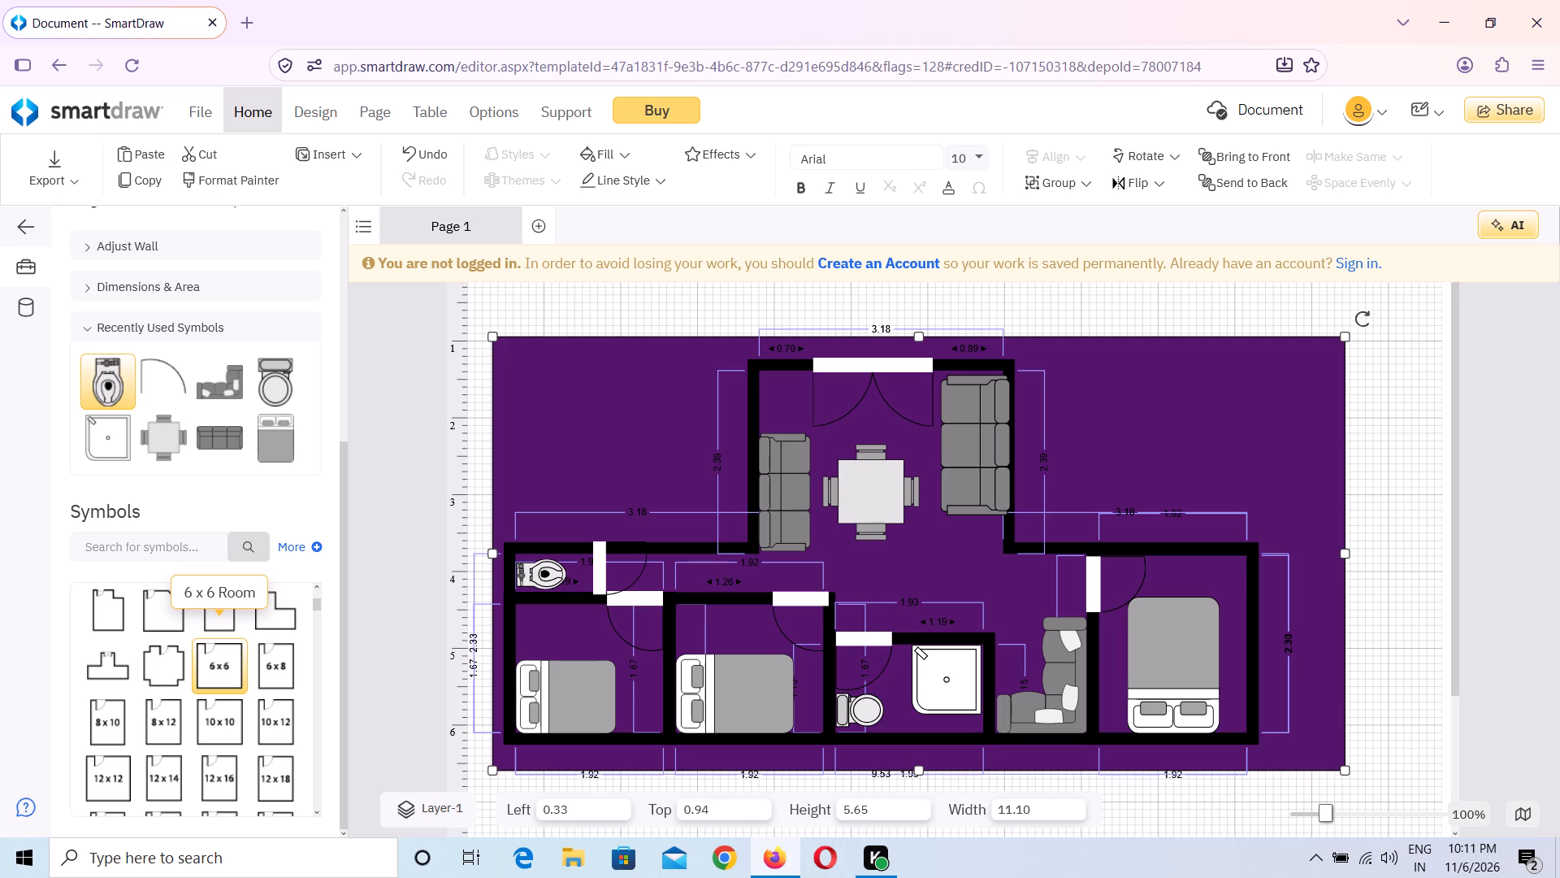
left_click_drag(213, 669, 554, 495)
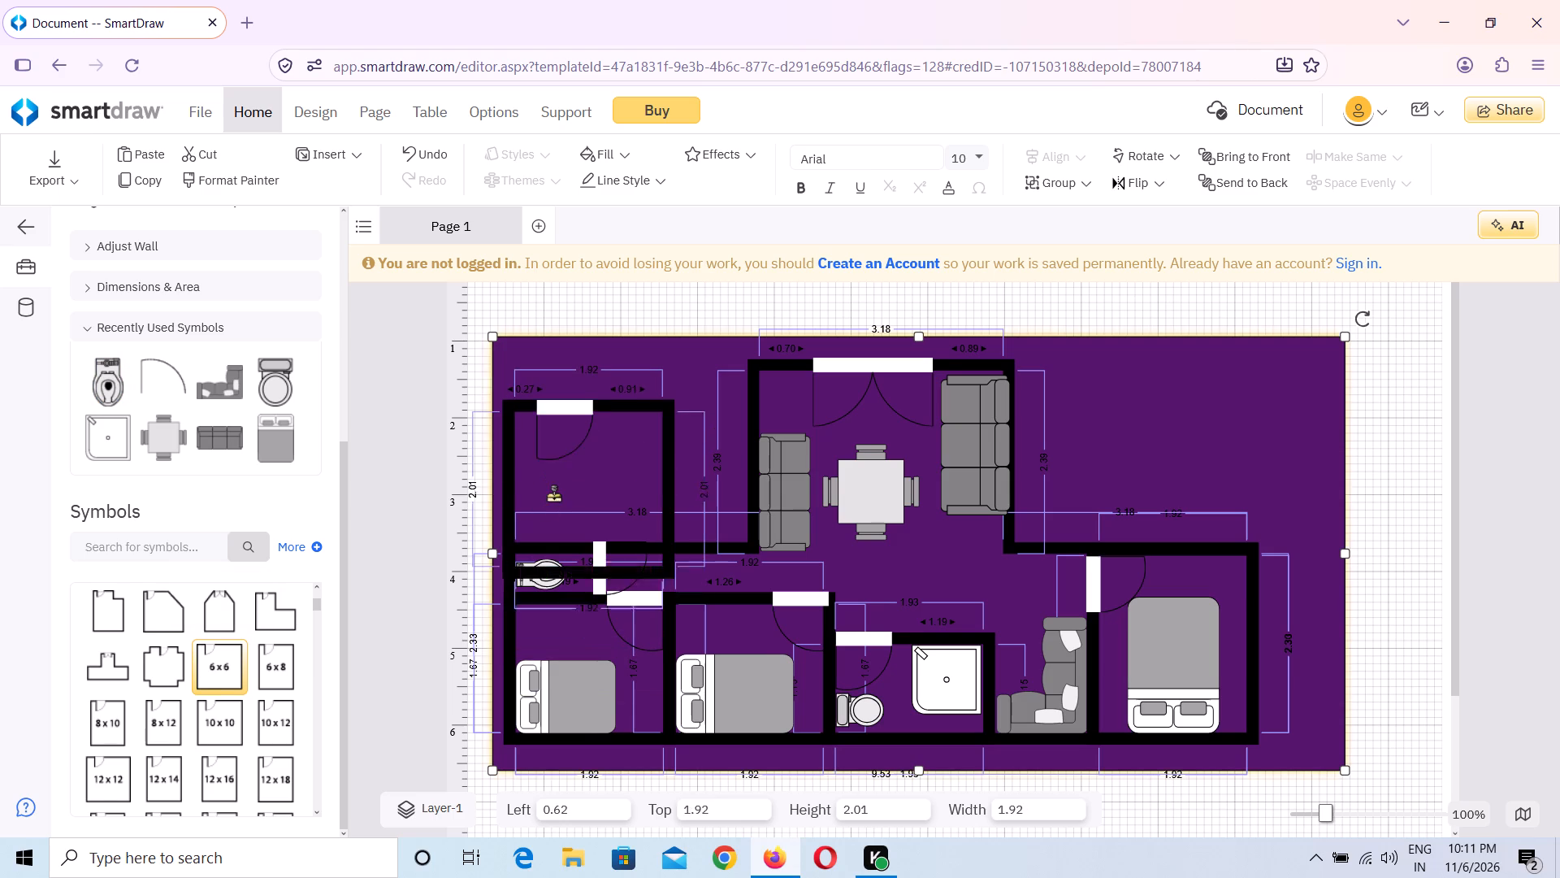
left_click_drag(554, 495, 561, 444)
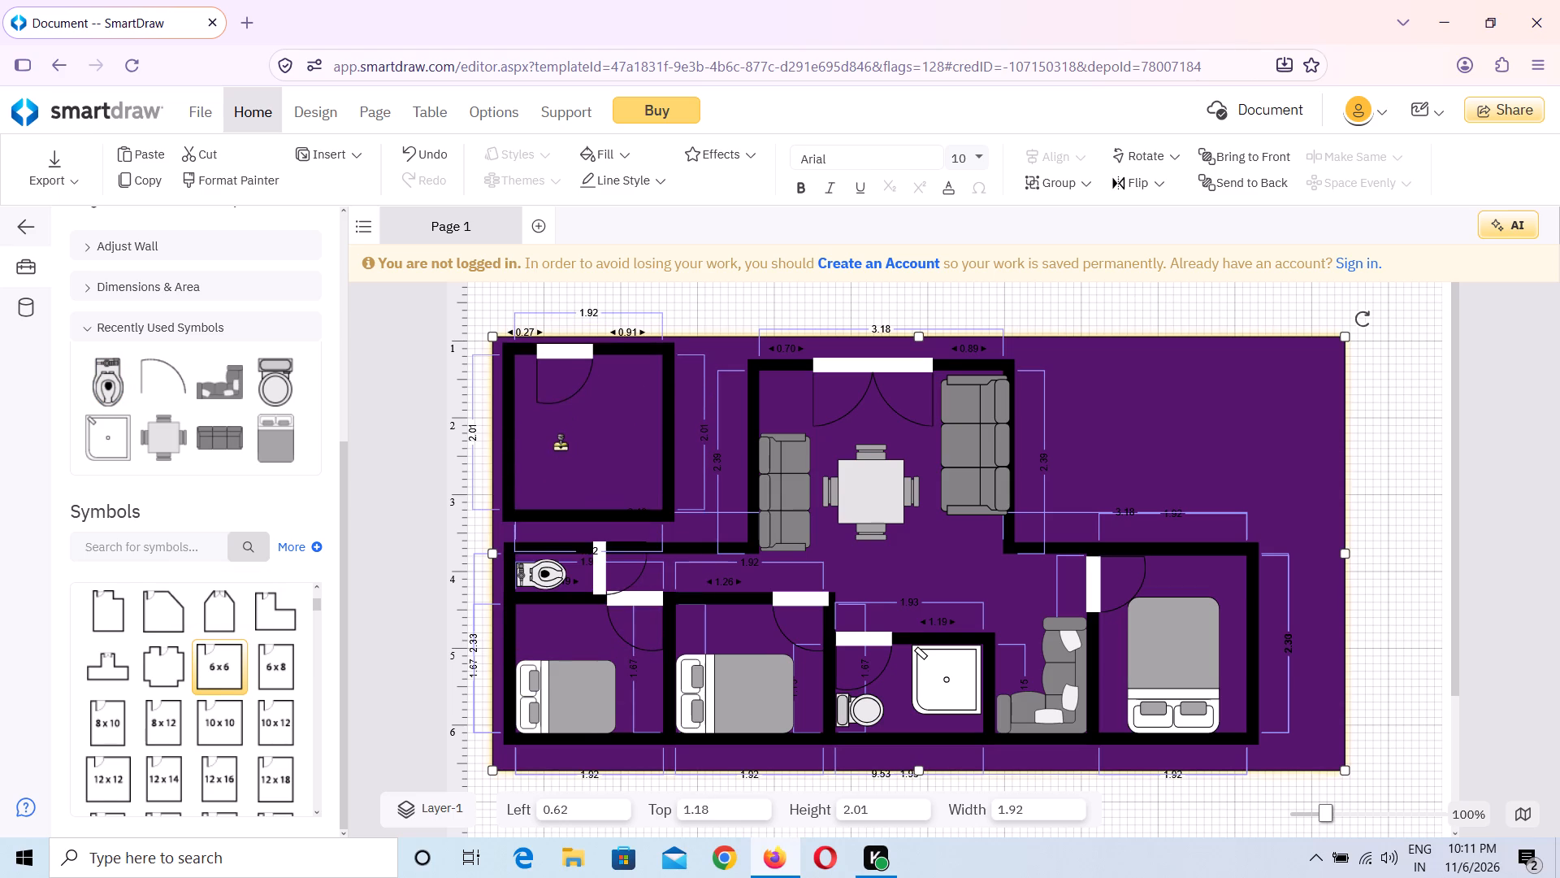
left_click_drag(561, 444, 559, 449)
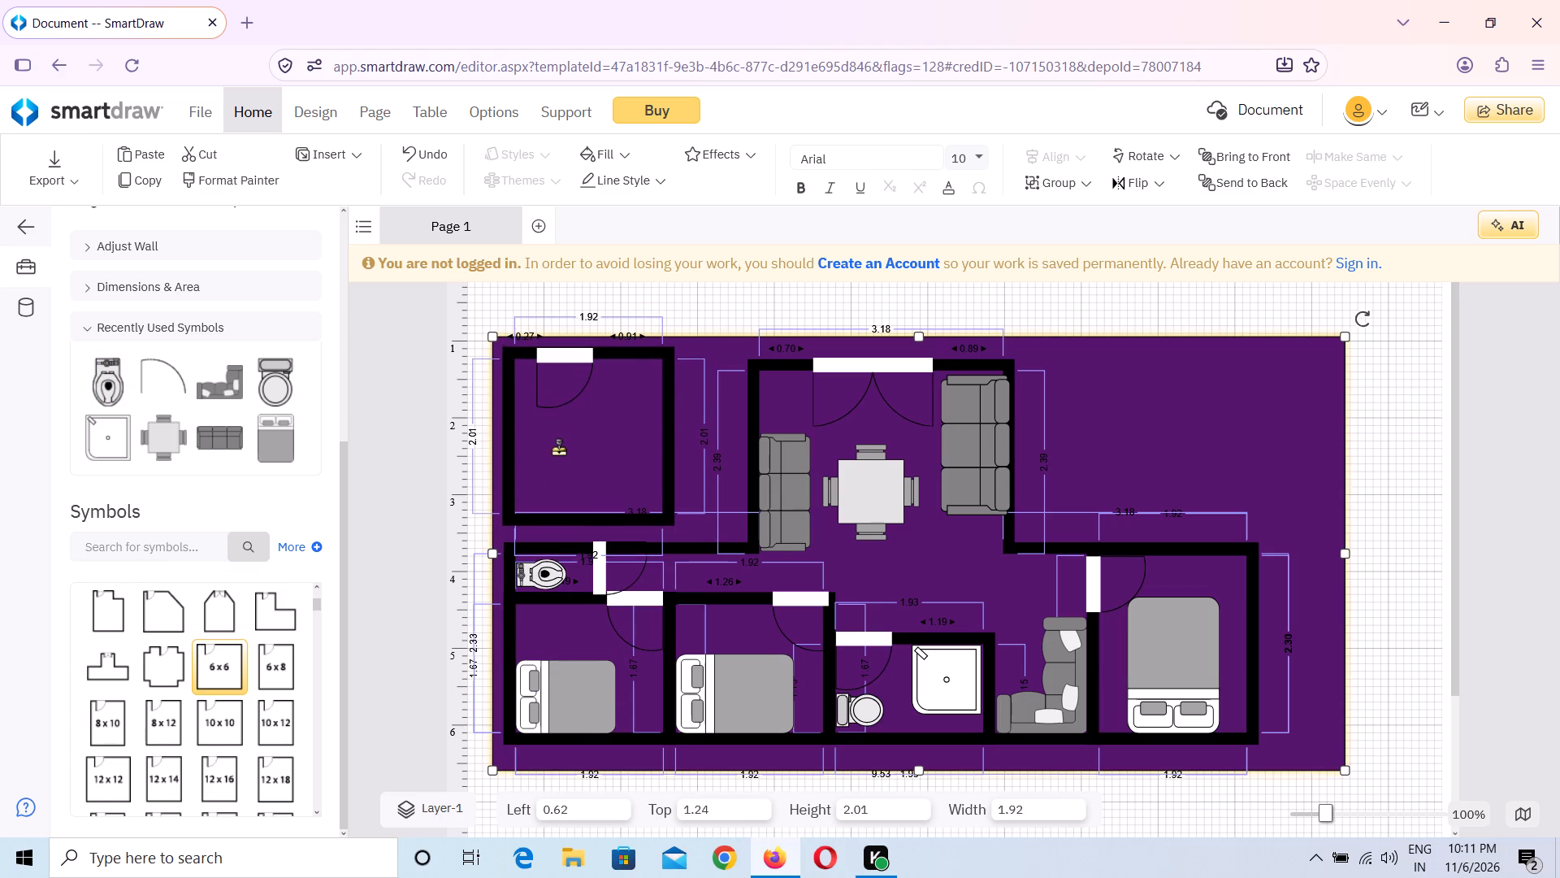
left_click_drag(559, 449, 562, 462)
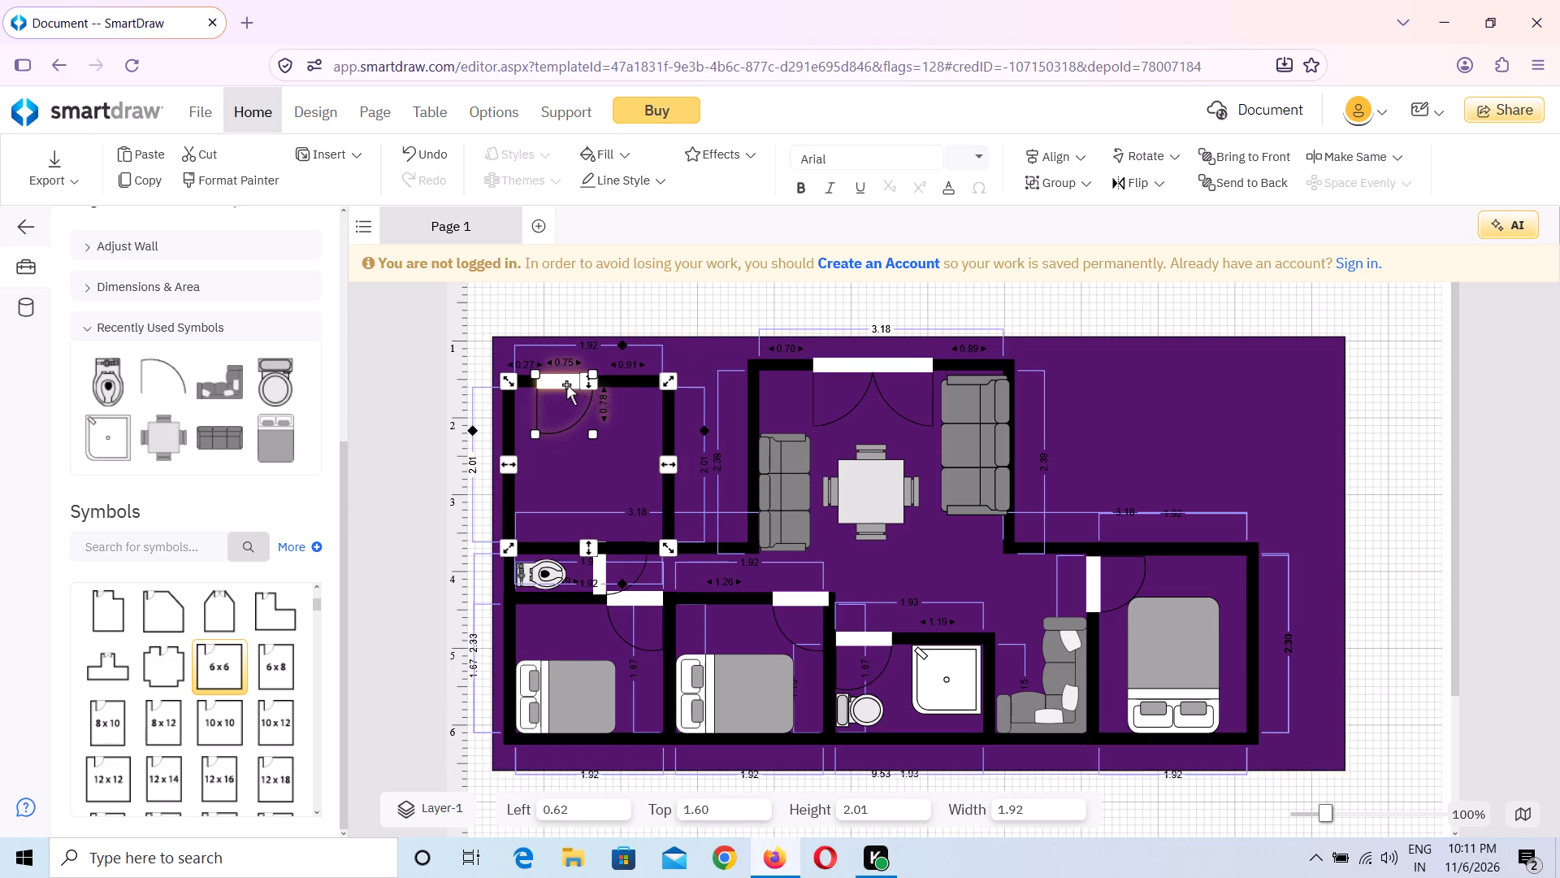
Add a second 6 x 6 Room directly above the rightmost bedroom, sharing its upper wall, at about left 8.23, top 1.60.
left_click_drag(204, 667, 276, 663)
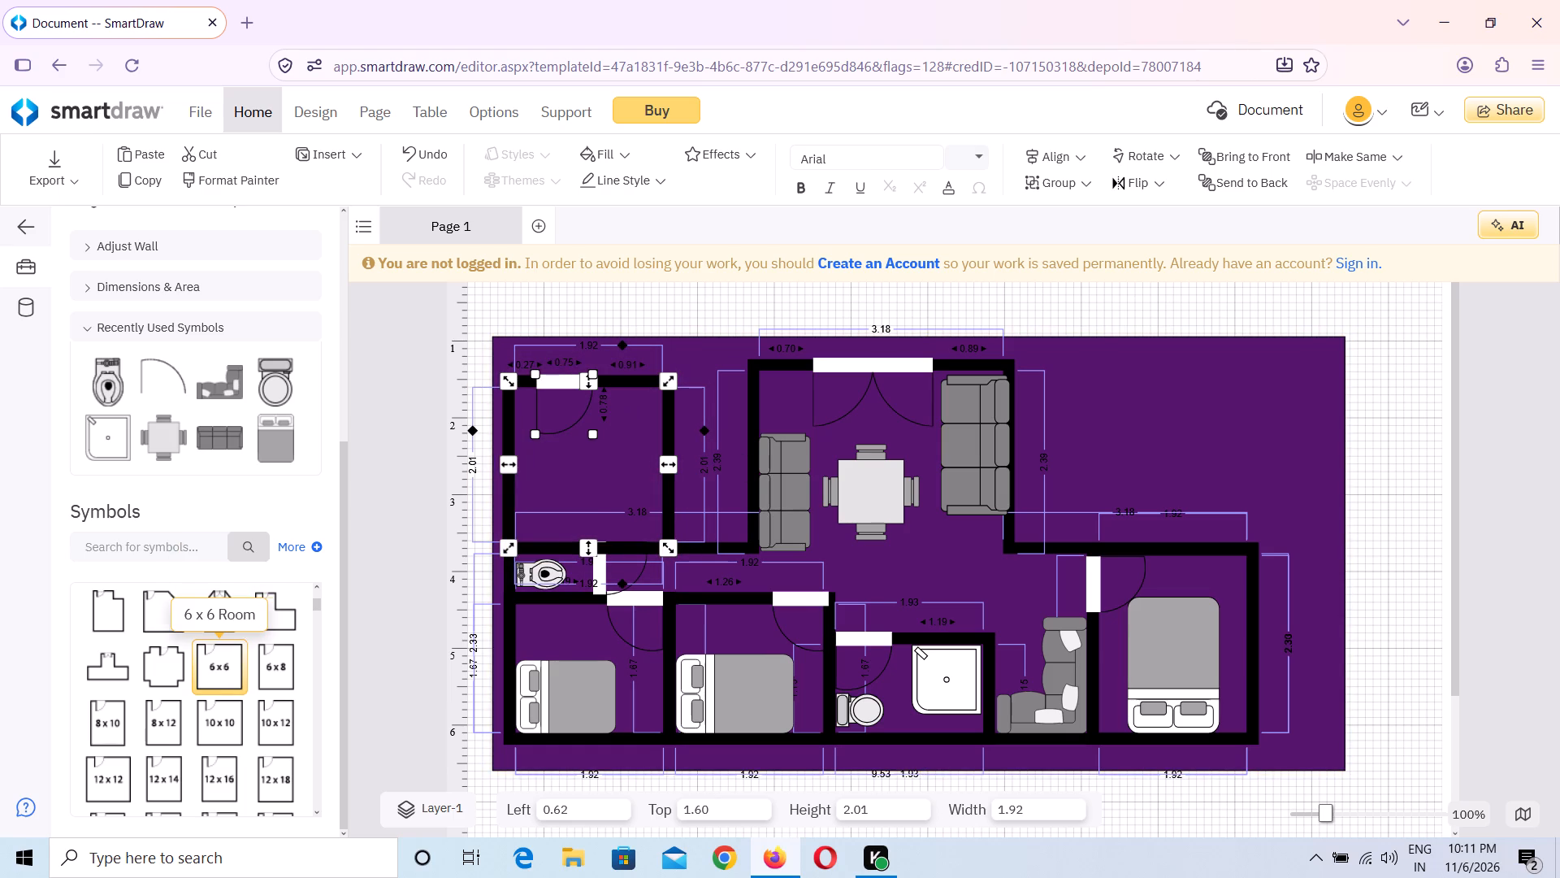
left_click_drag(276, 663, 1081, 506)
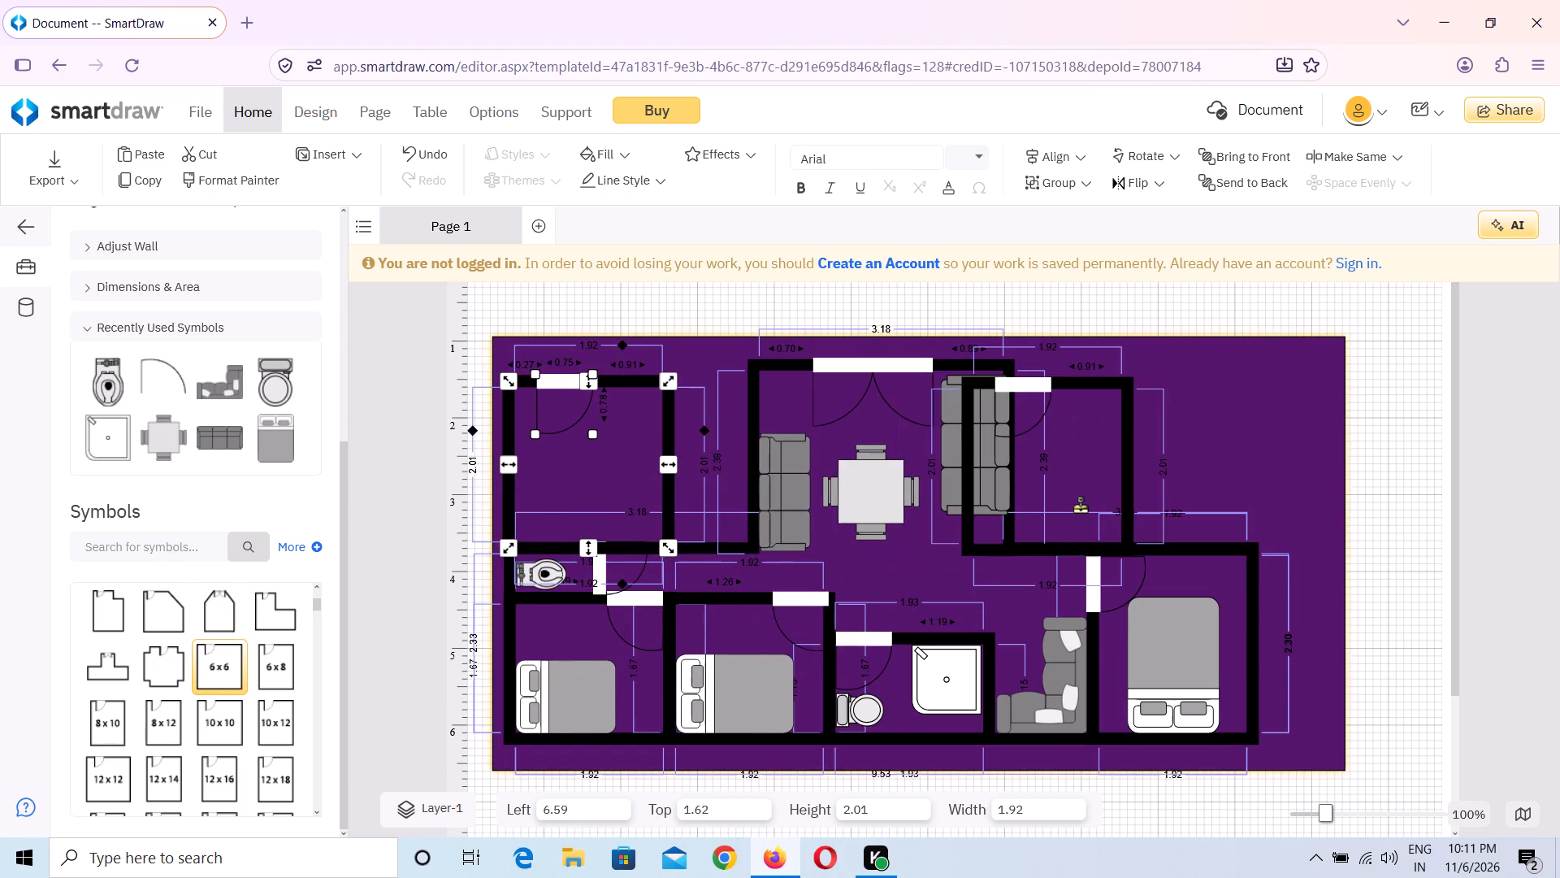
left_click_drag(1081, 506, 1186, 471)
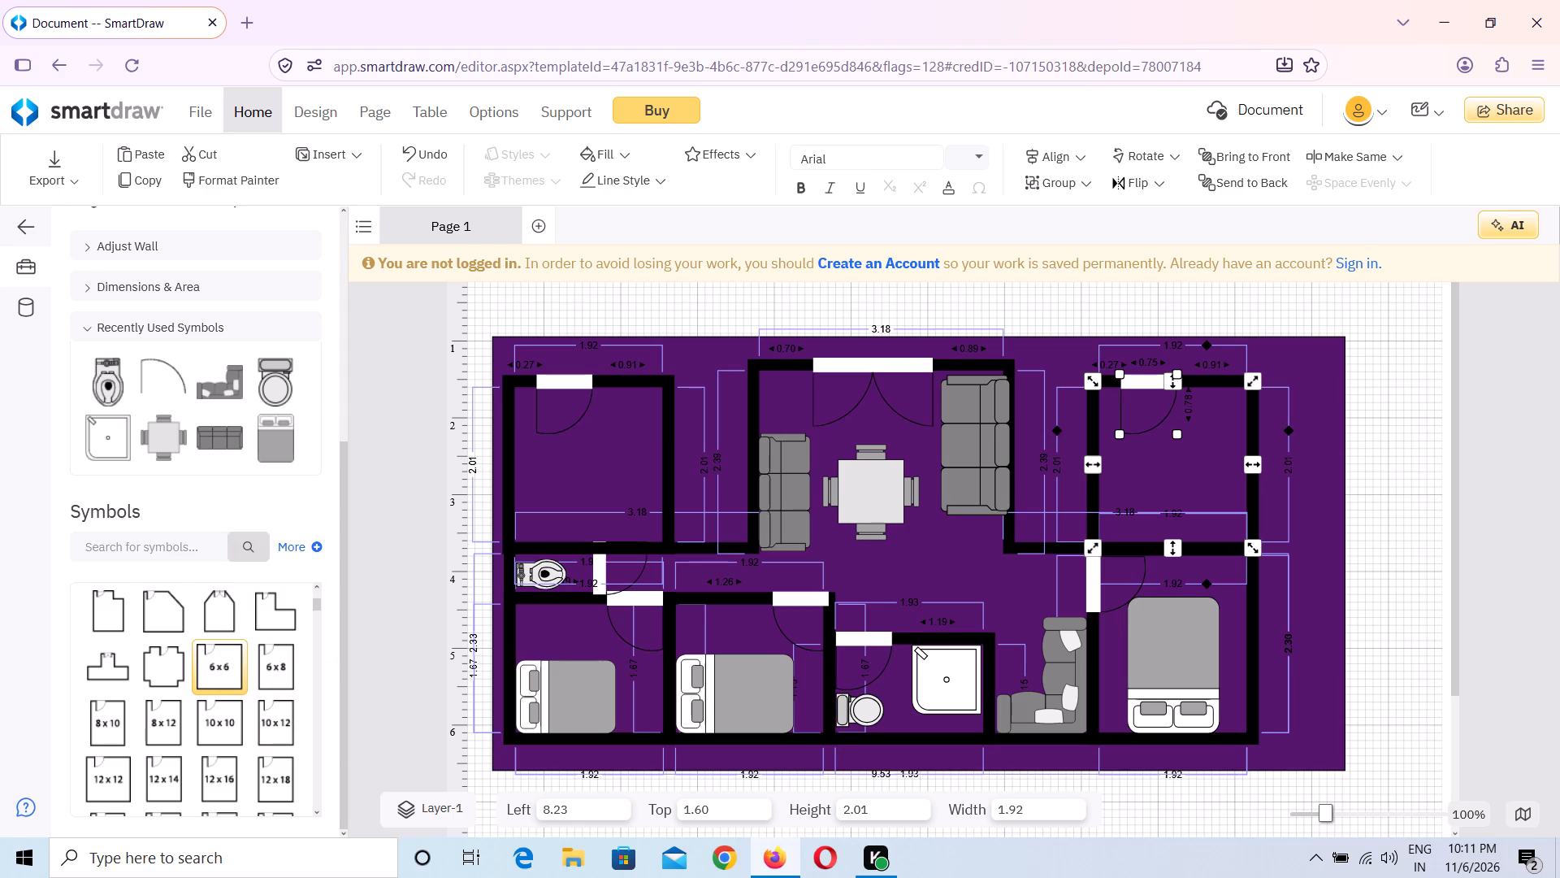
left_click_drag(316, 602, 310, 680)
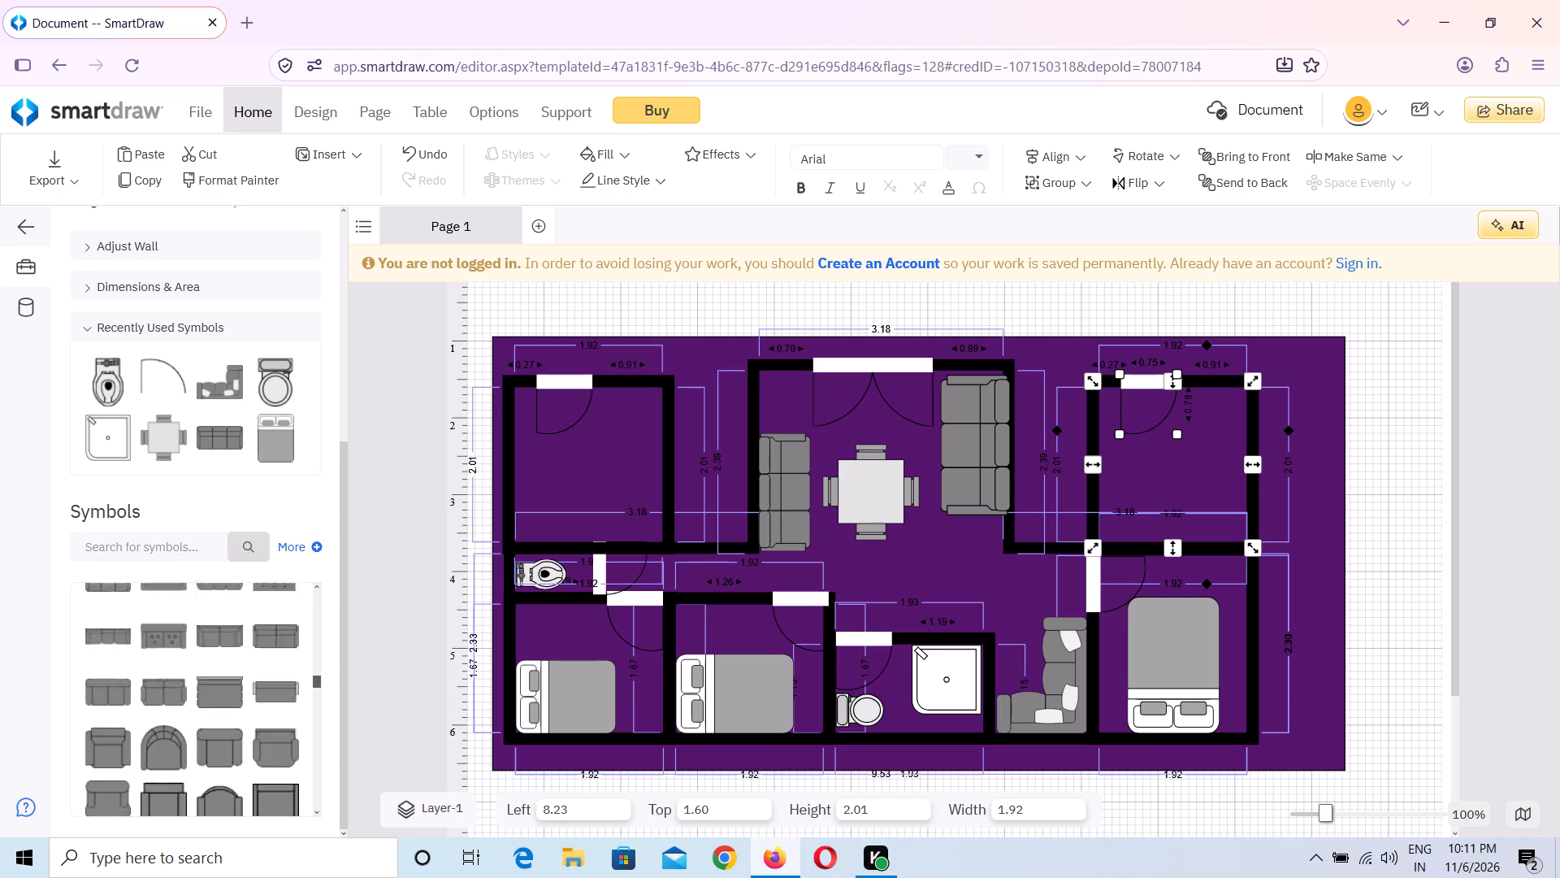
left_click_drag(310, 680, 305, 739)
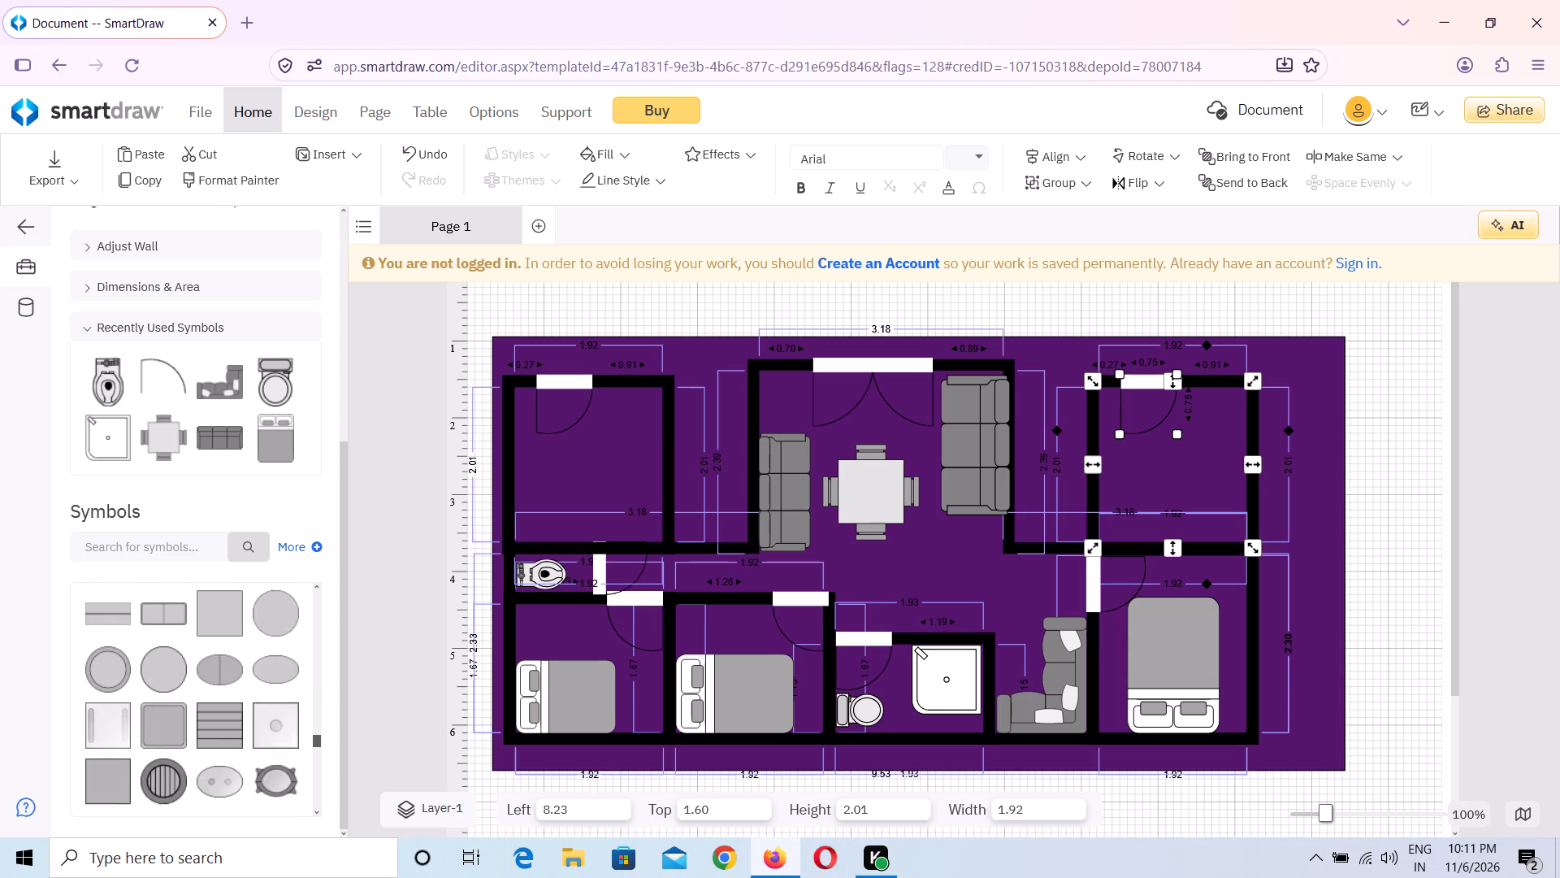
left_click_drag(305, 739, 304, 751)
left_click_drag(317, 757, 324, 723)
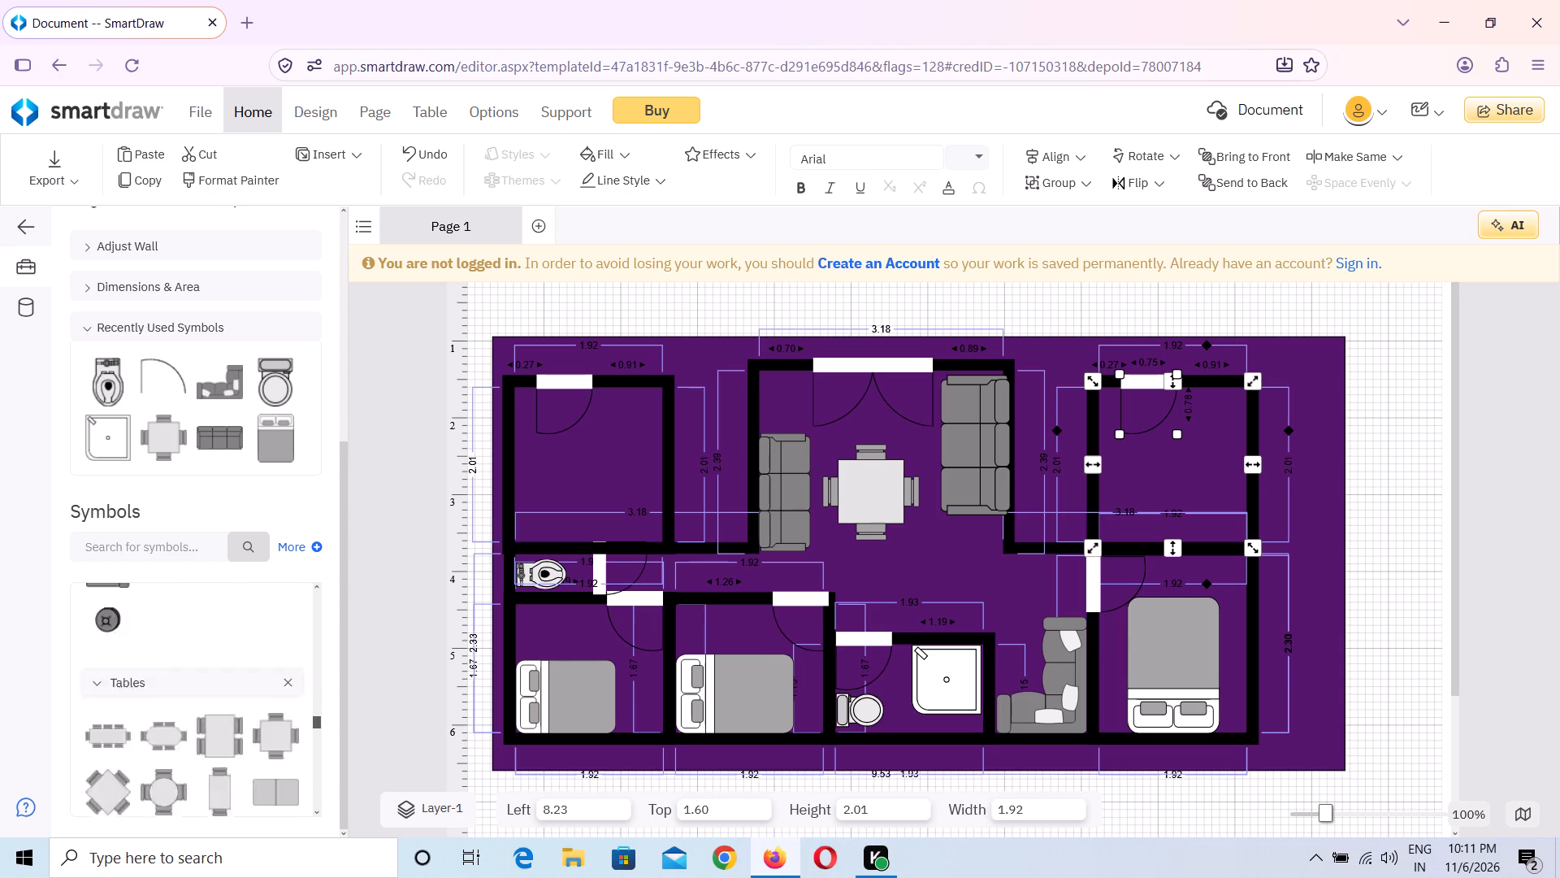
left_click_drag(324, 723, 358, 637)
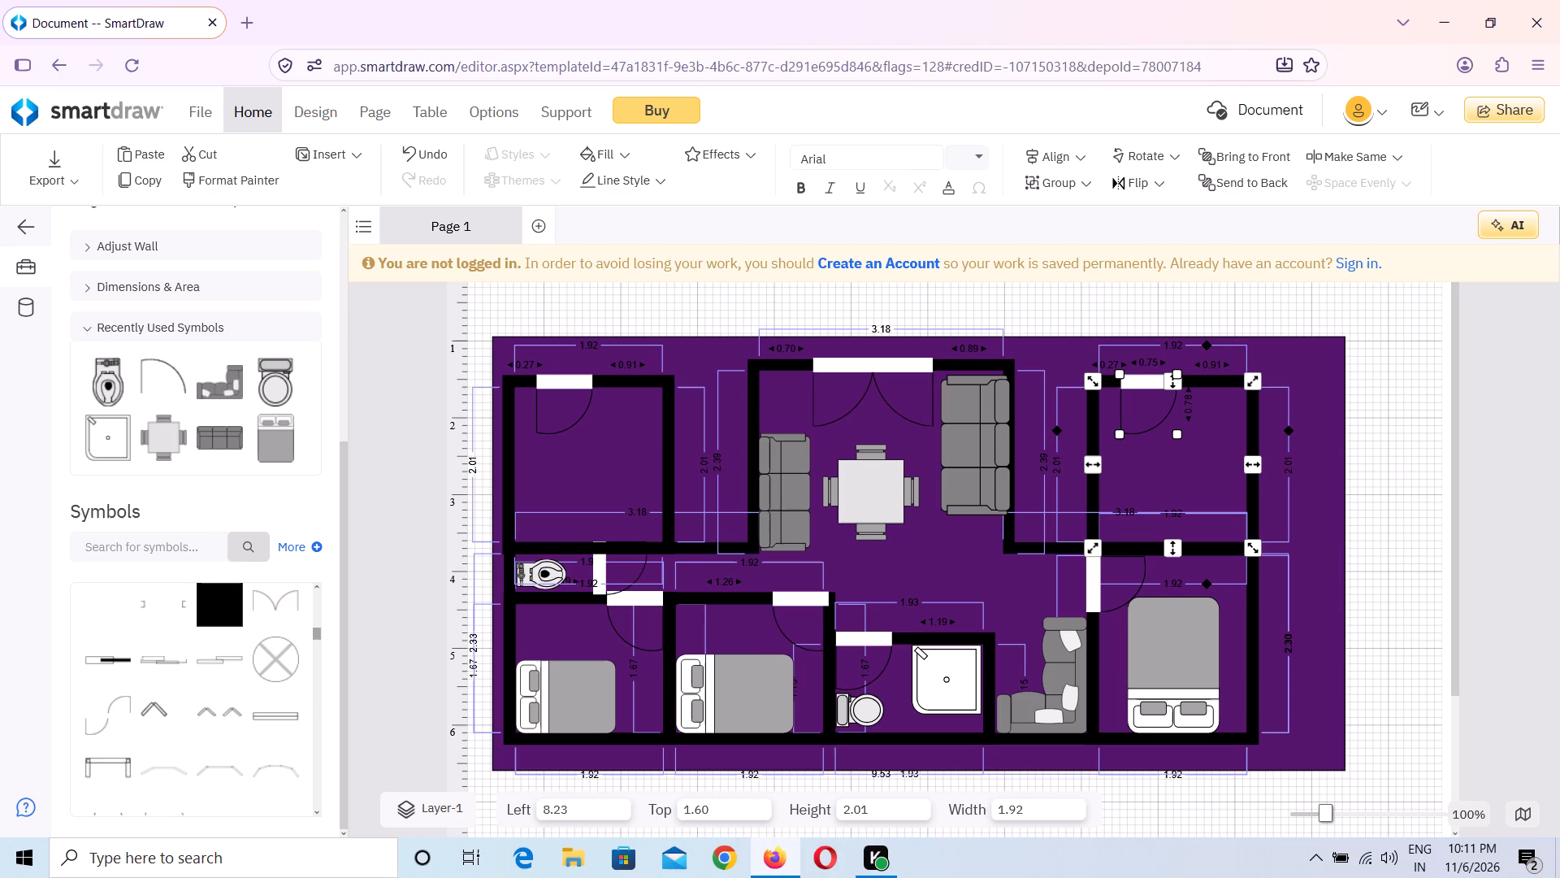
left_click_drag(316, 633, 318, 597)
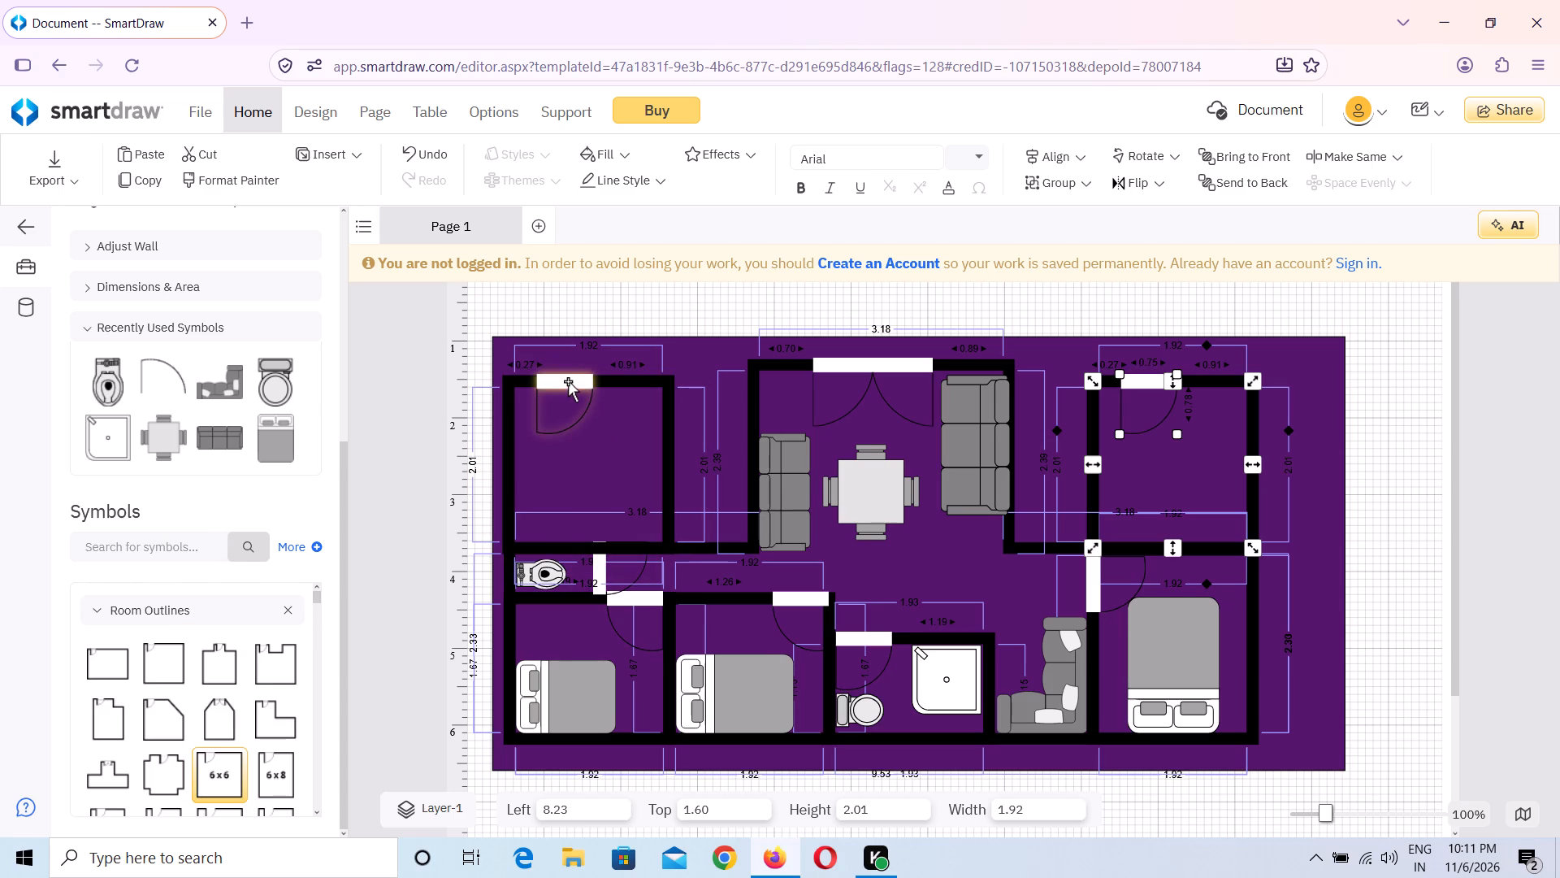
Move the door of the upper room above the rightmost bedroom to that room's upper-left corner, at about left 8.18, top 1.44.
left_click(1141, 384)
left_click(1141, 413)
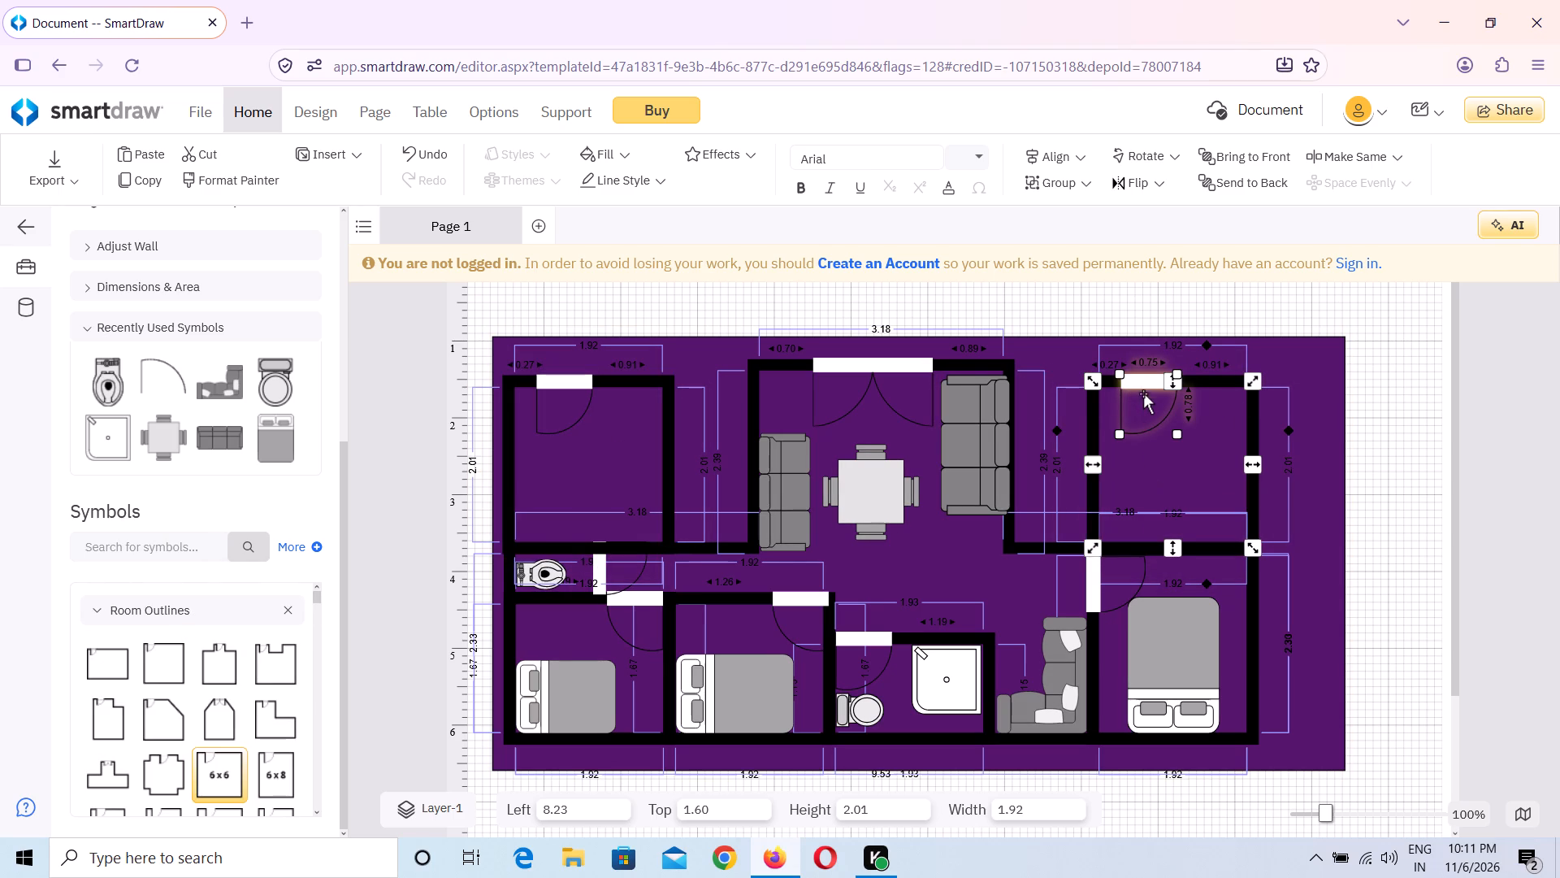
left_click(1143, 387)
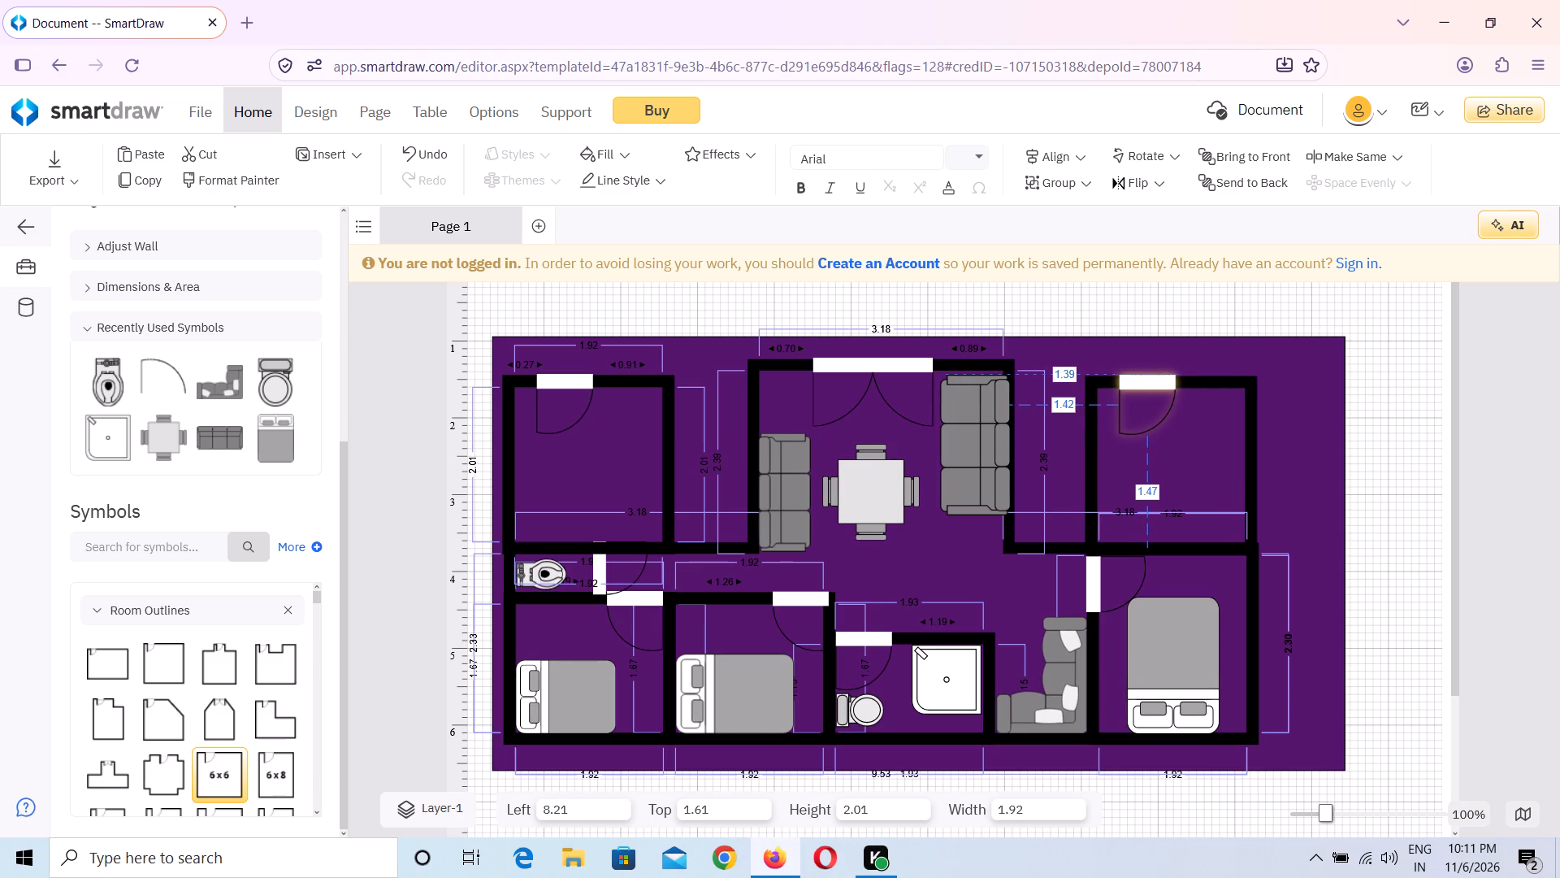
left_click(1142, 450)
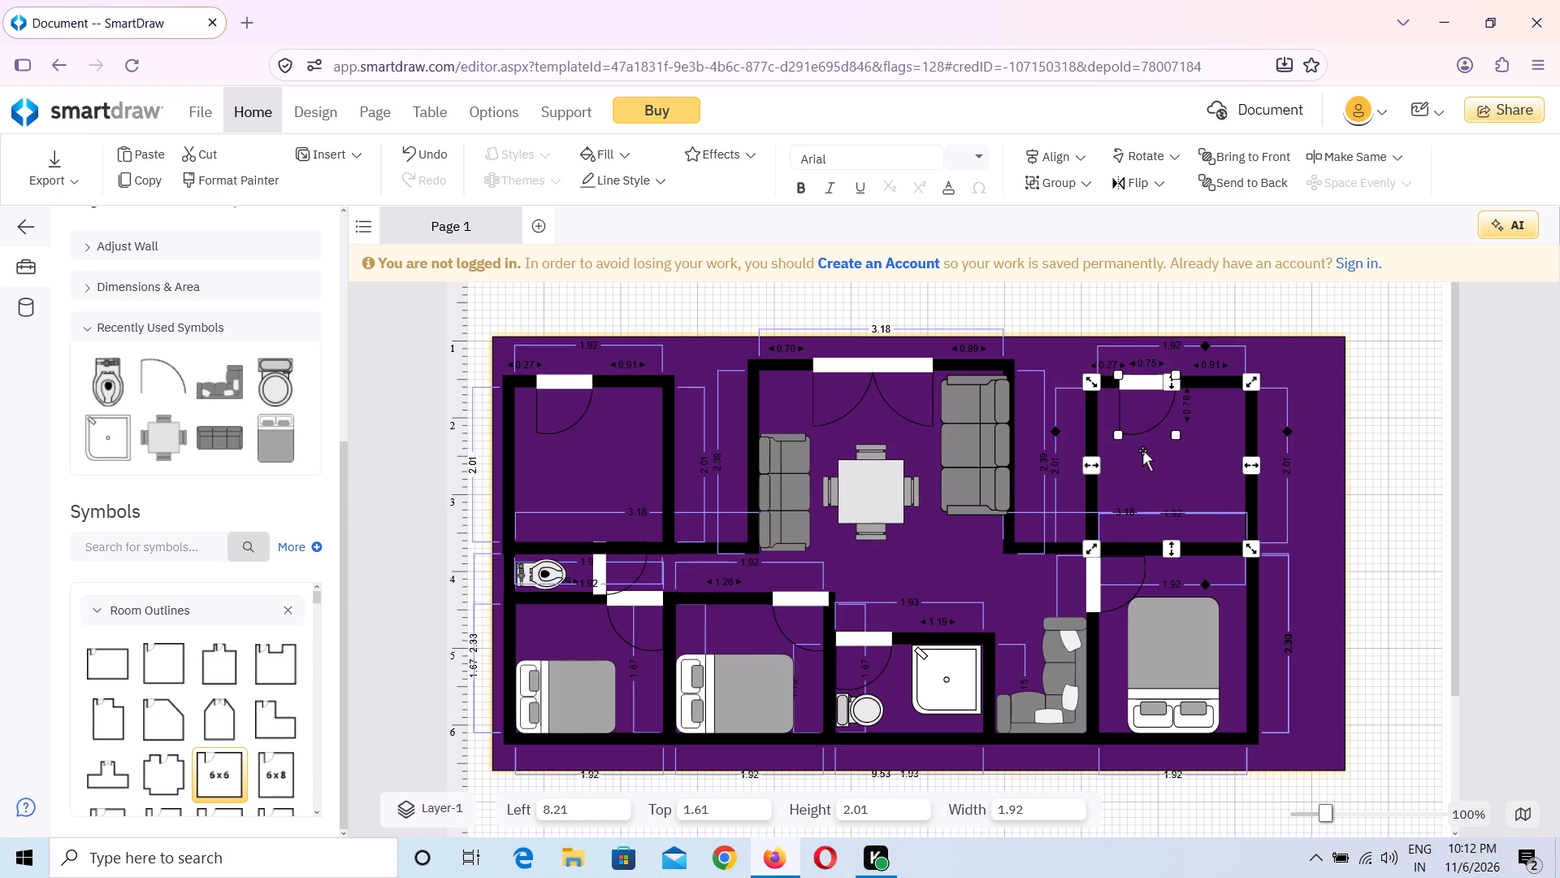
left_click(1142, 390)
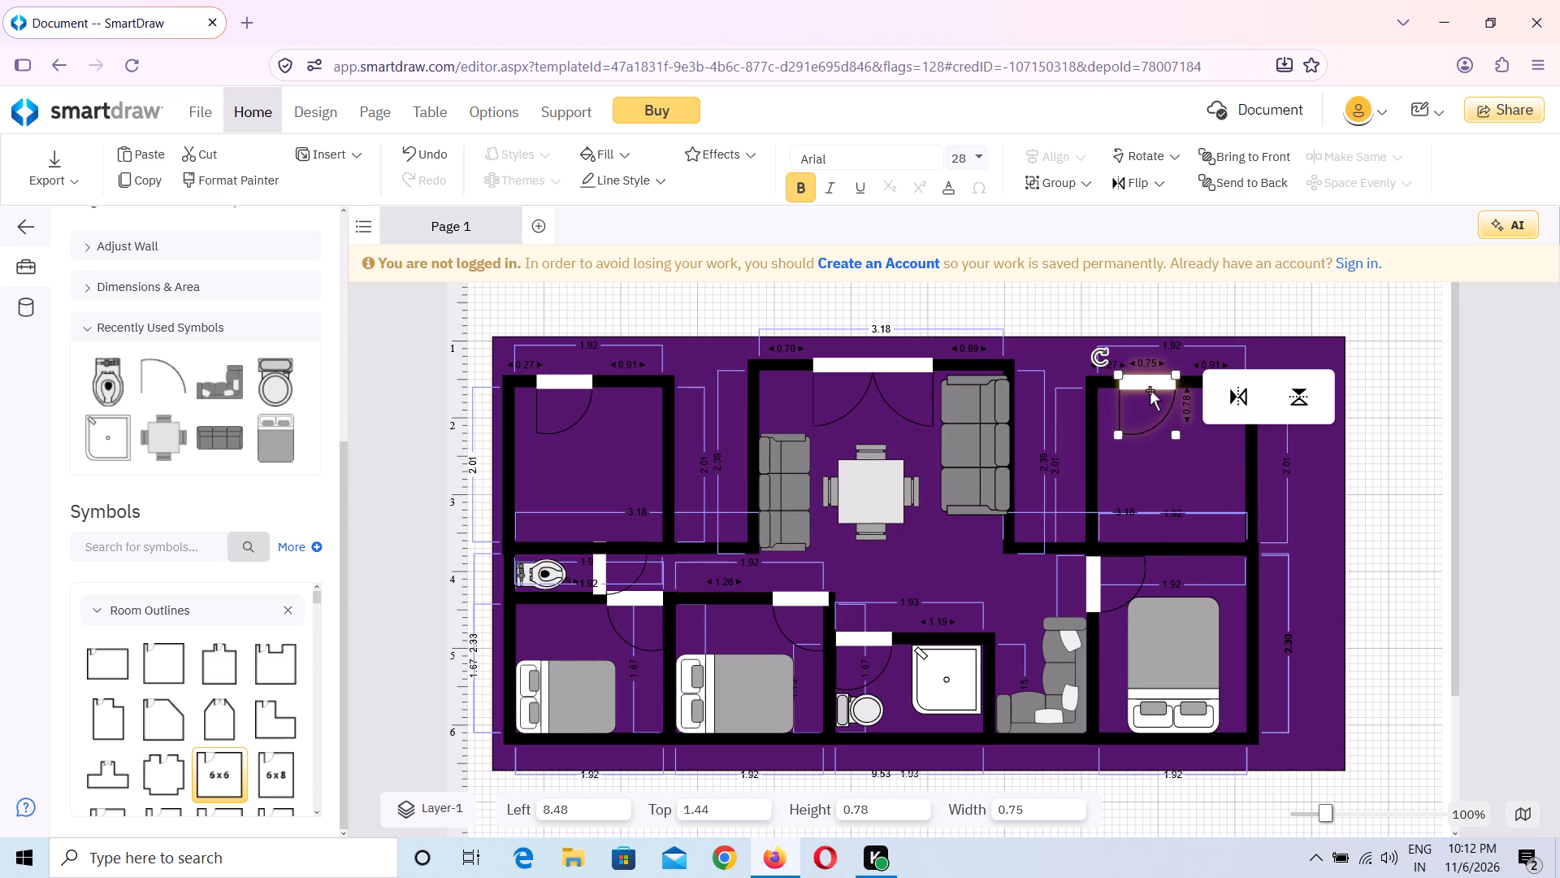
left_click_drag(1150, 390, 1129, 393)
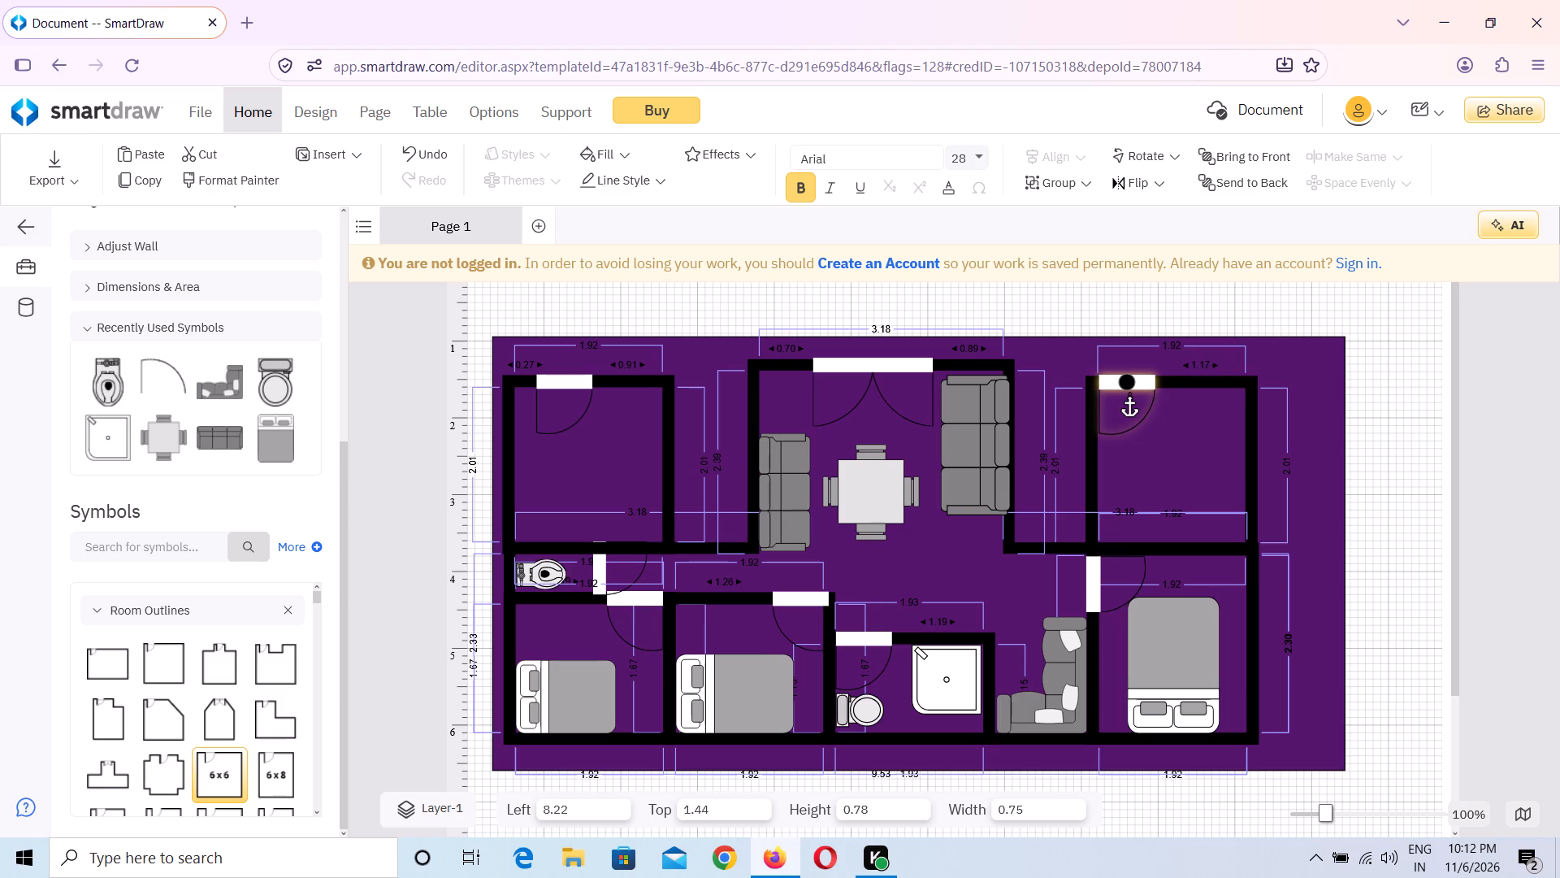
left_click_drag(1129, 393, 1127, 393)
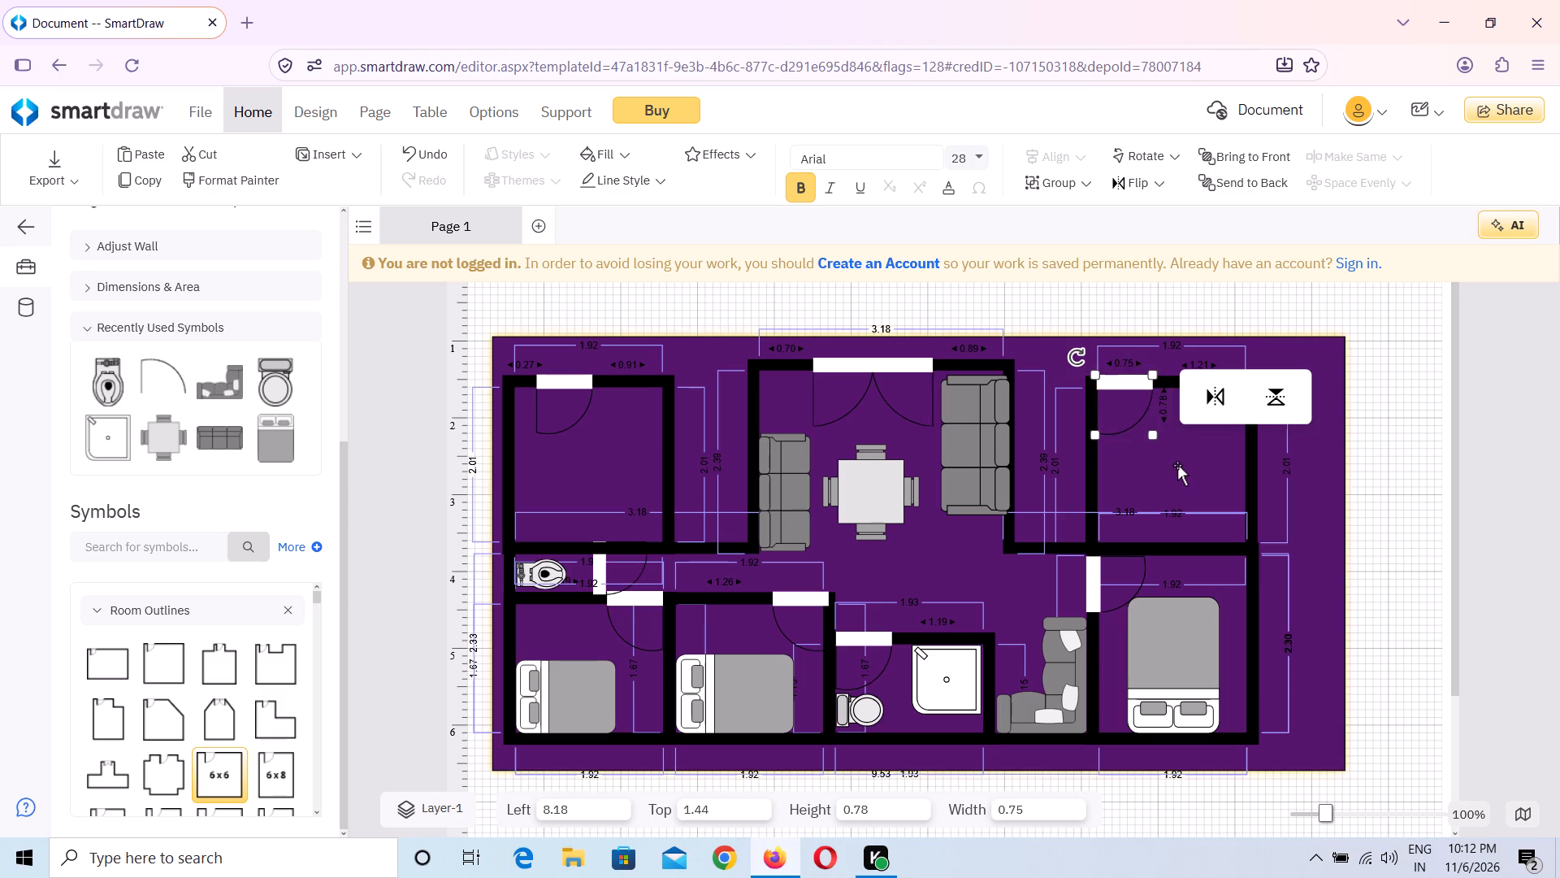
left_click(1177, 465)
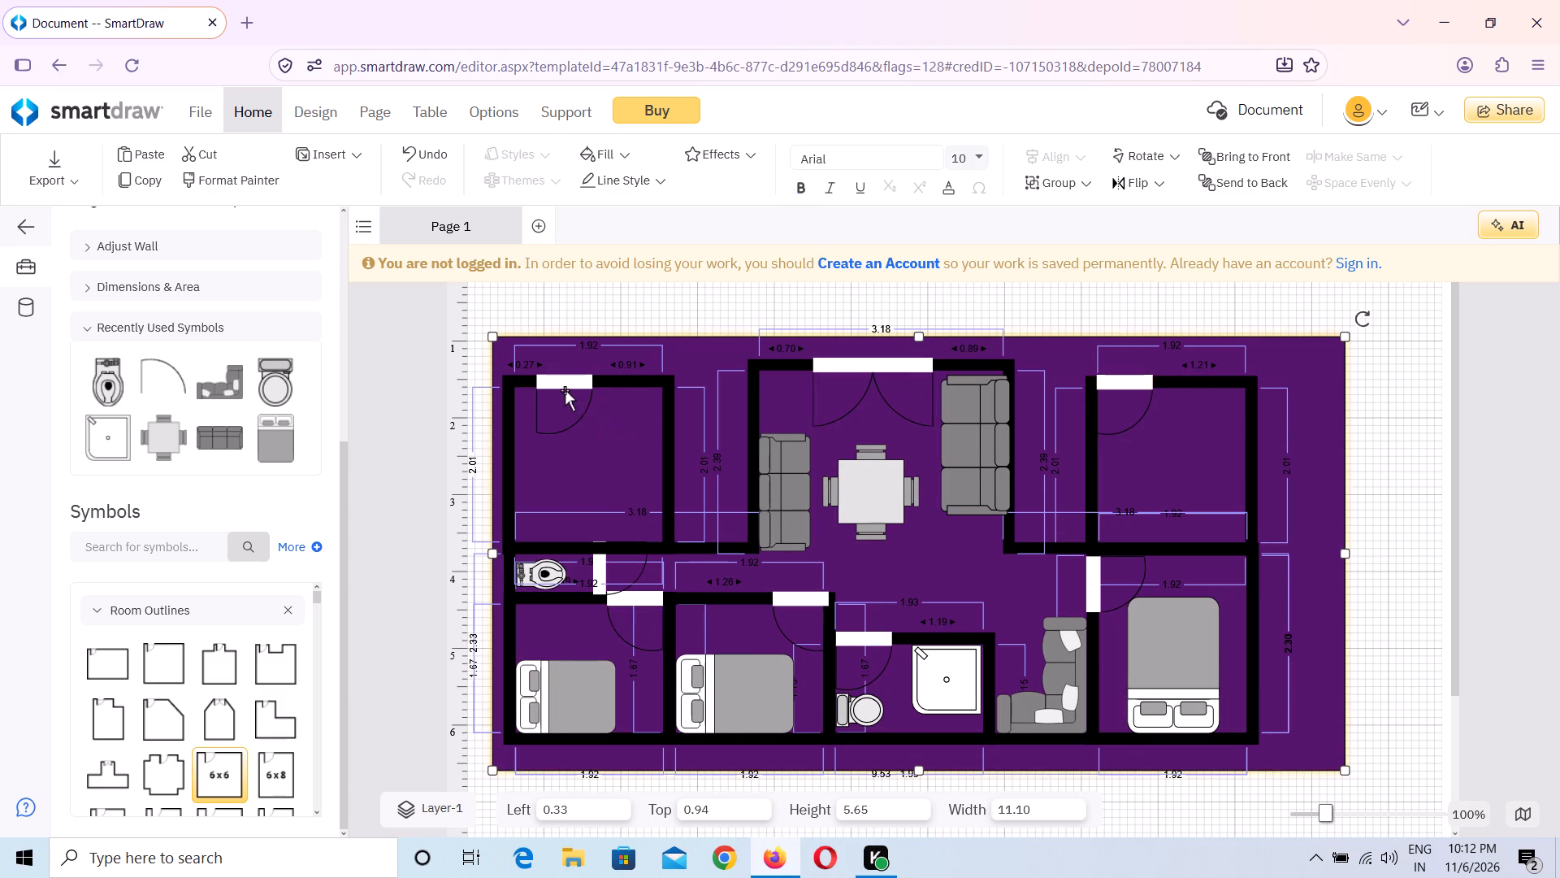
Move the door of the upper-left room along its top wall to the left corner, at about left 0.61, top 1.43.
left_click(561, 388)
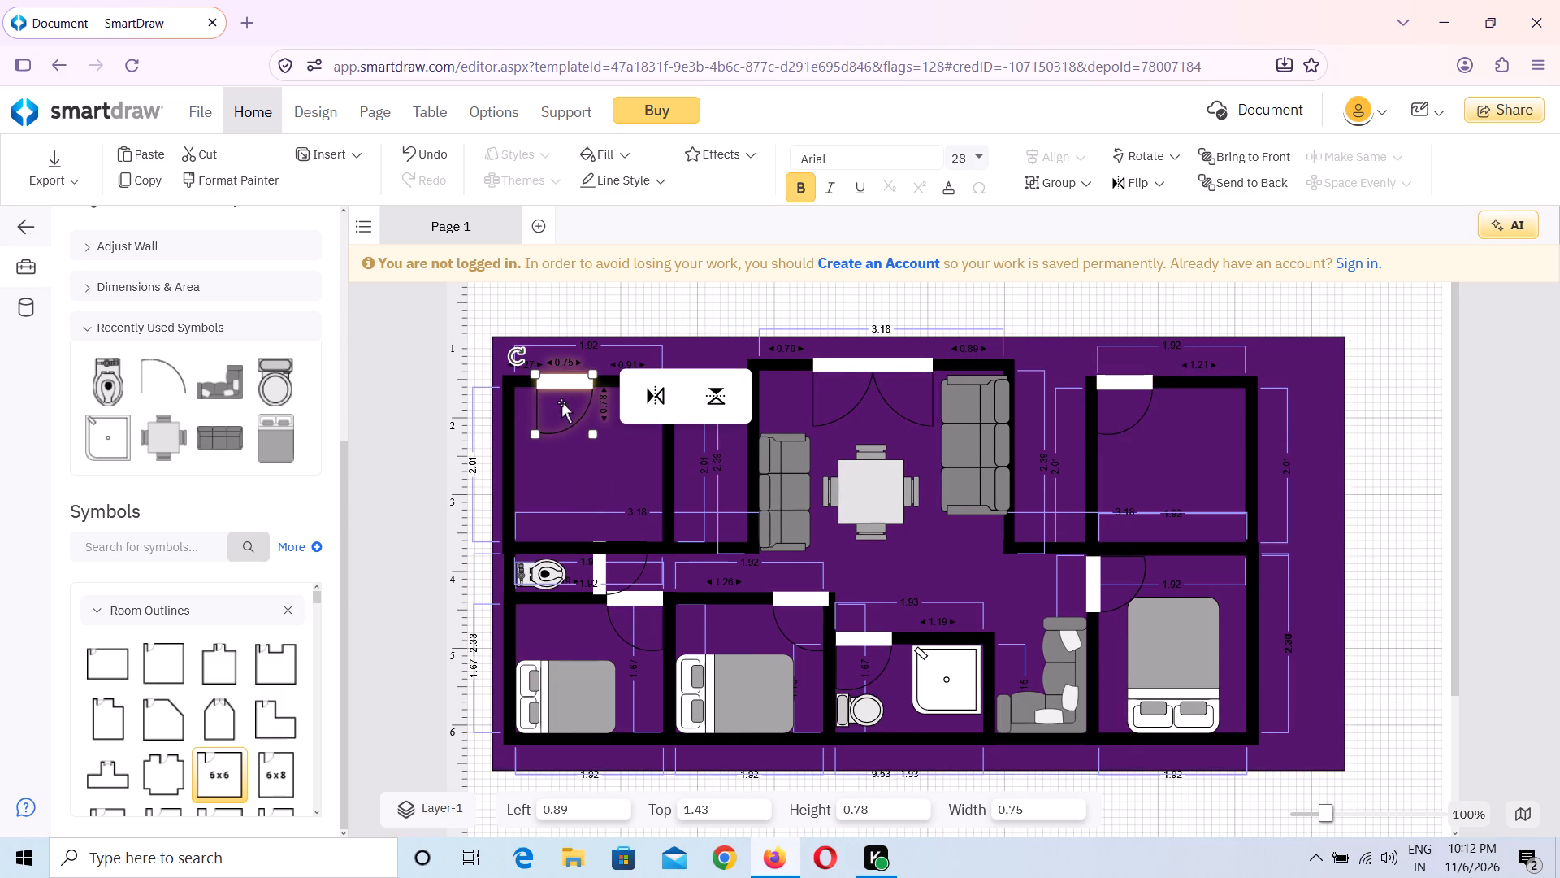
left_click_drag(561, 402, 539, 401)
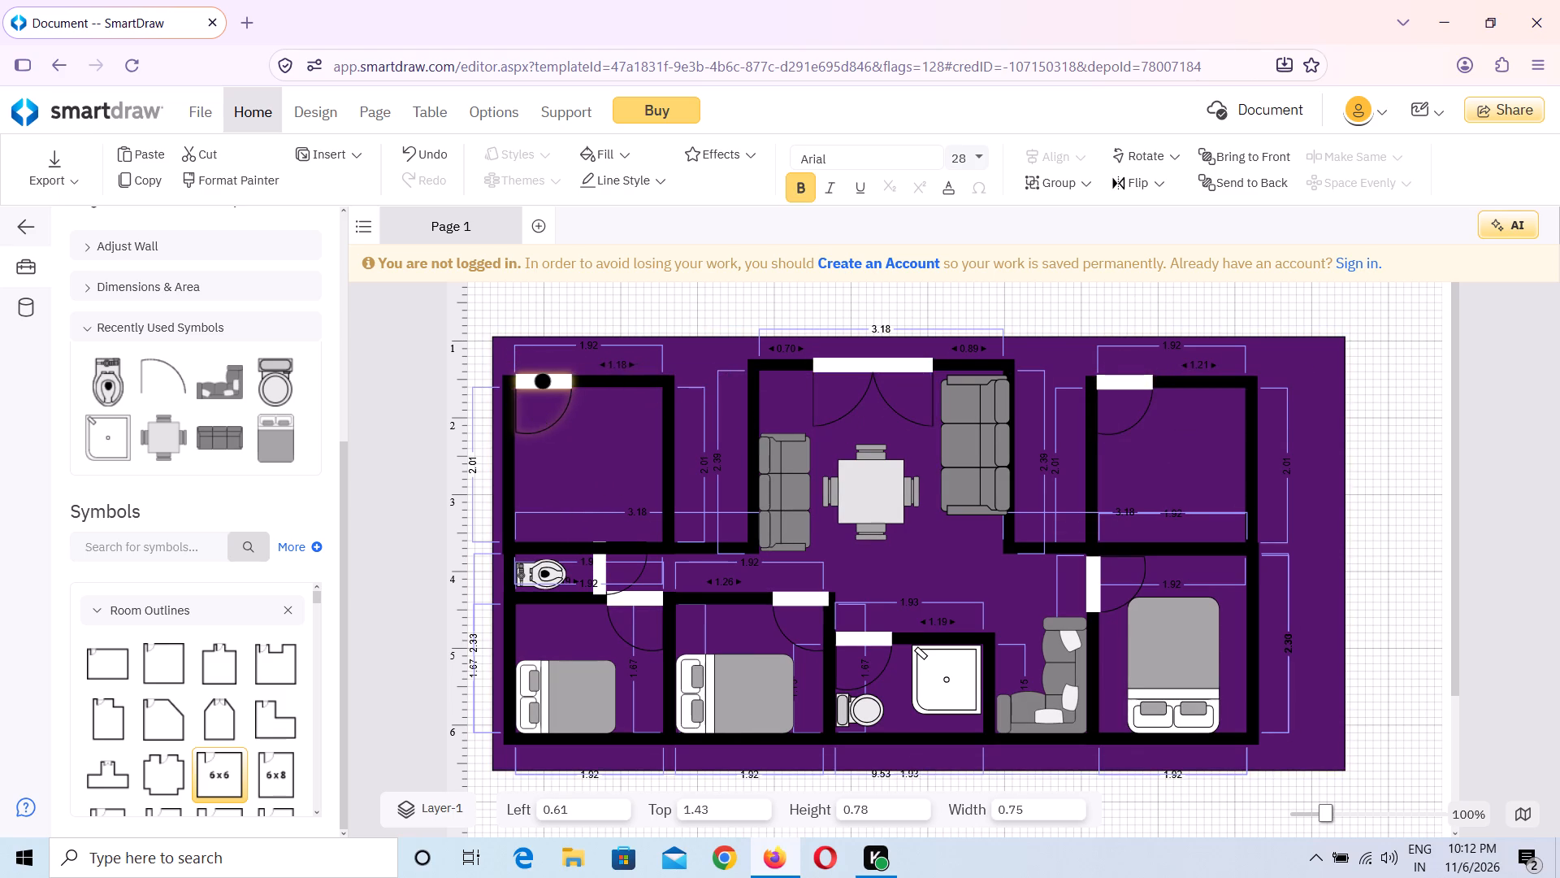
left_click(598, 447)
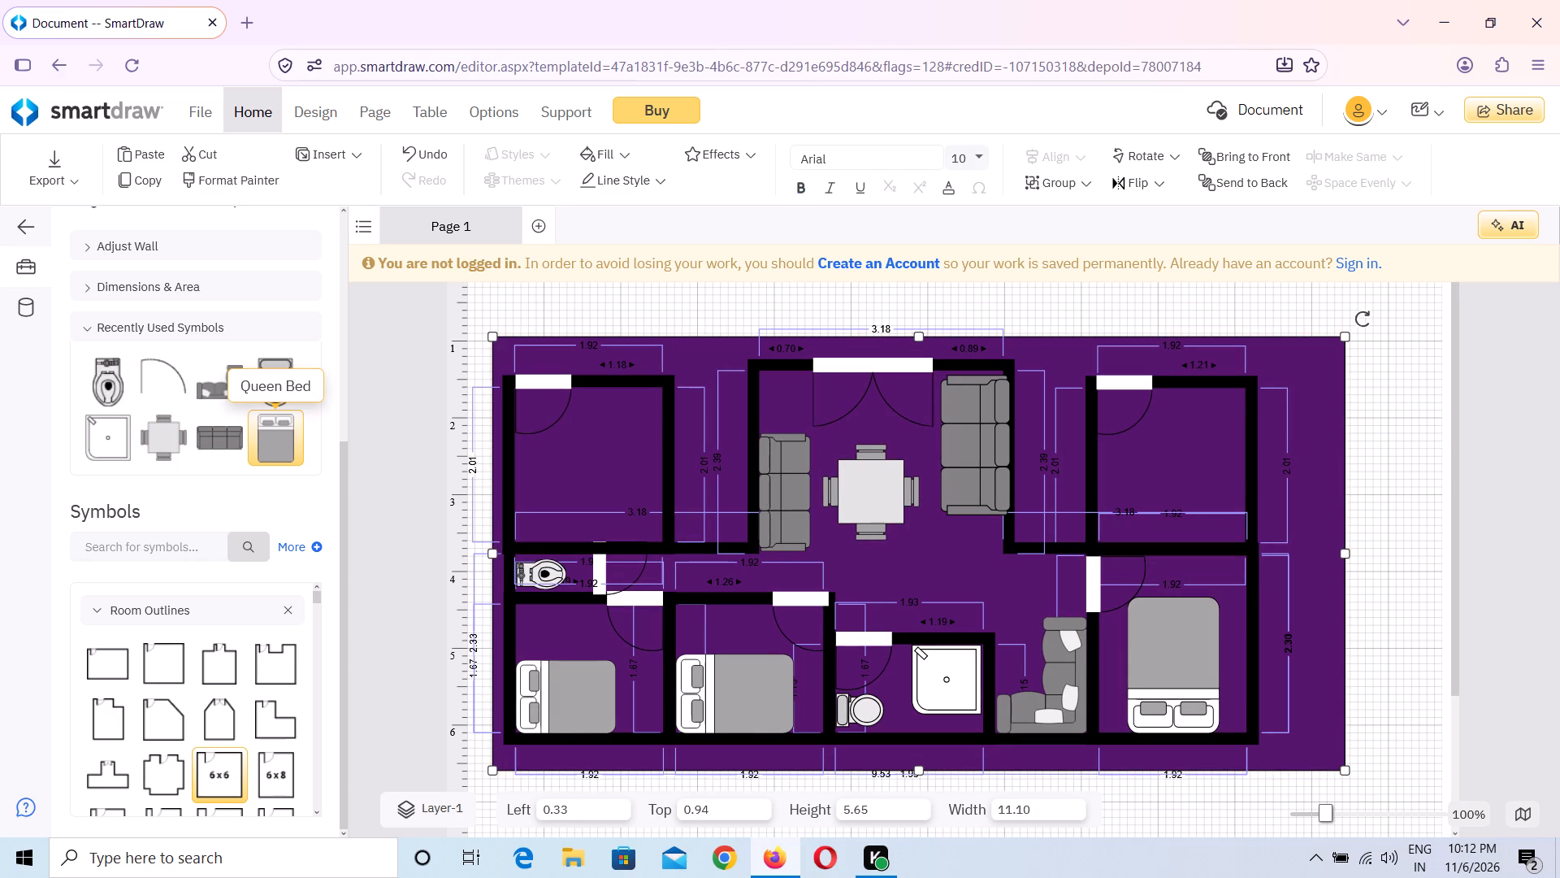
Add a Queen Bed in the upper-left room and rotate it 180° so its pillows face the room's lower wall.
left_click_drag(275, 437, 579, 489)
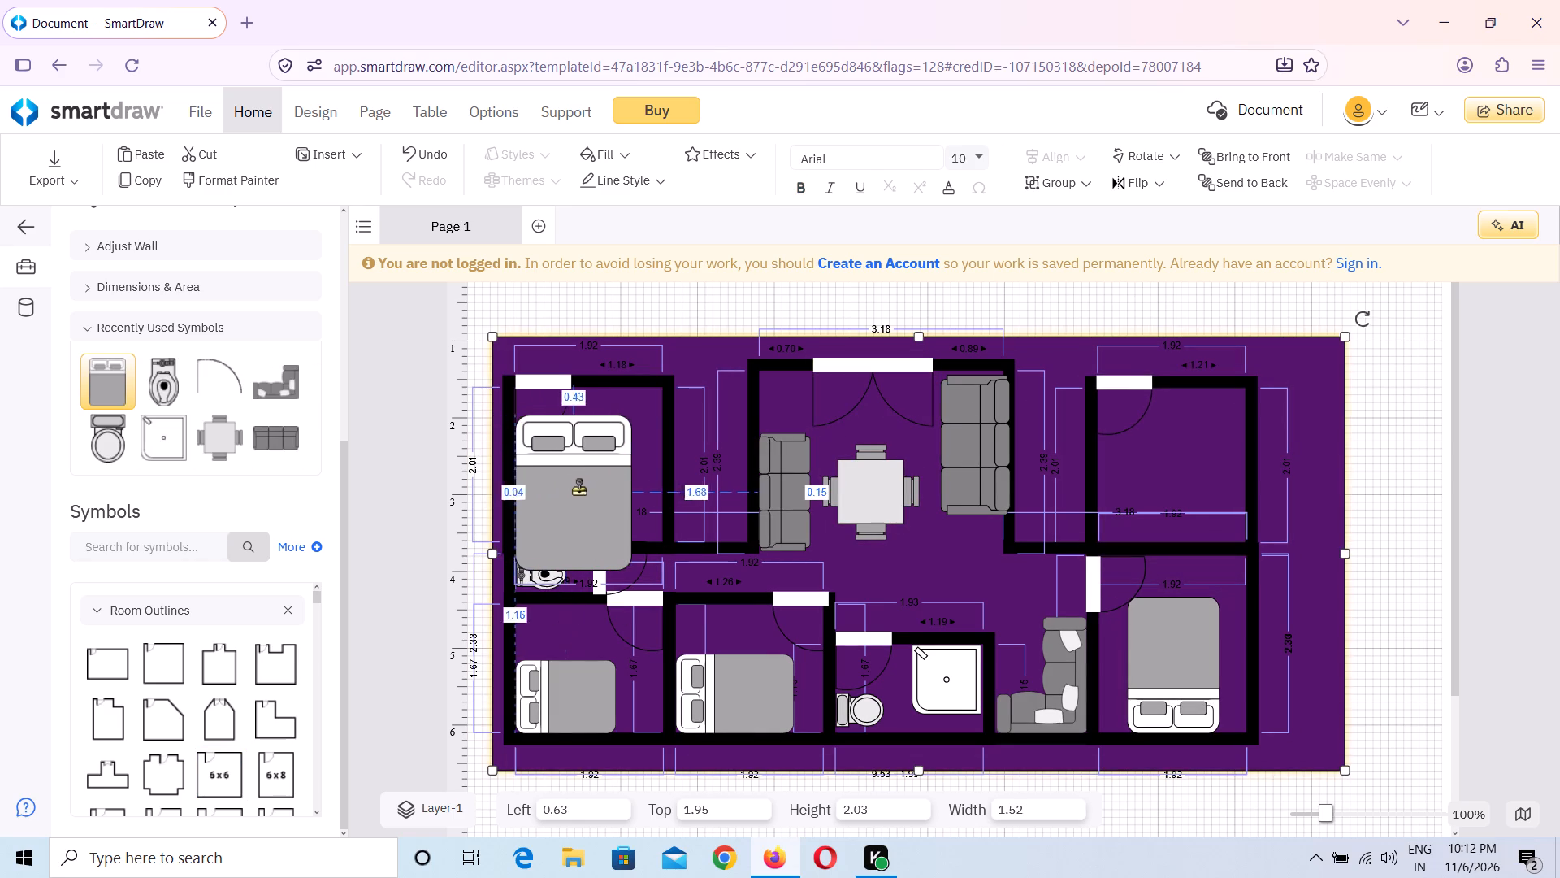
left_click_drag(579, 489, 582, 487)
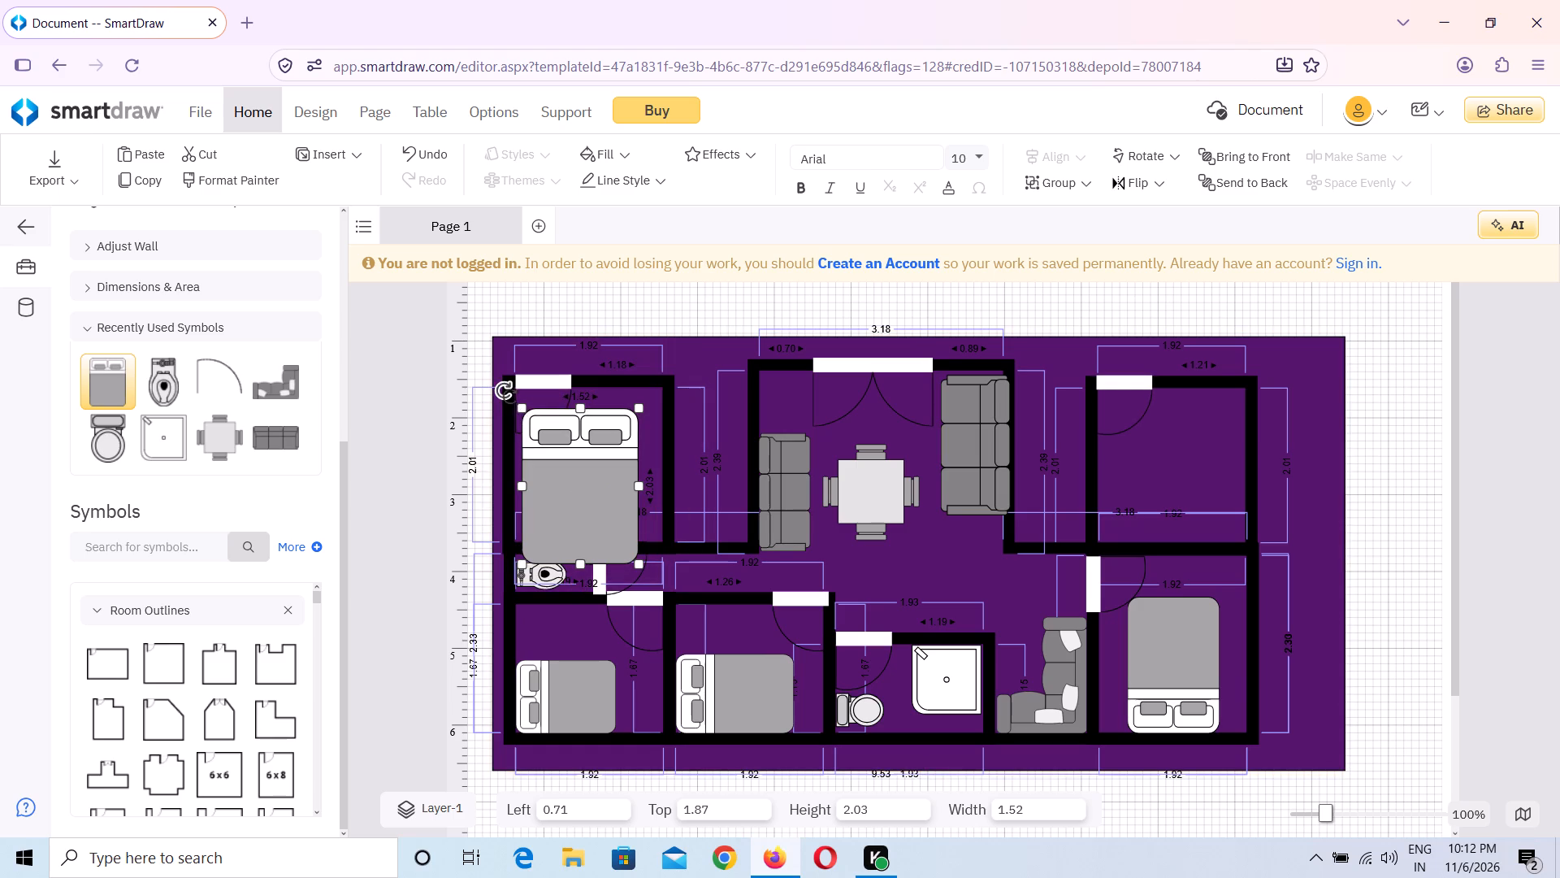
left_click_drag(505, 392, 624, 579)
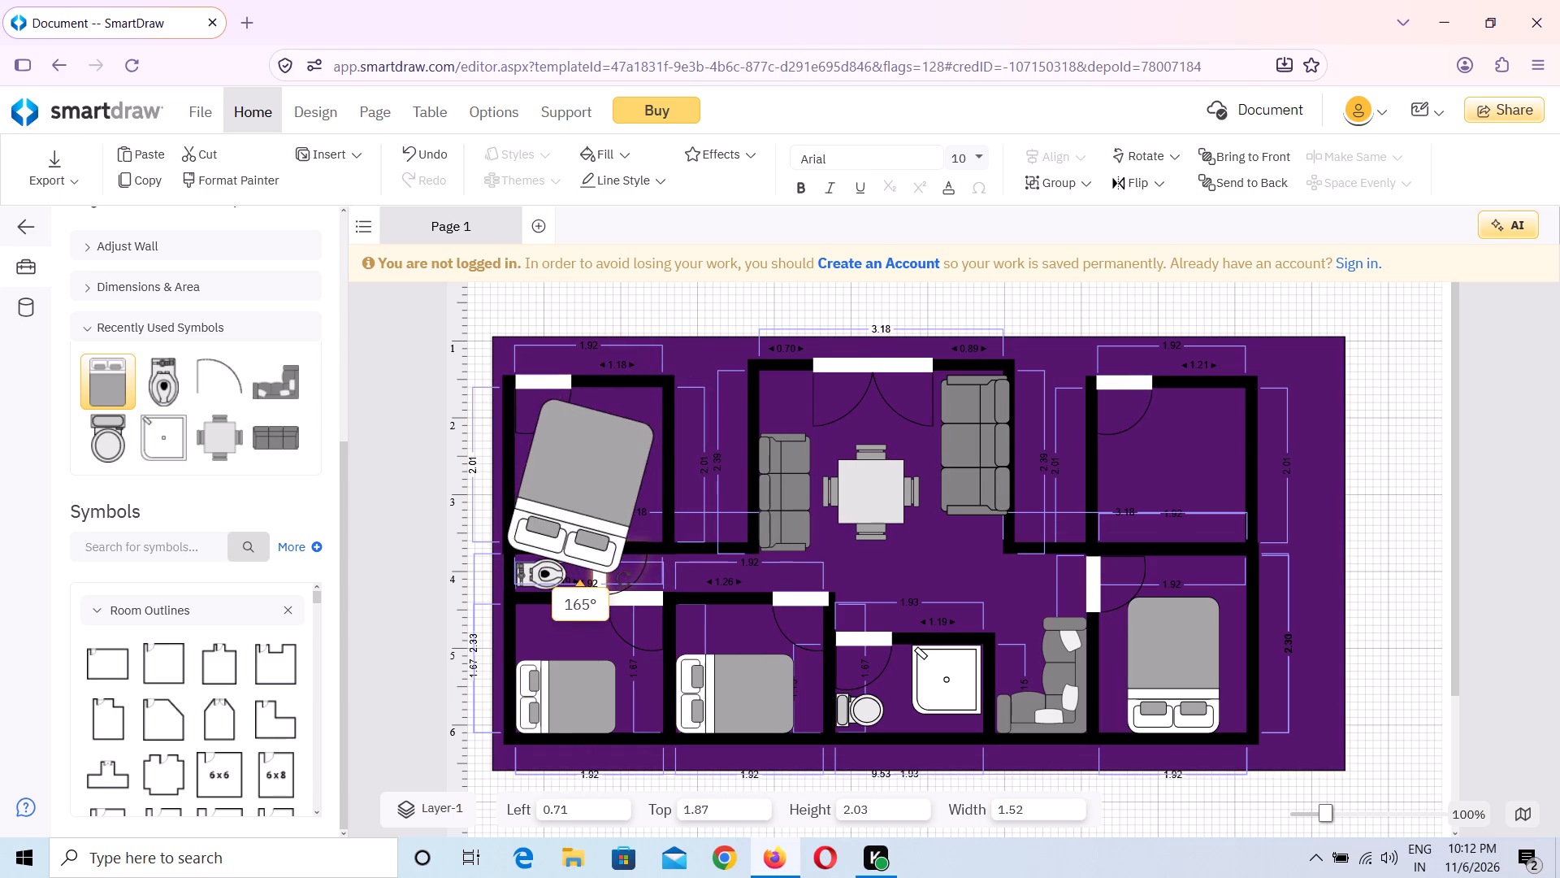
left_click_drag(624, 579, 650, 572)
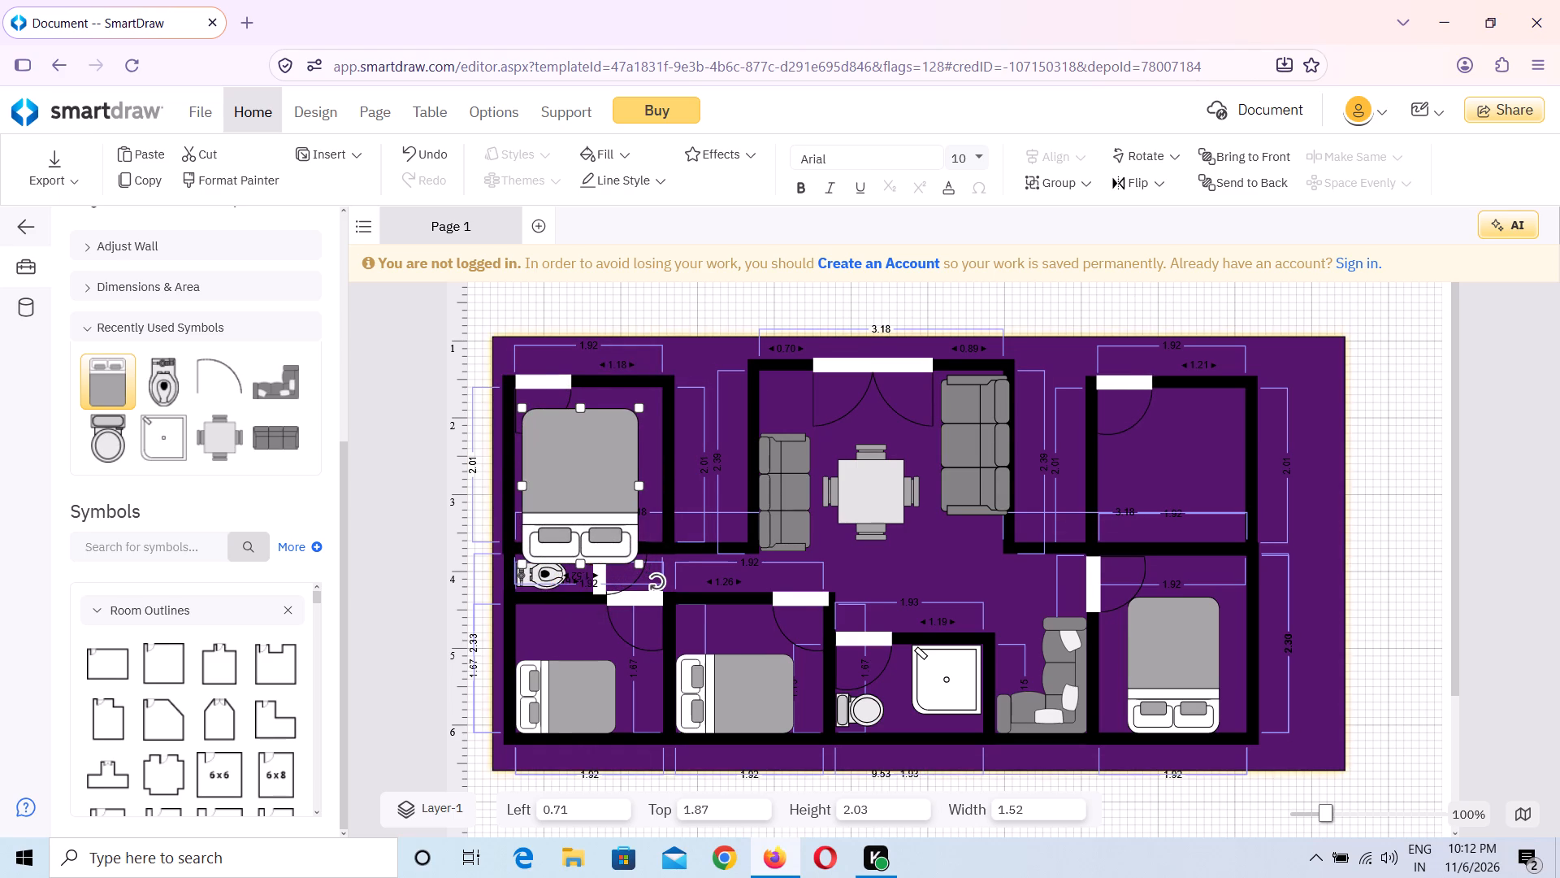
Shrink the new bed to about 1.00 wide by 1.31 high and place it in the room's lower-right corner, at about left 1.56, top 2.28.
left_click_drag(637, 412, 600, 466)
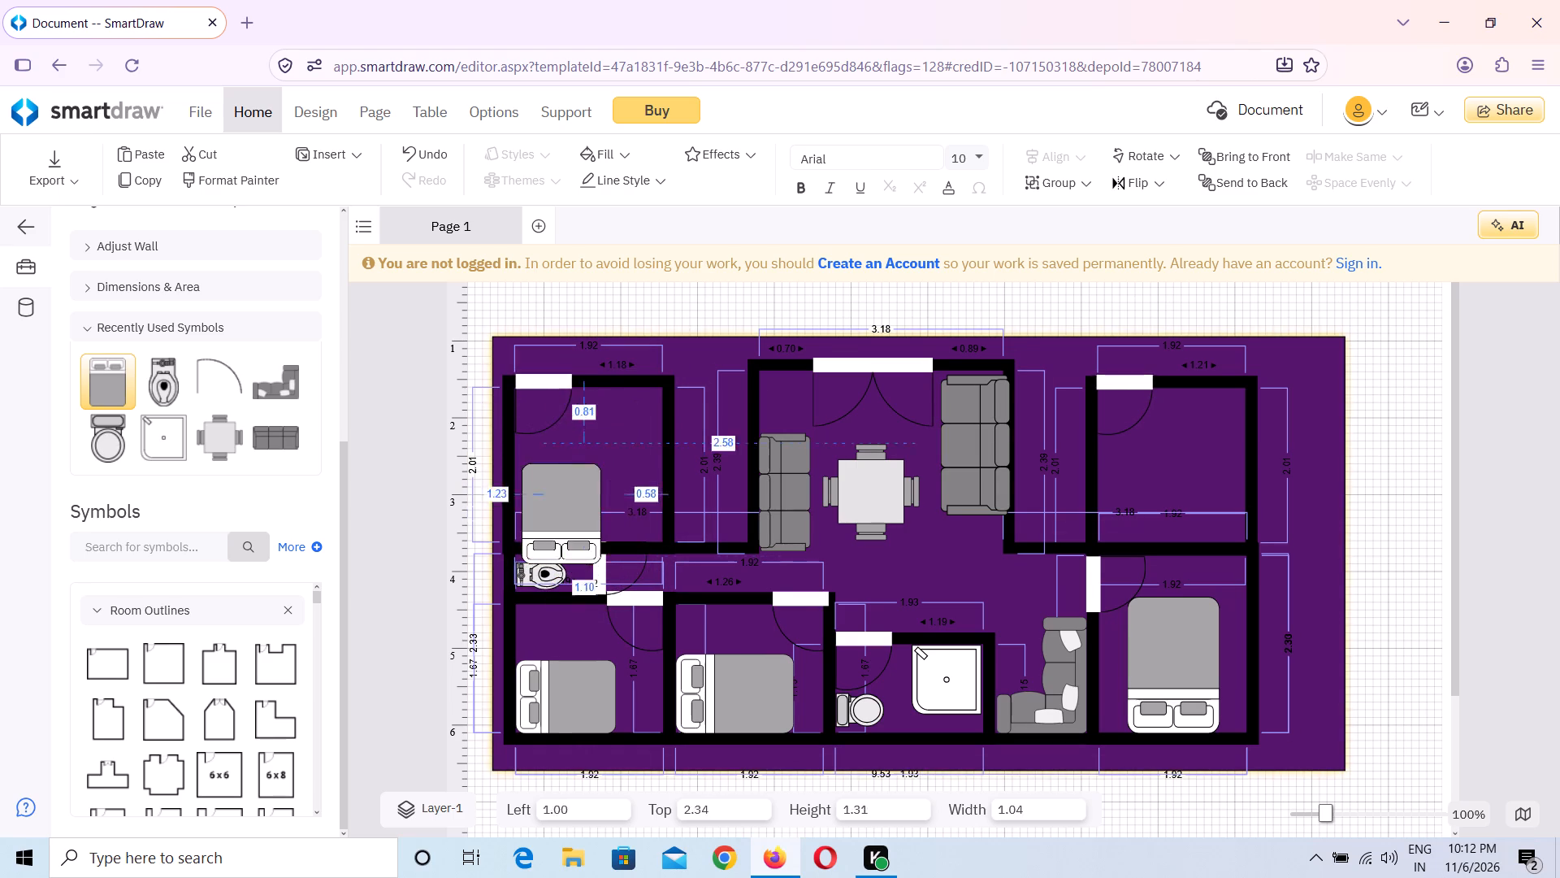
left_click_drag(600, 466, 595, 476)
left_click(595, 476)
left_click_drag(595, 476, 599, 464)
left_click_drag(557, 524, 621, 501)
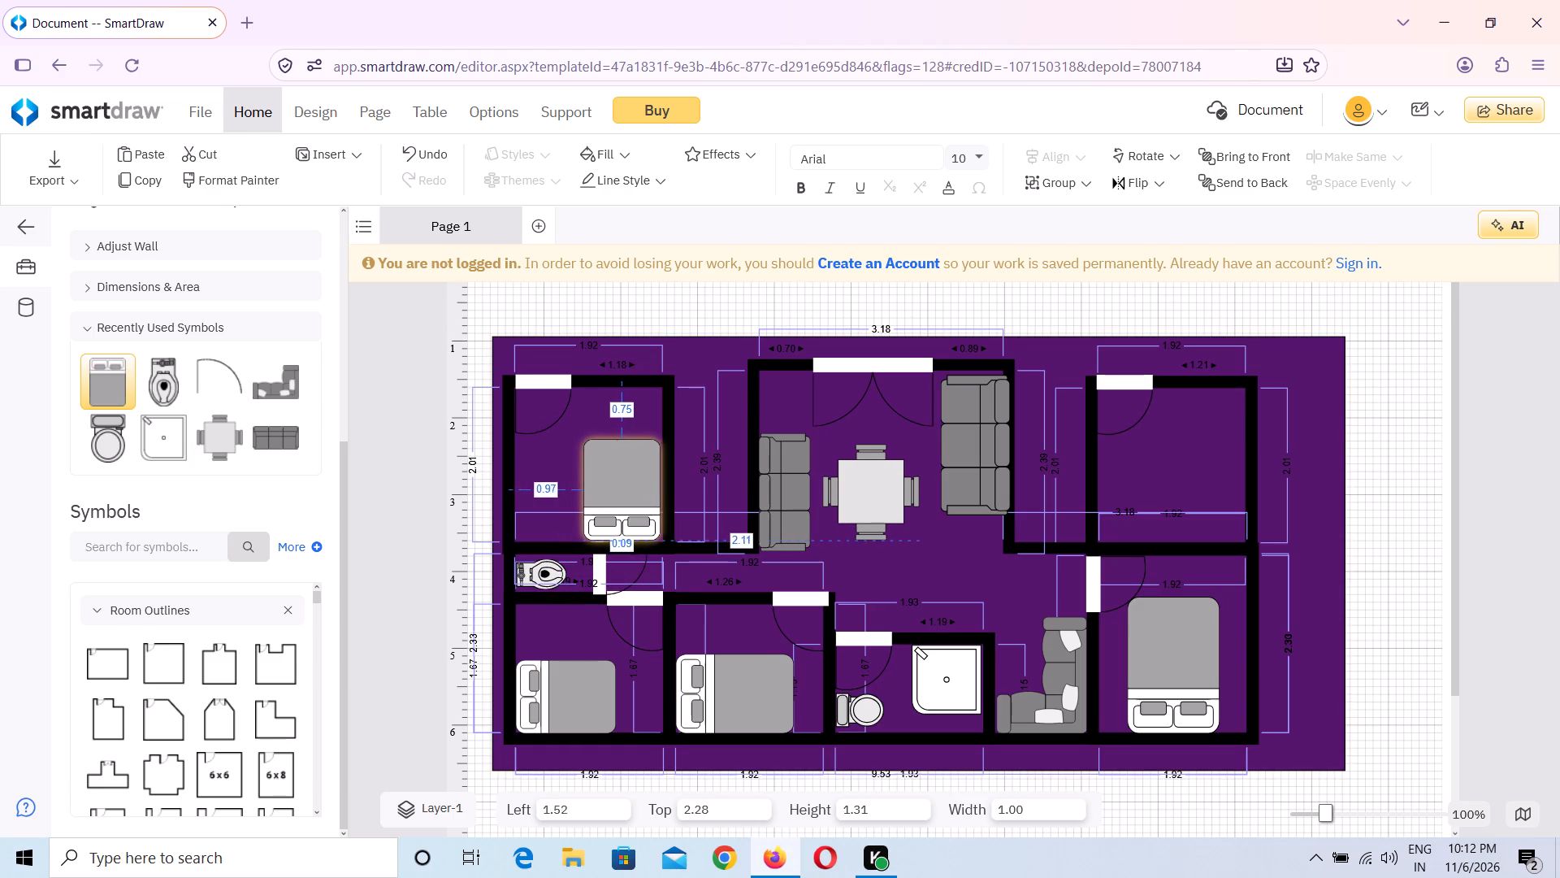
left_click_drag(621, 501, 622, 502)
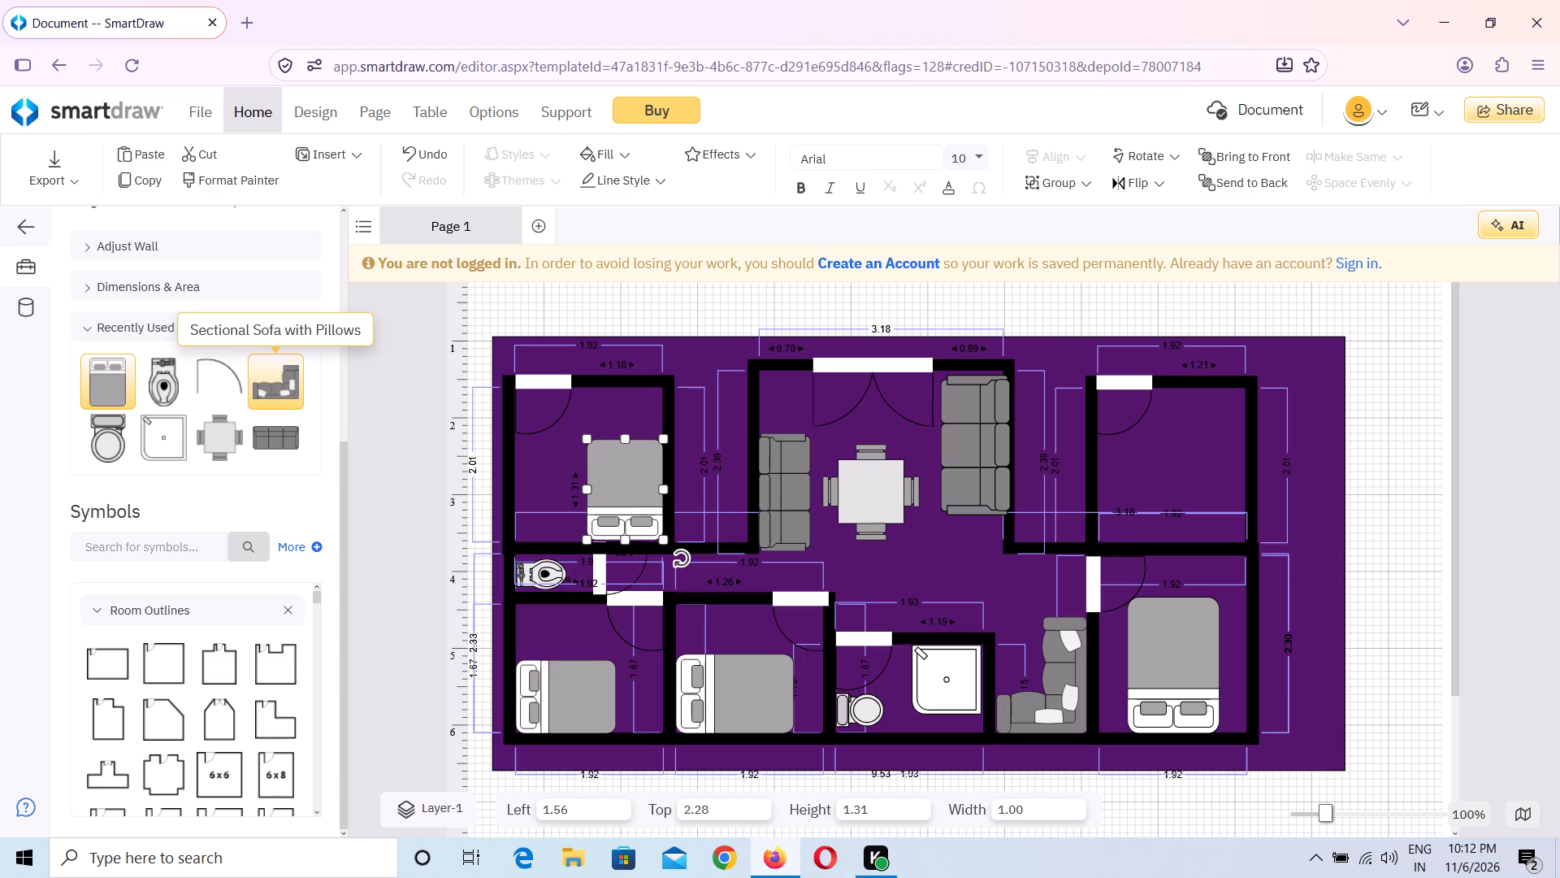
Add a Sectional Sofa with Pillows over the upper-left room at about left 0.09, top 2.60, and rotate it to 355°.
left_click_drag(293, 393, 513, 496)
left_click_drag(717, 391, 687, 491)
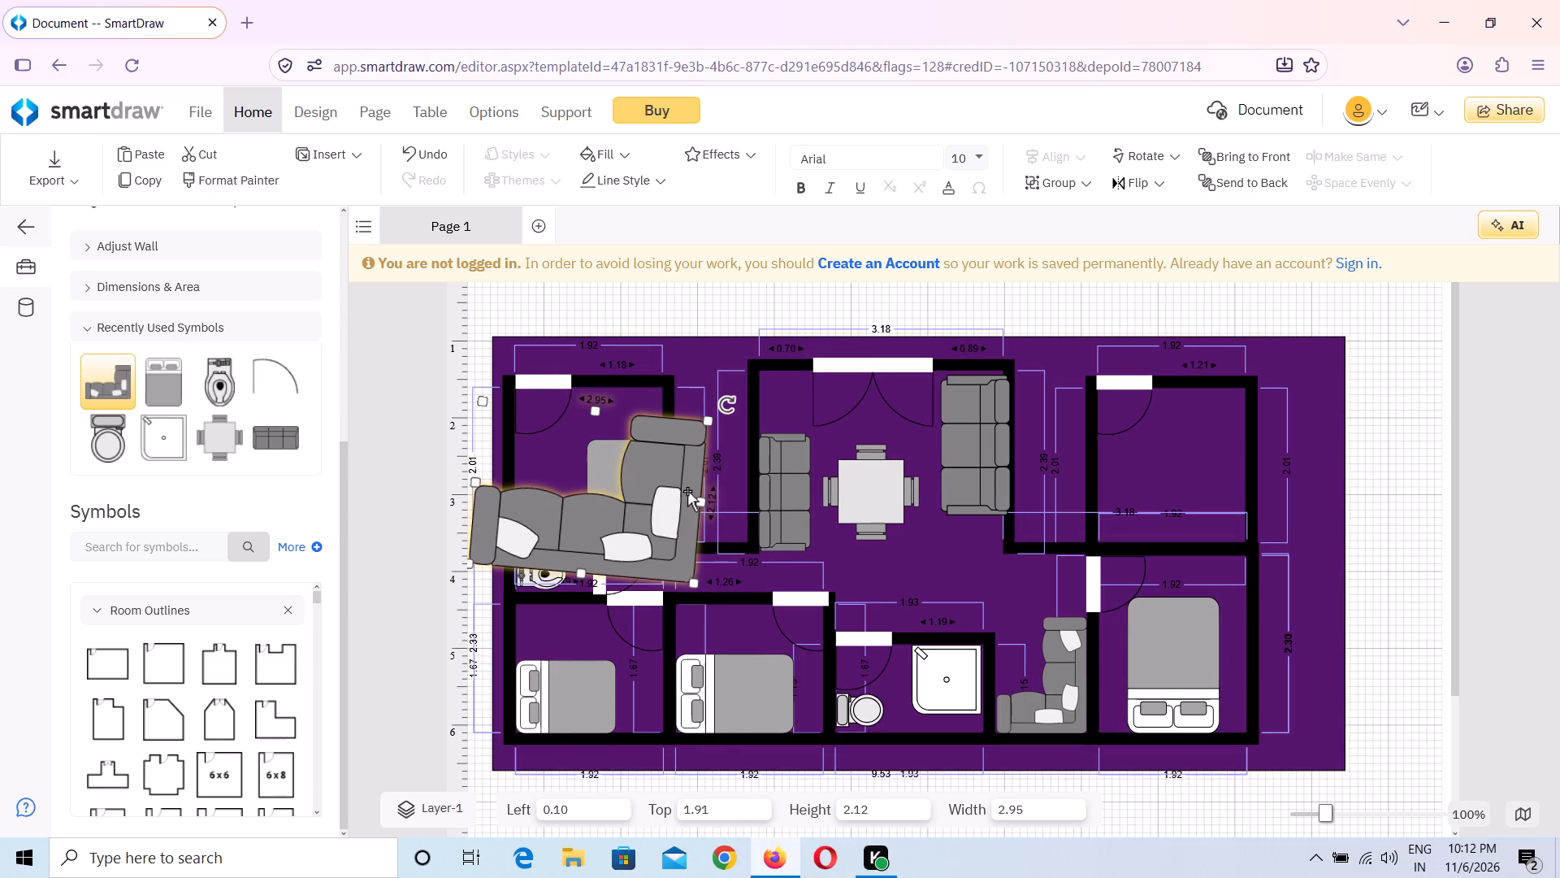
left_click_drag(729, 407, 742, 496)
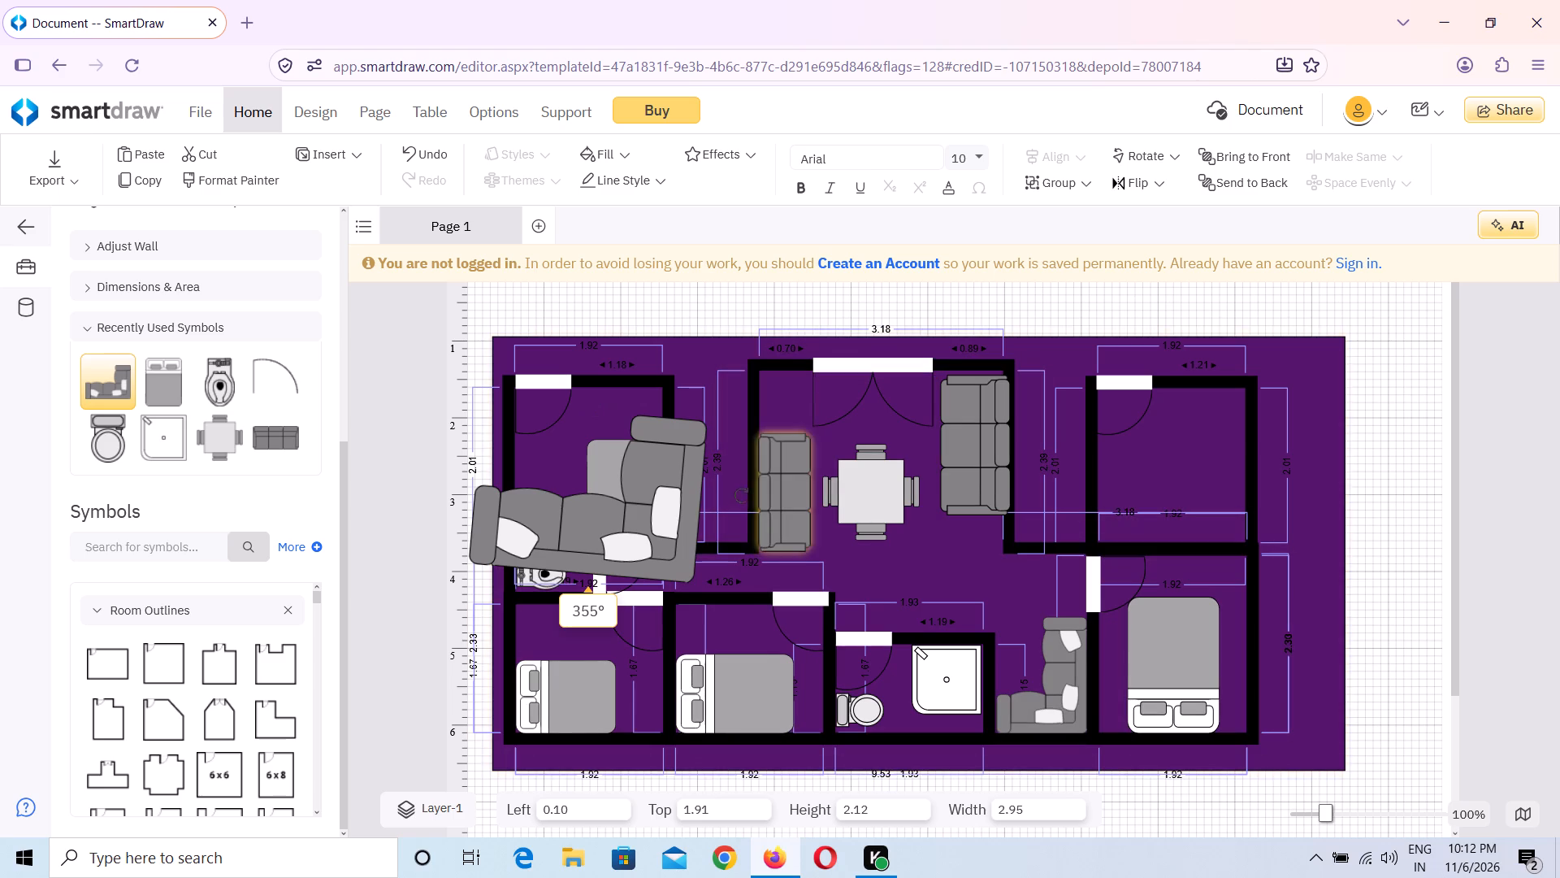
left_click_drag(742, 496, 679, 459)
left_click(679, 459)
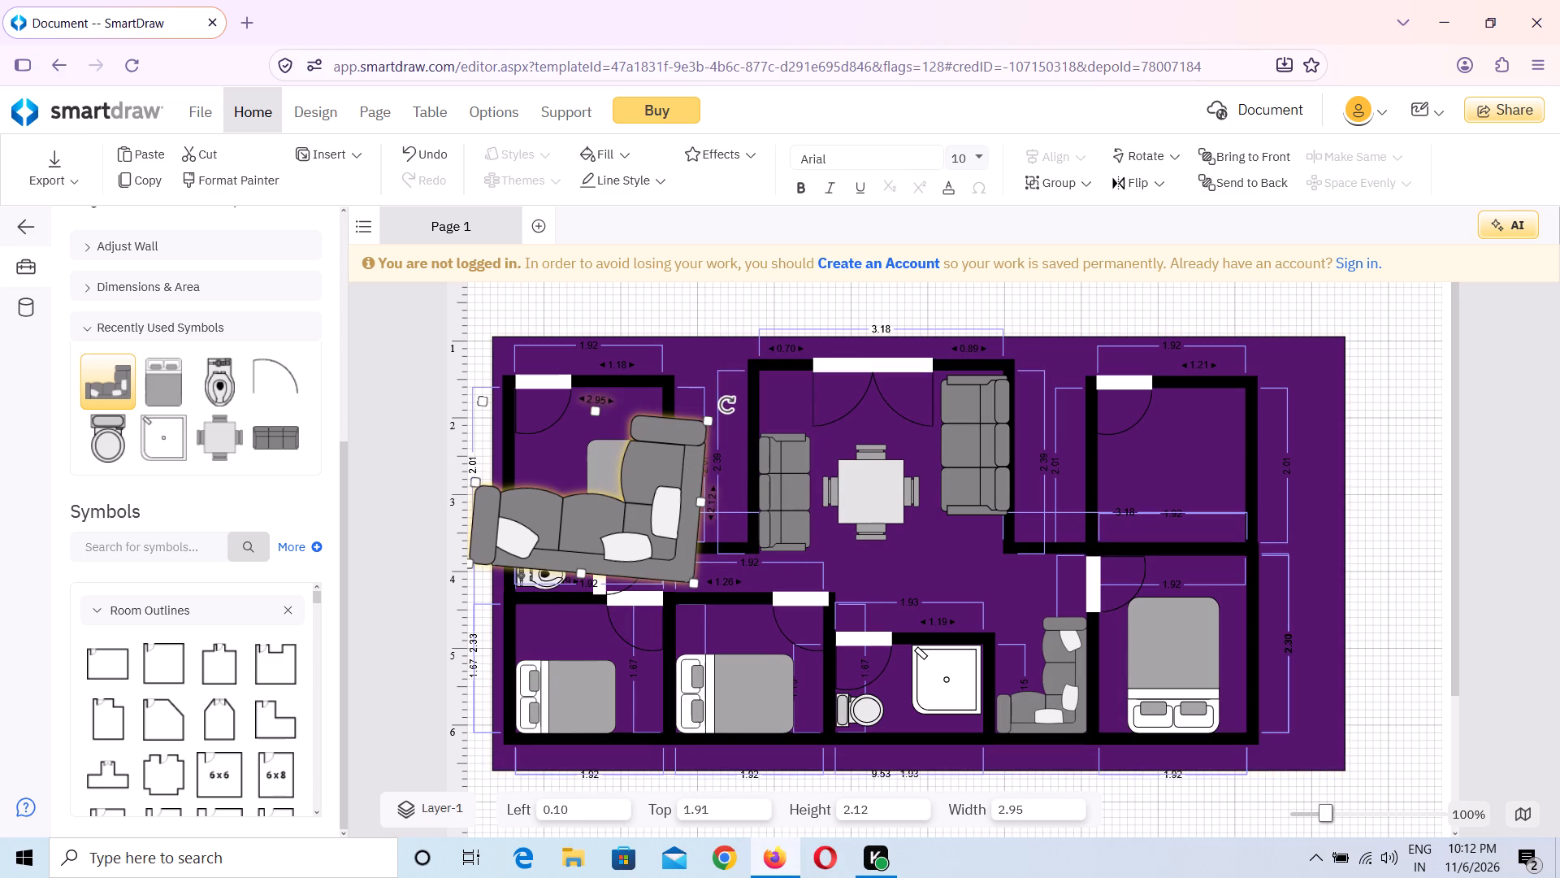
left_click_drag(728, 402, 728, 413)
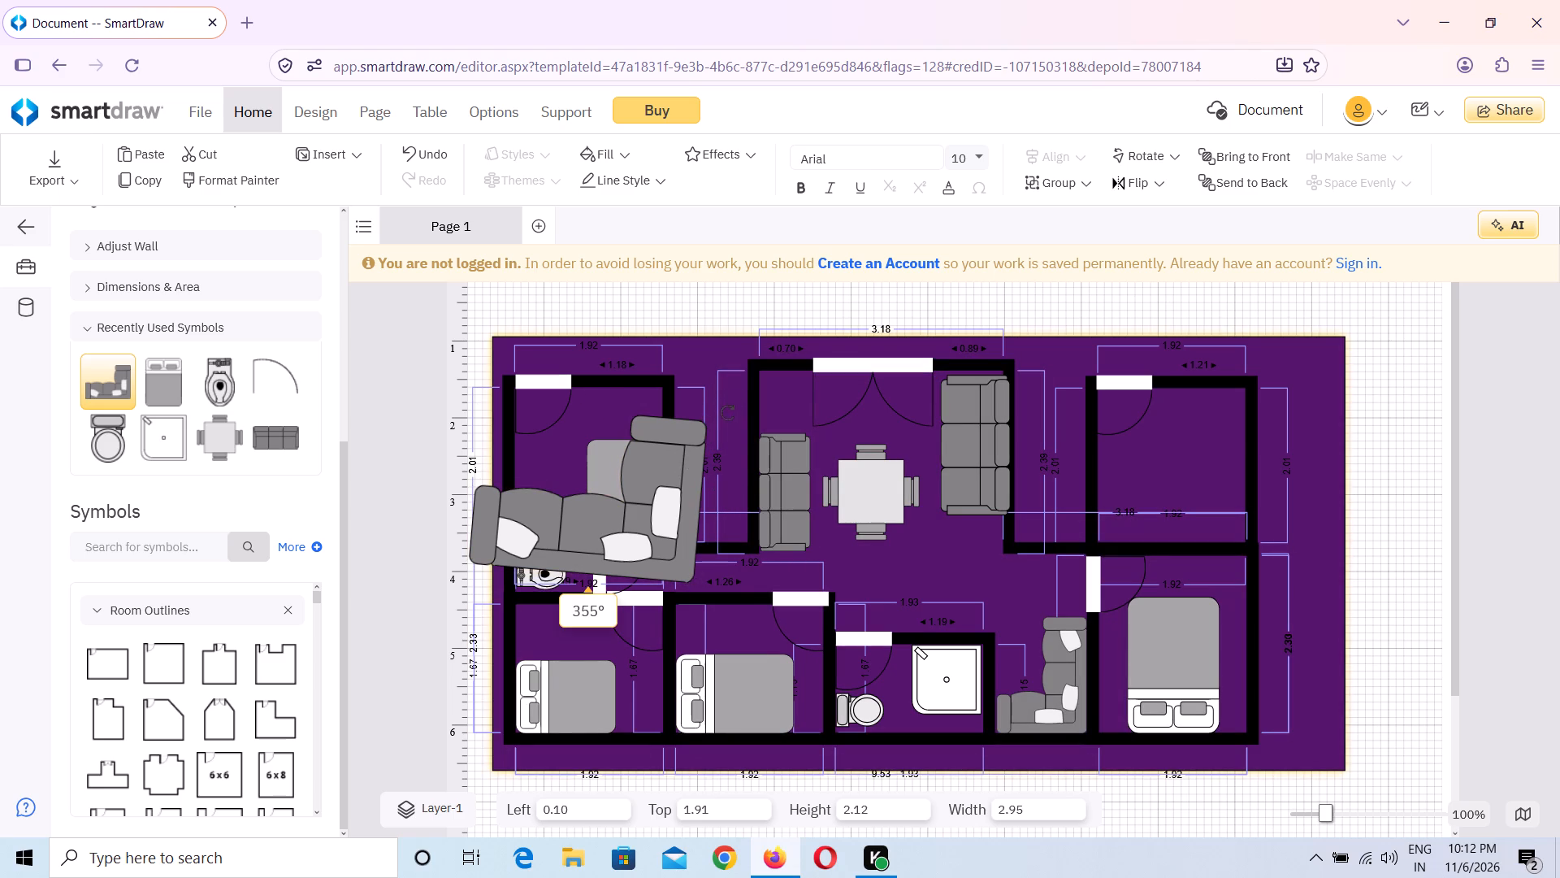
left_click_drag(728, 413, 730, 444)
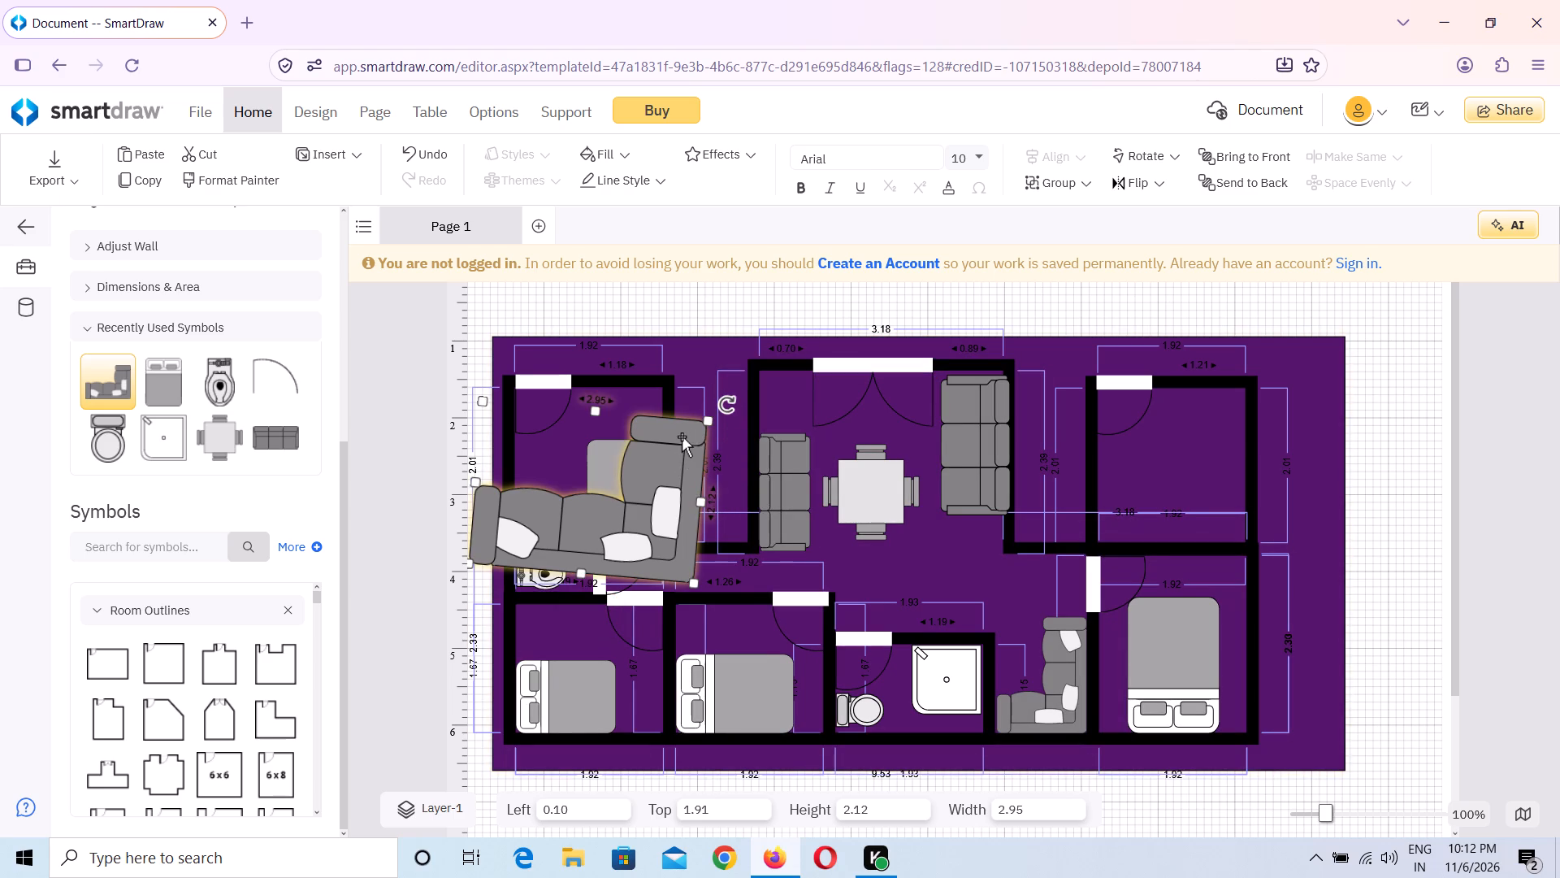
left_click_drag(681, 437, 648, 490)
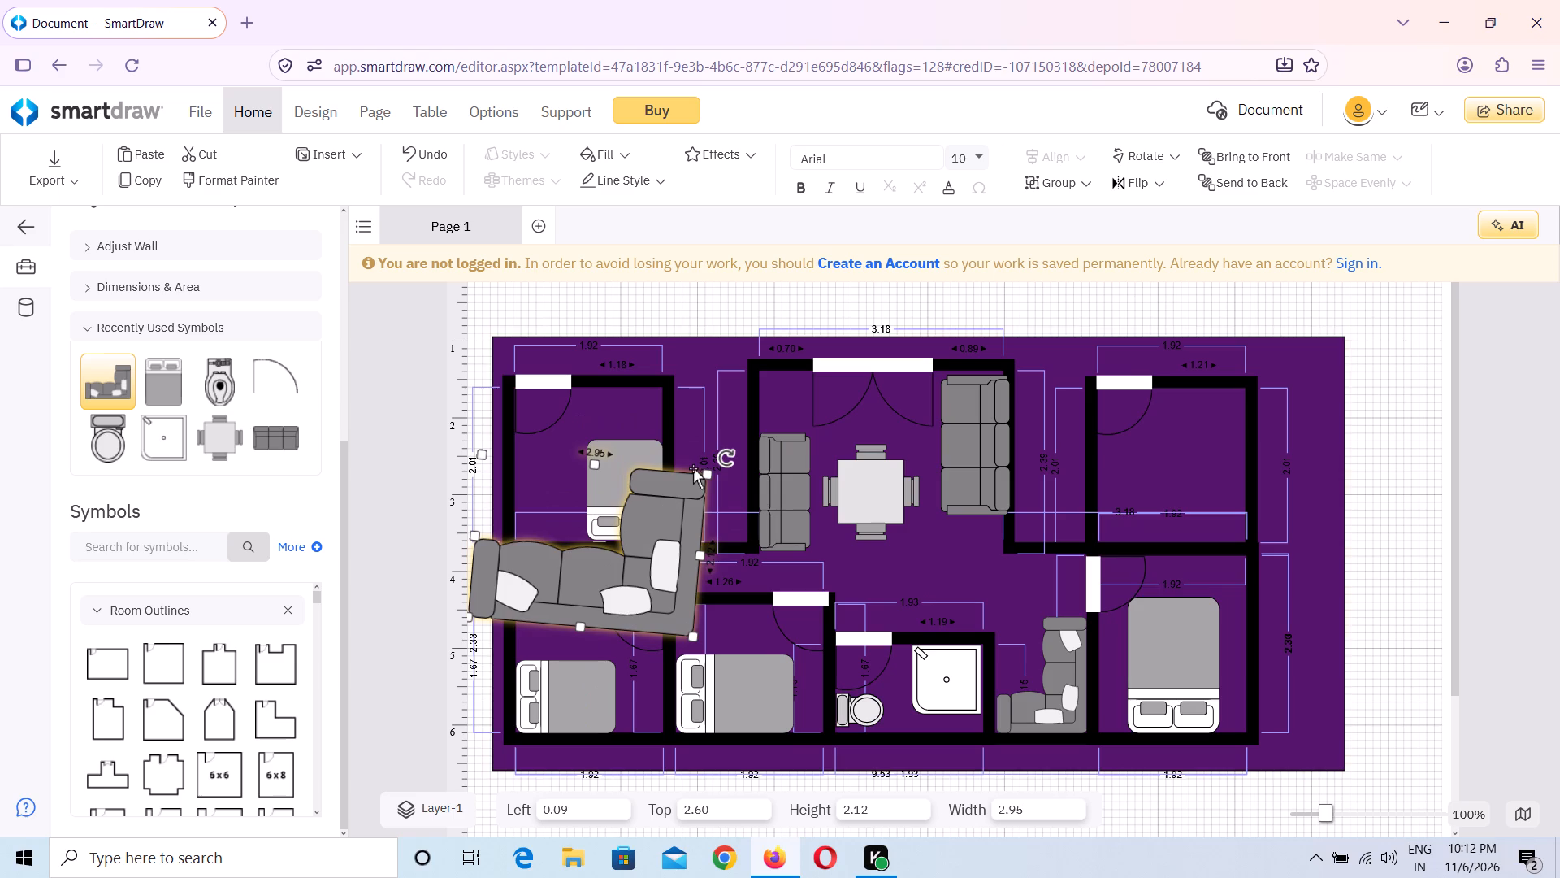
left_click_drag(731, 460, 733, 536)
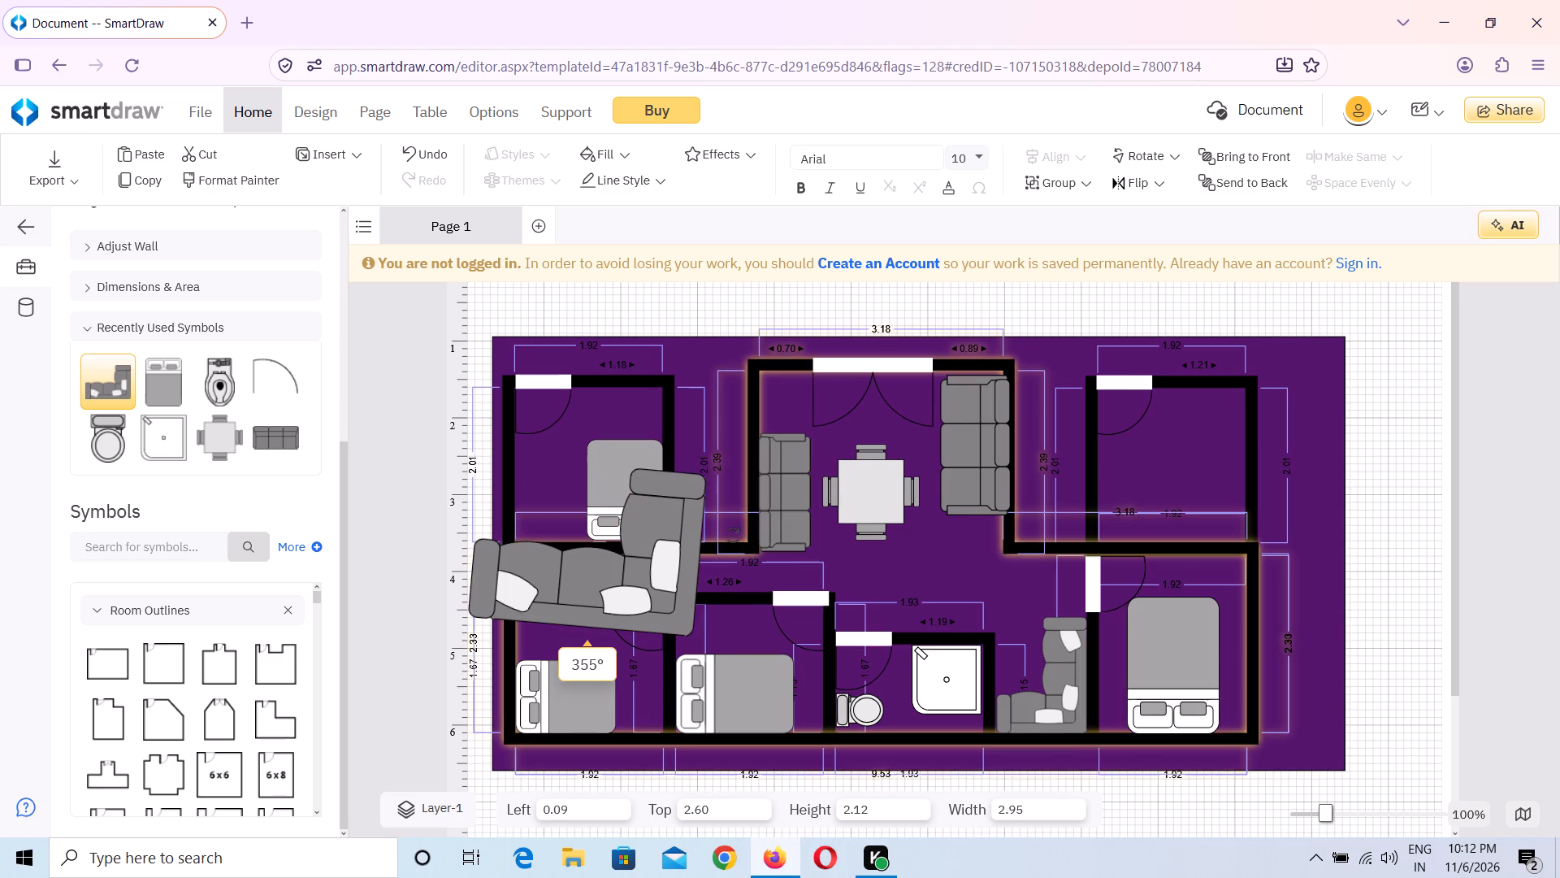
left_click_drag(733, 536, 705, 570)
Move the large sectional sofa to the outer wall of the rightmost bedroom, at about left 9.09, top 3.79, and rotate it upright to 90°.
left_click_drag(704, 570, 622, 557)
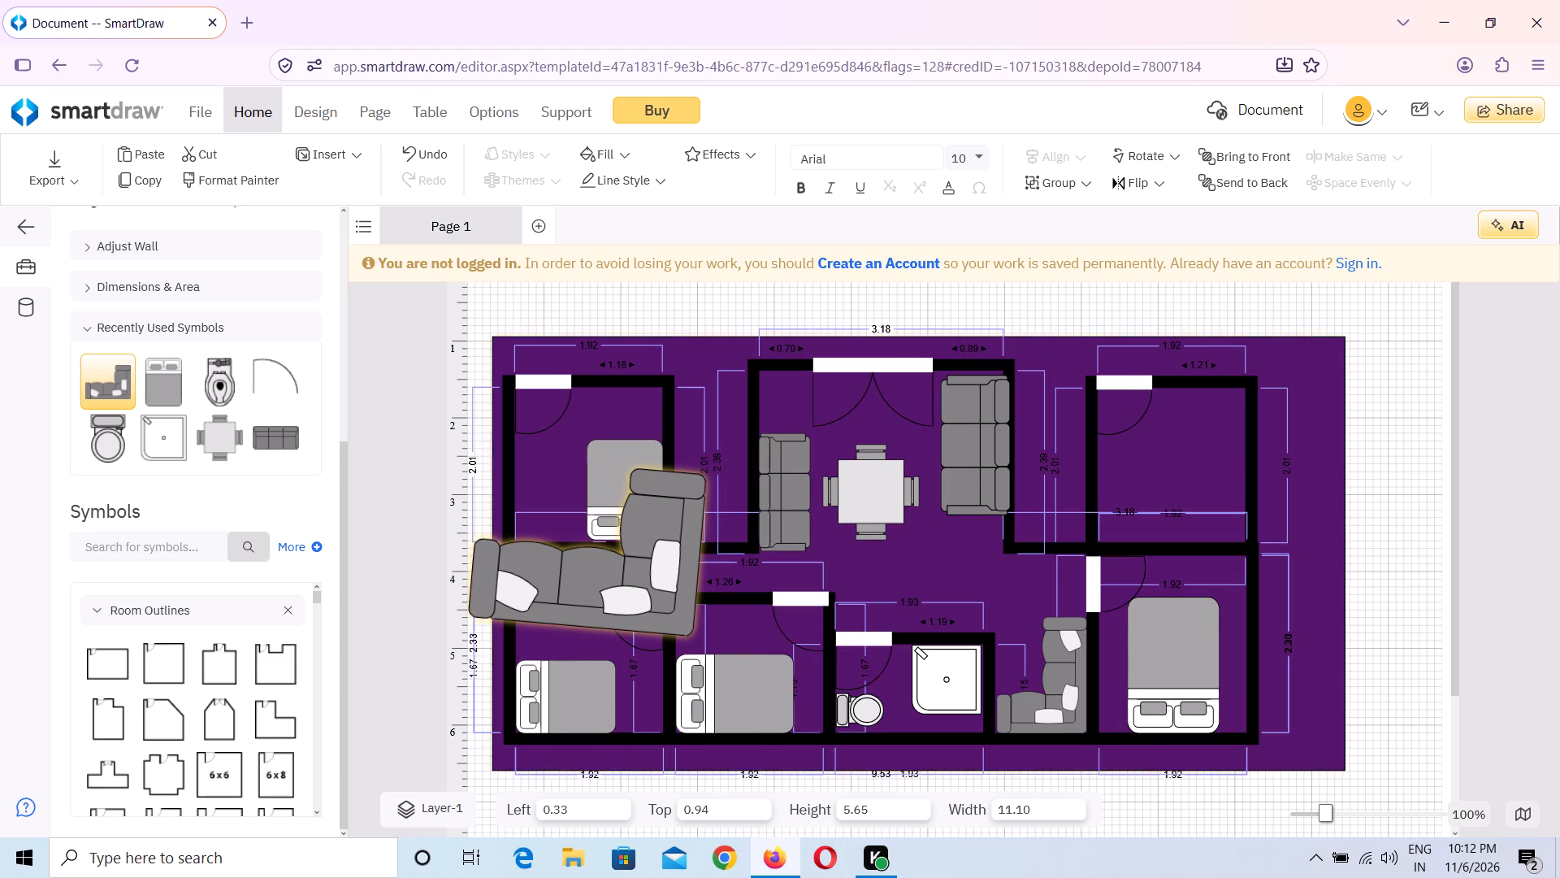
left_click_drag(622, 557, 592, 561)
left_click_drag(592, 561, 517, 543)
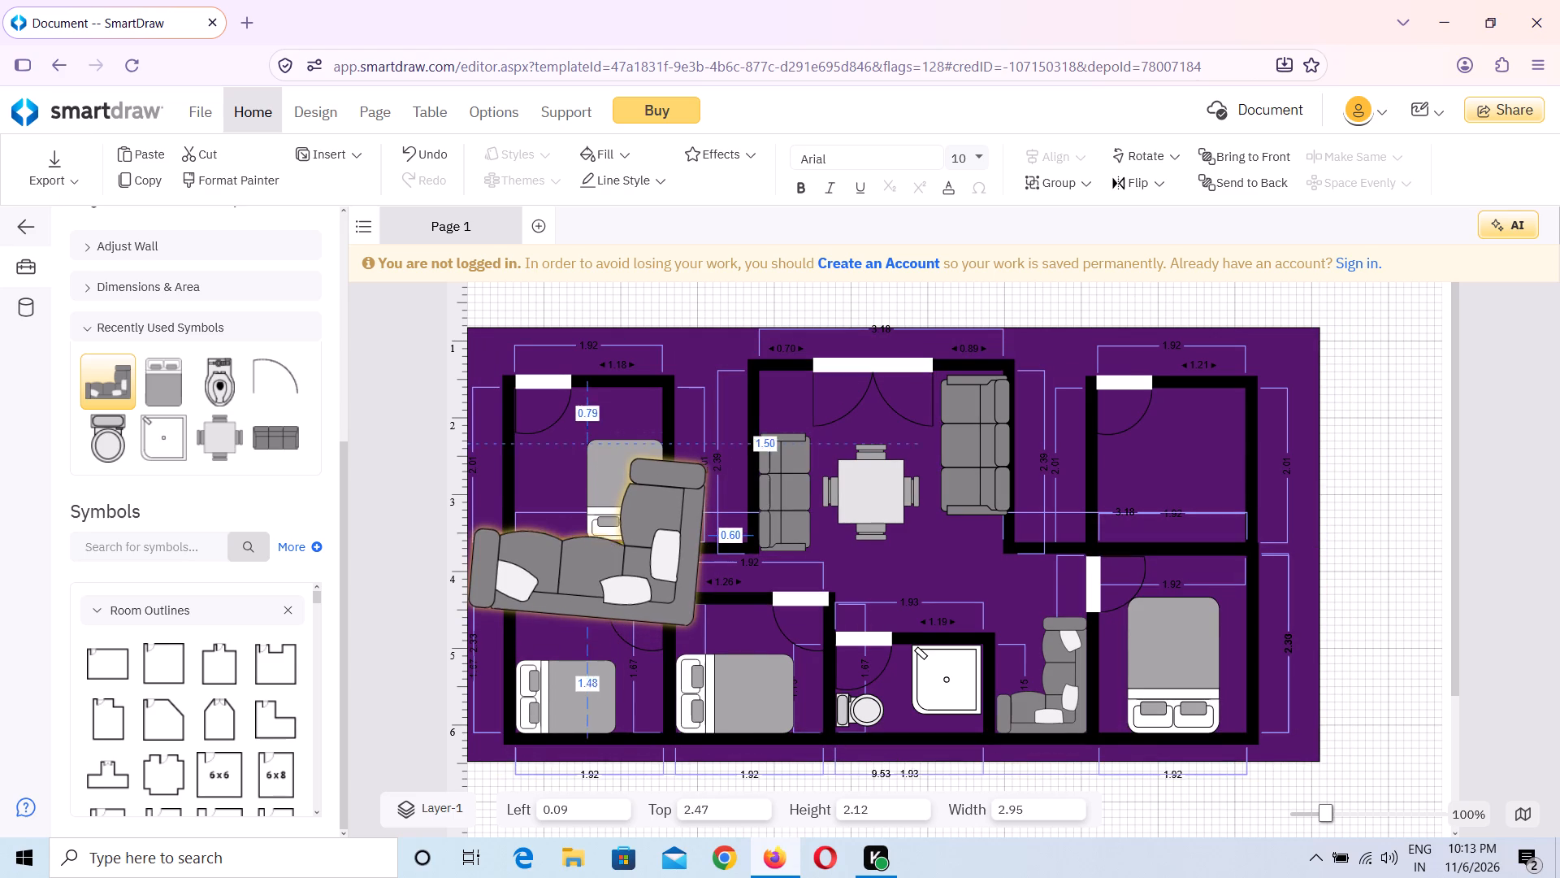
left_click_drag(517, 543, 1177, 658)
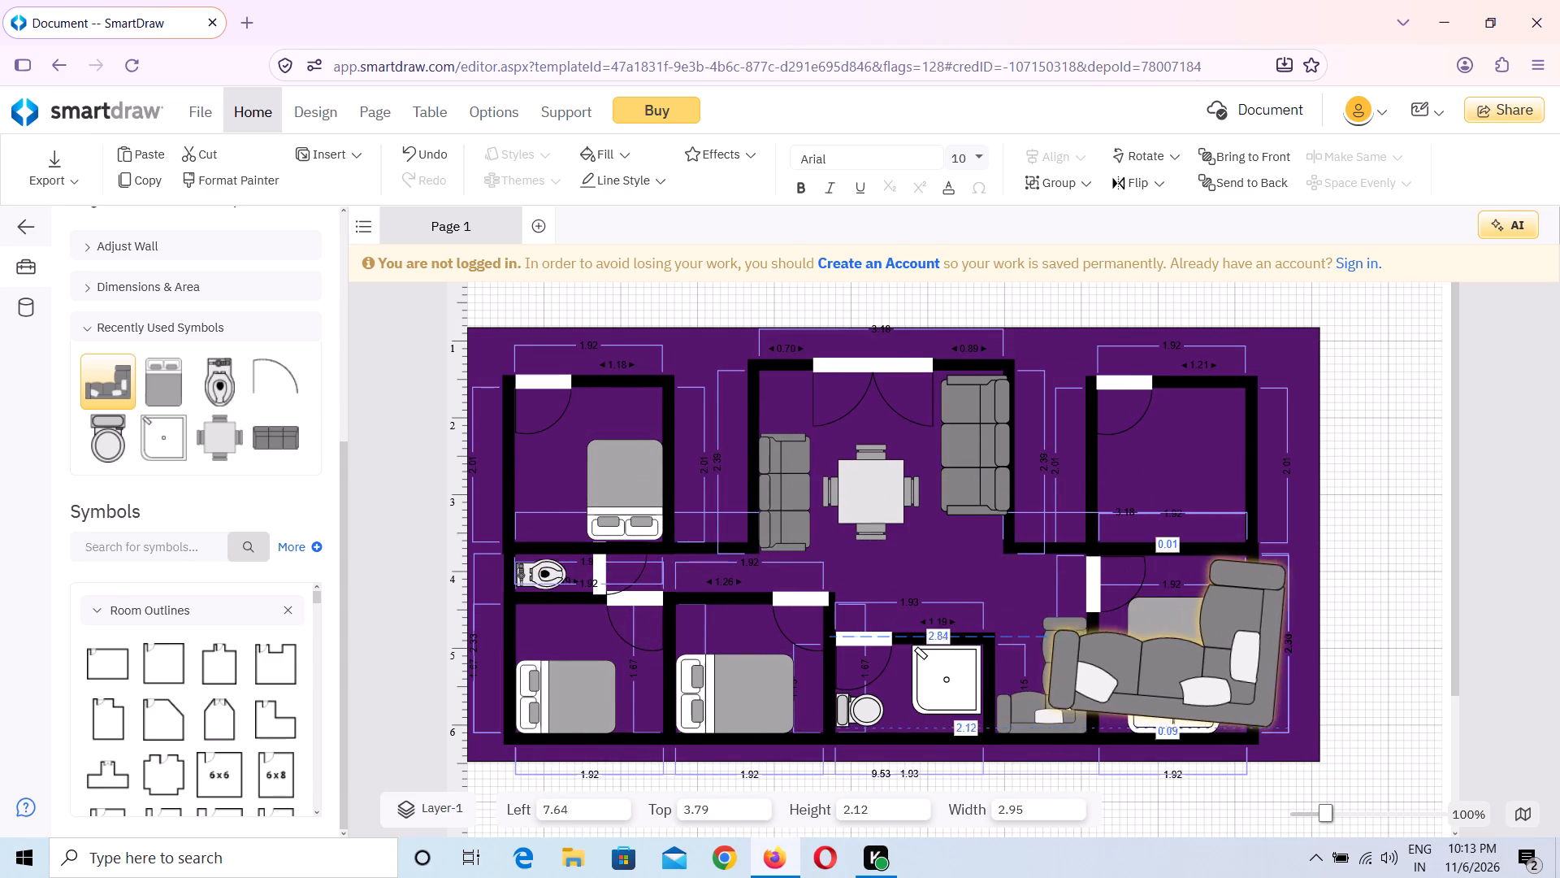
left_click_drag(1177, 658, 1284, 653)
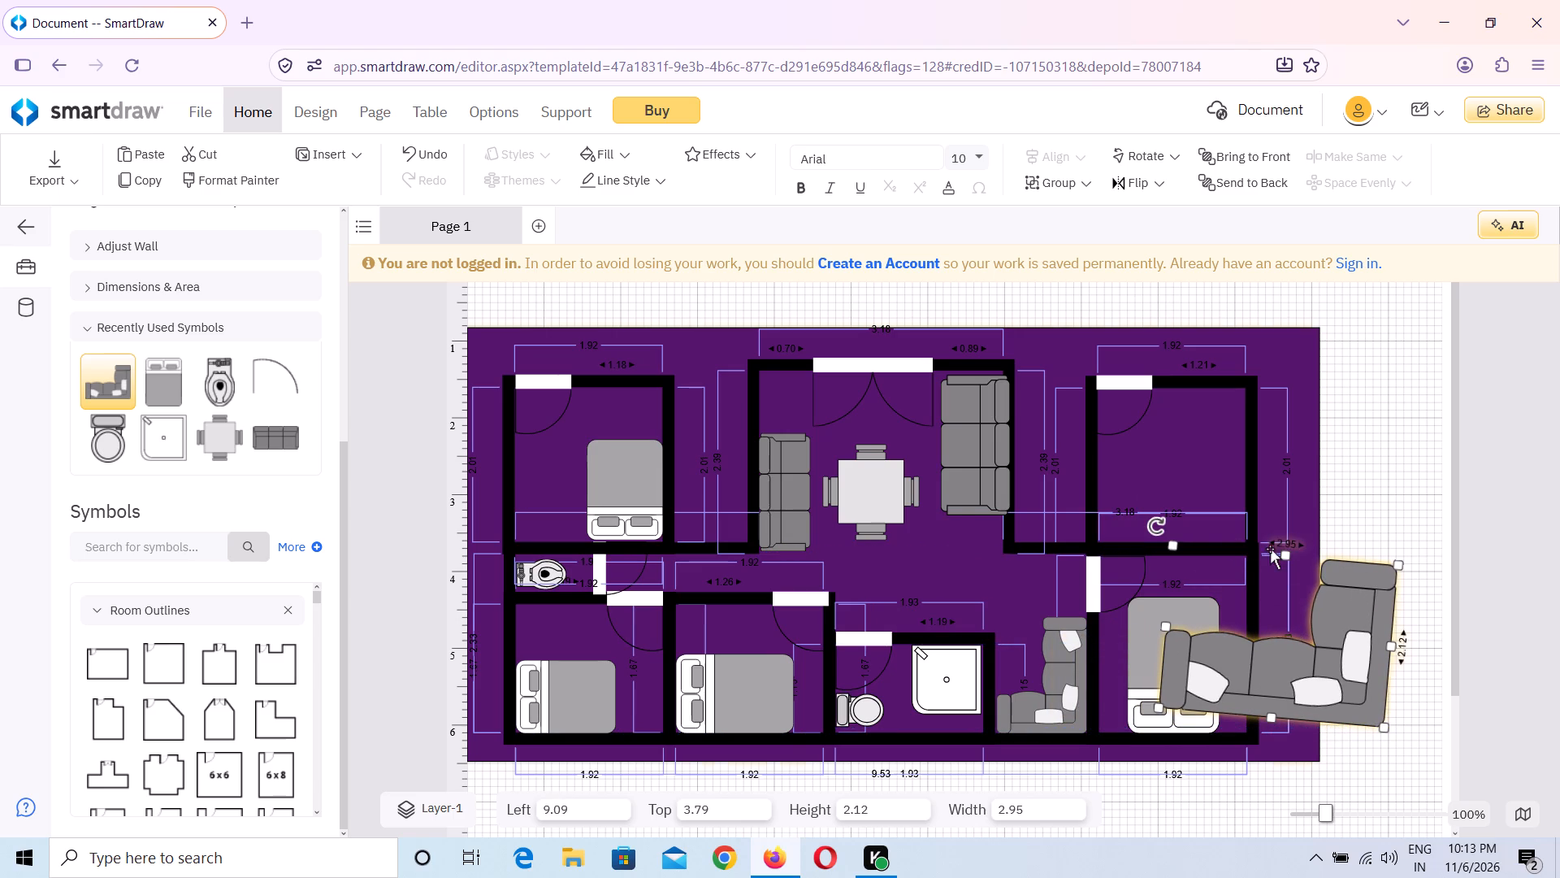
left_click_drag(1156, 522, 1172, 519)
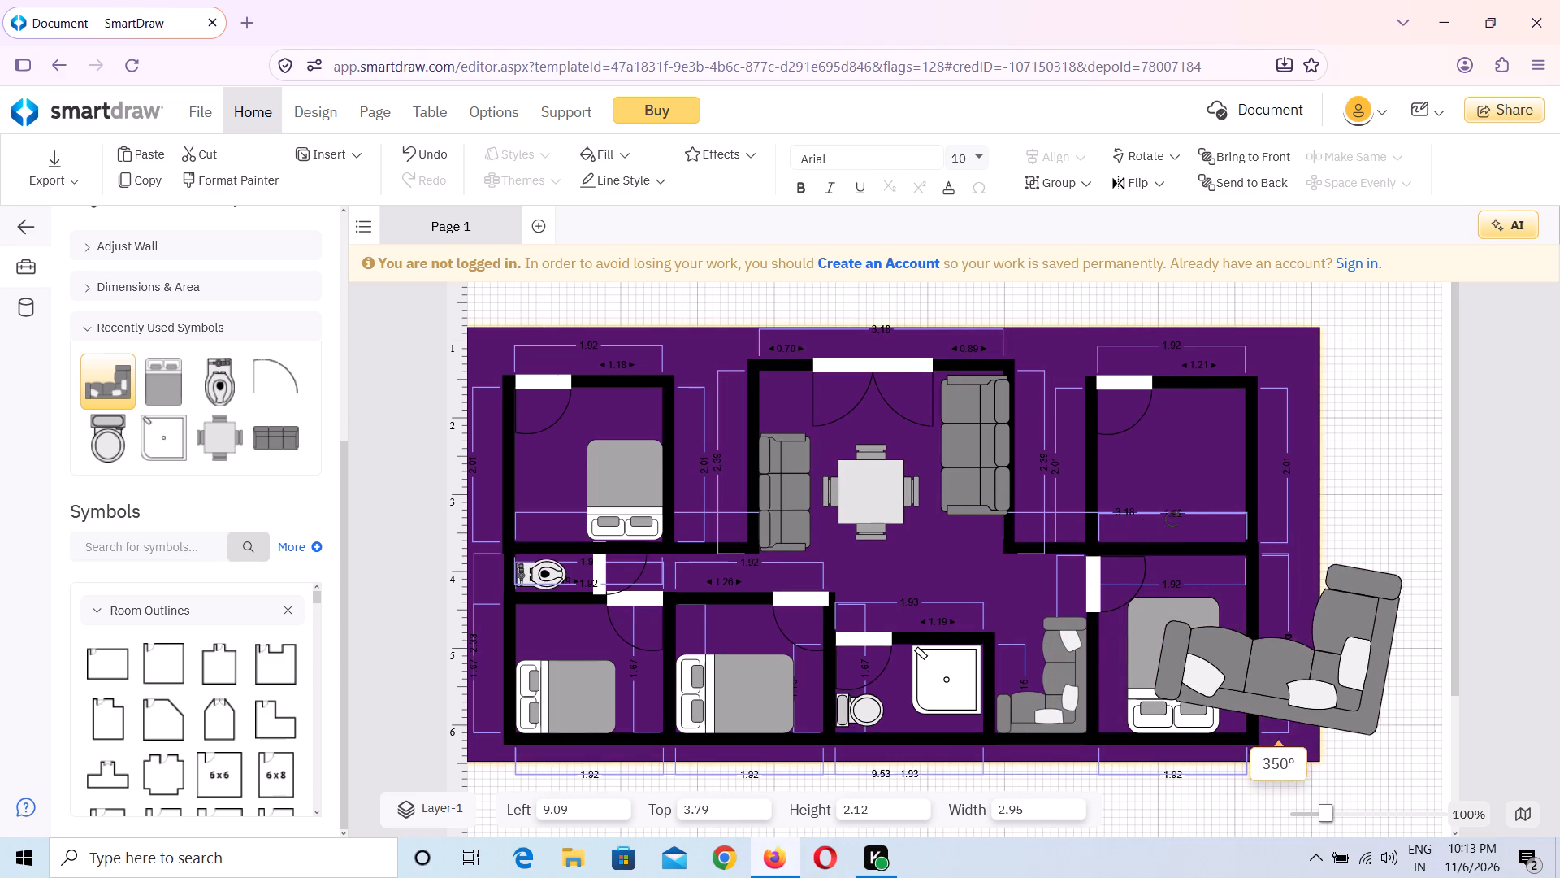
left_click_drag(1172, 519, 1363, 530)
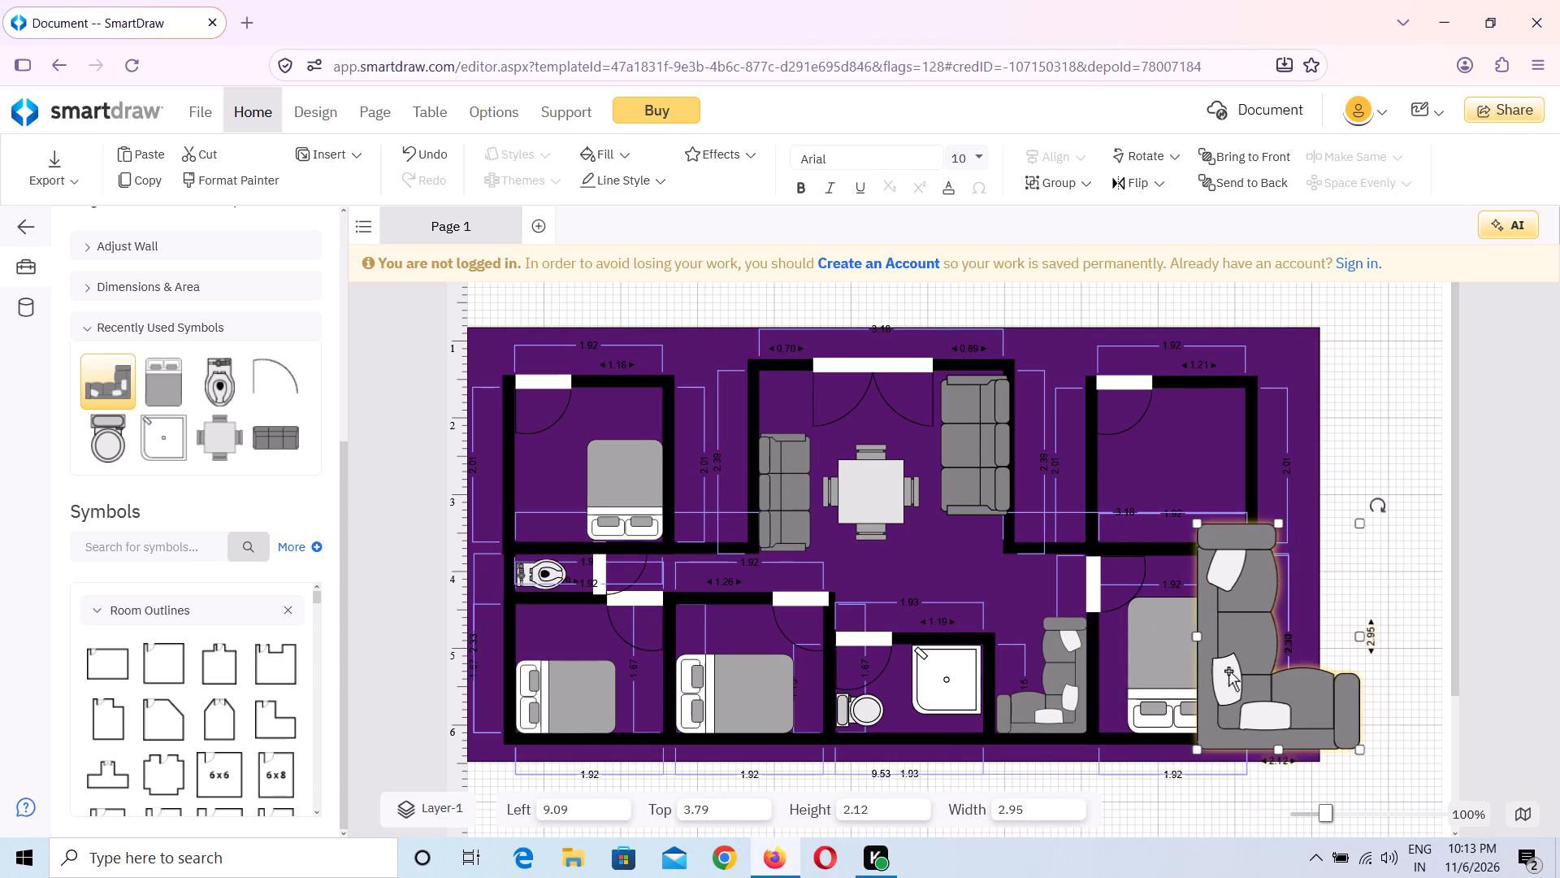
Move the large sectional sofa to the upper-left room's lower-left corner, beside the bed, and shrink it to about height 0.92, width 1.26.
left_click_drag(1248, 664, 721, 584)
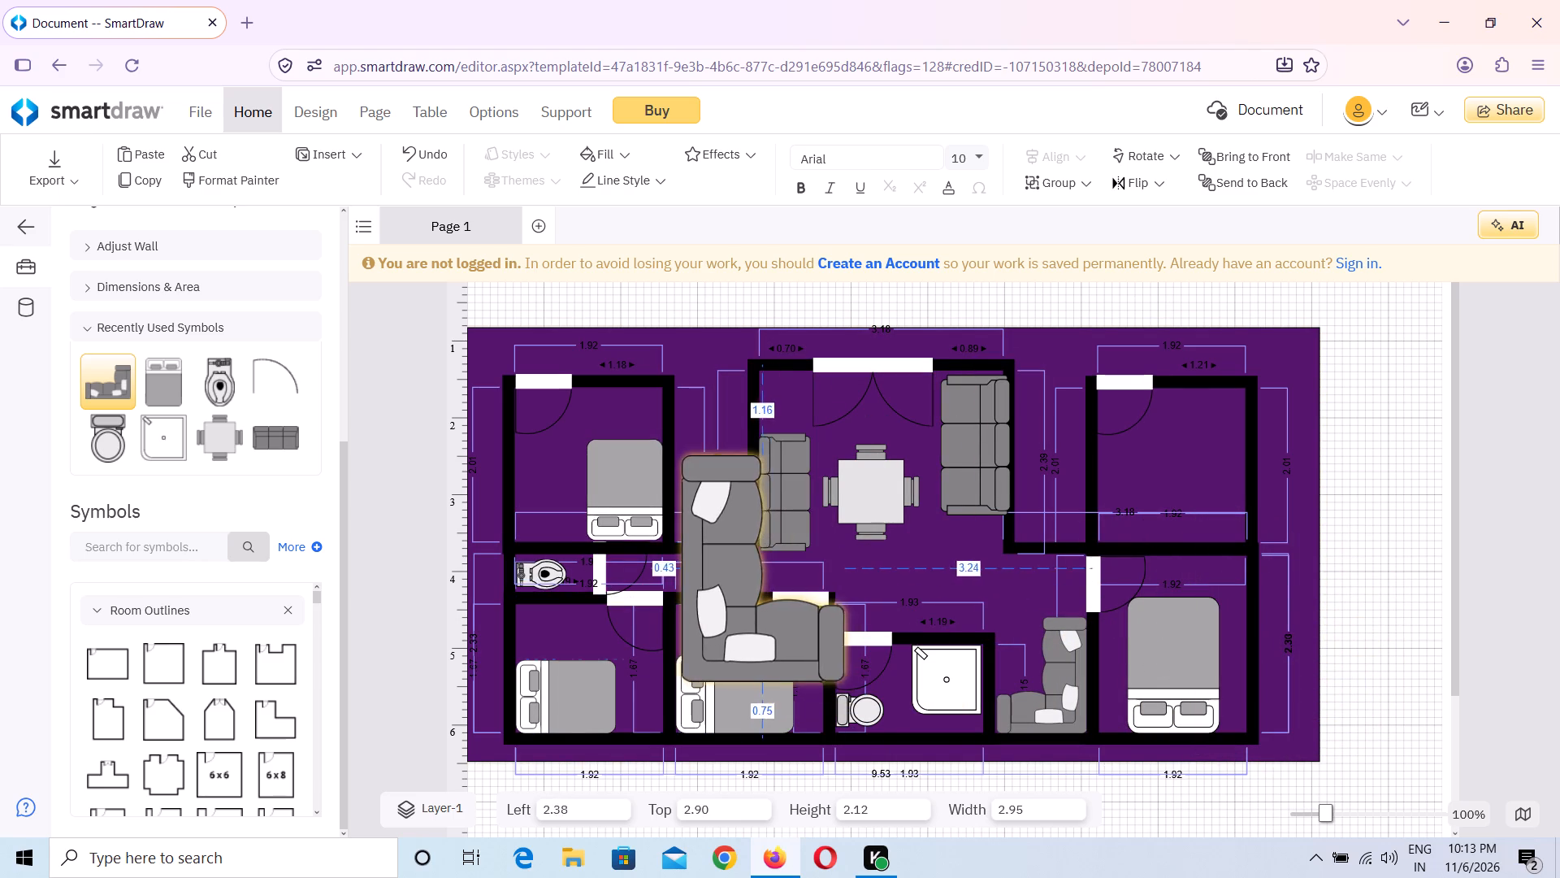
left_click_drag(721, 584, 570, 452)
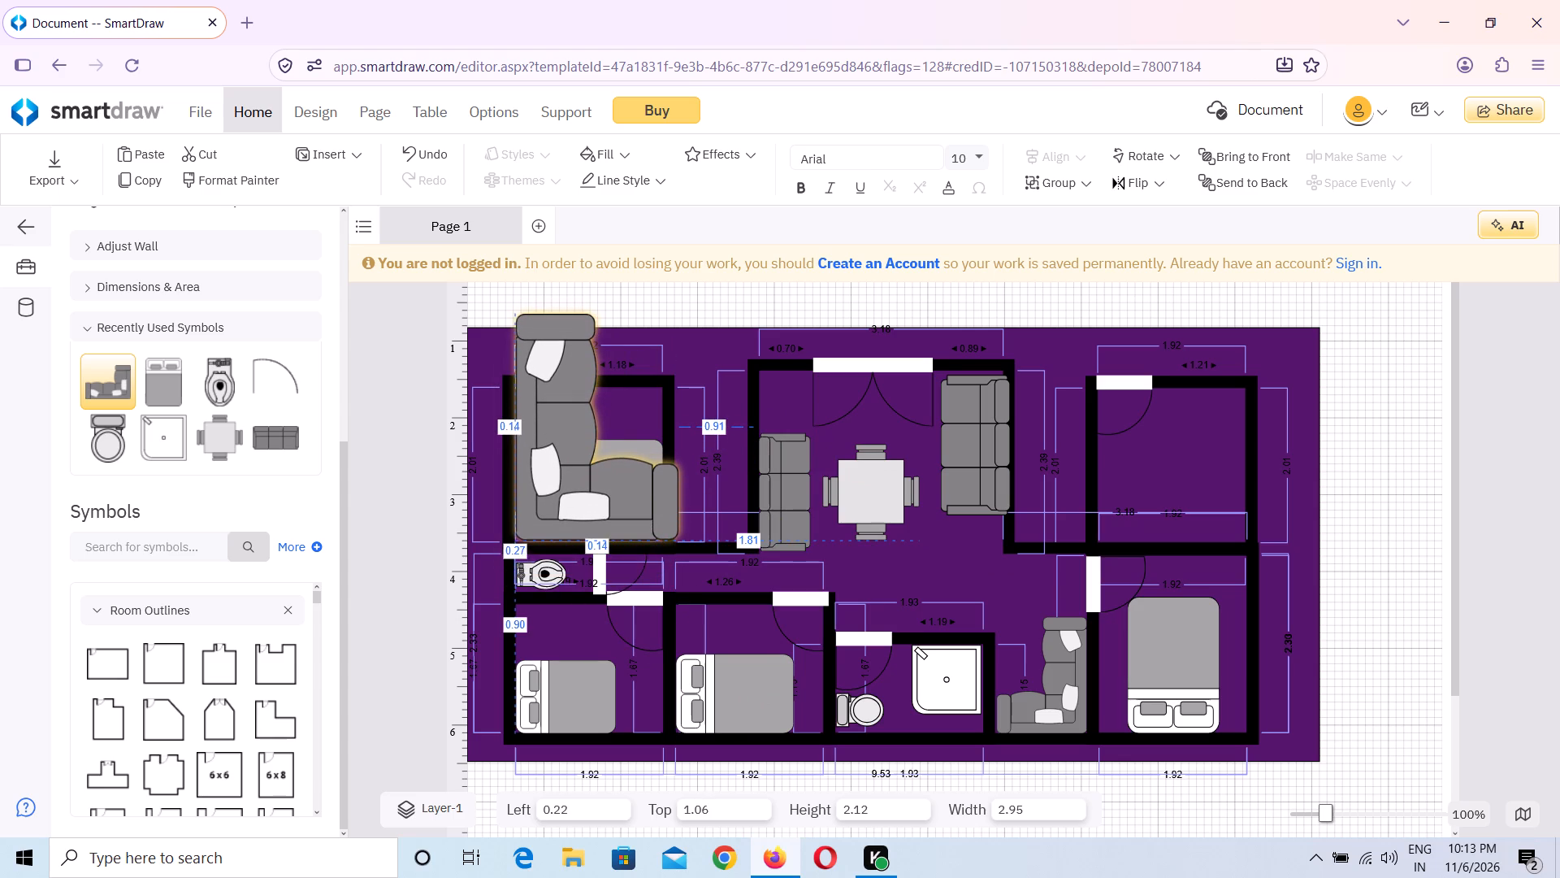
left_click_drag(570, 452, 570, 453)
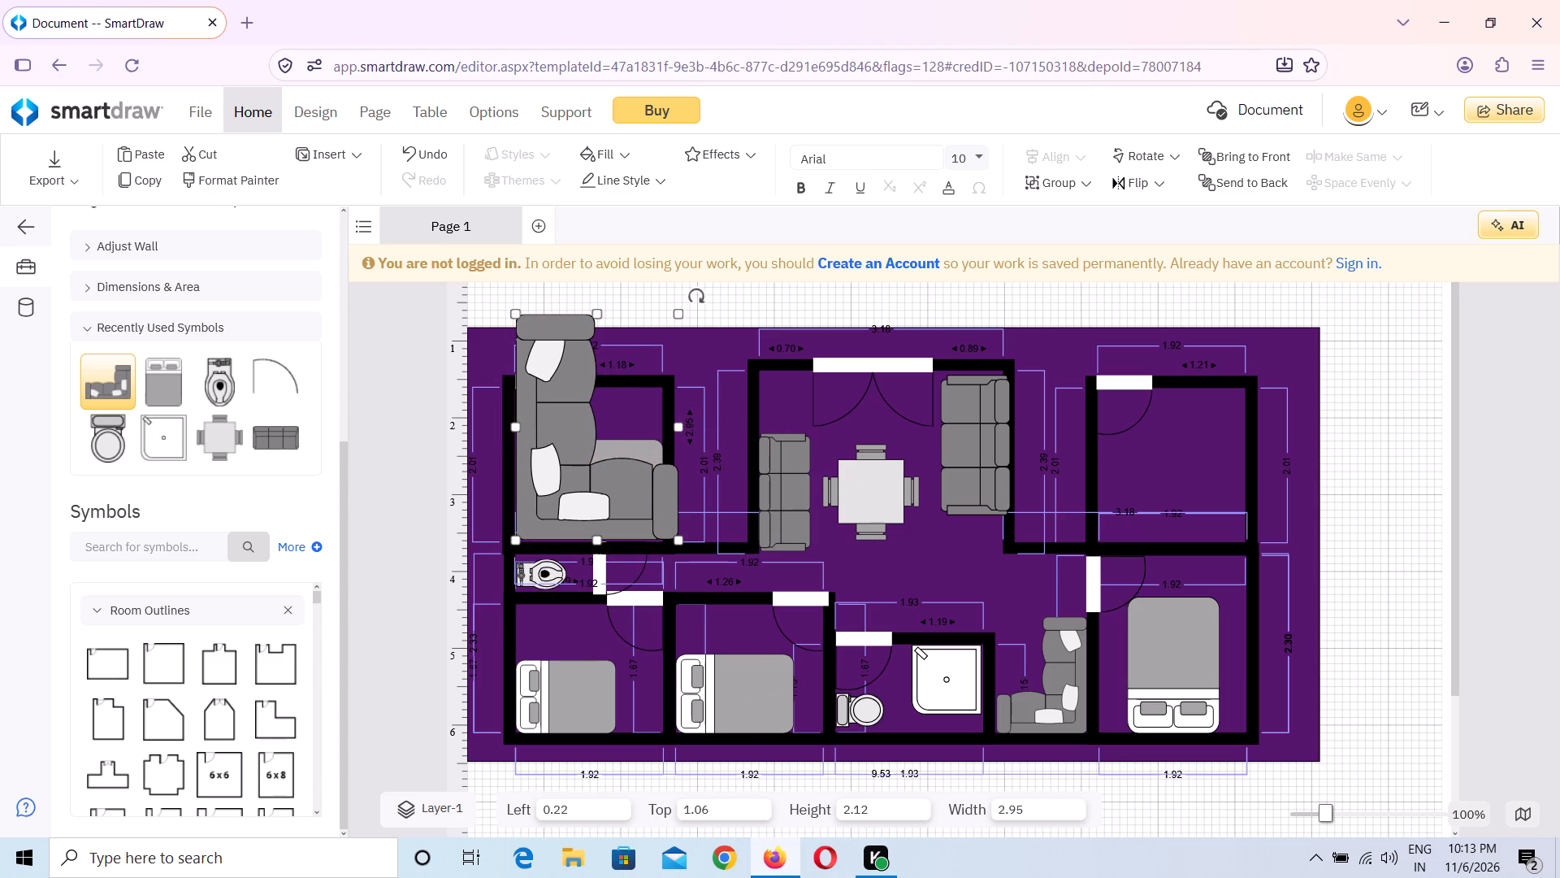
left_click_drag(676, 310, 643, 365)
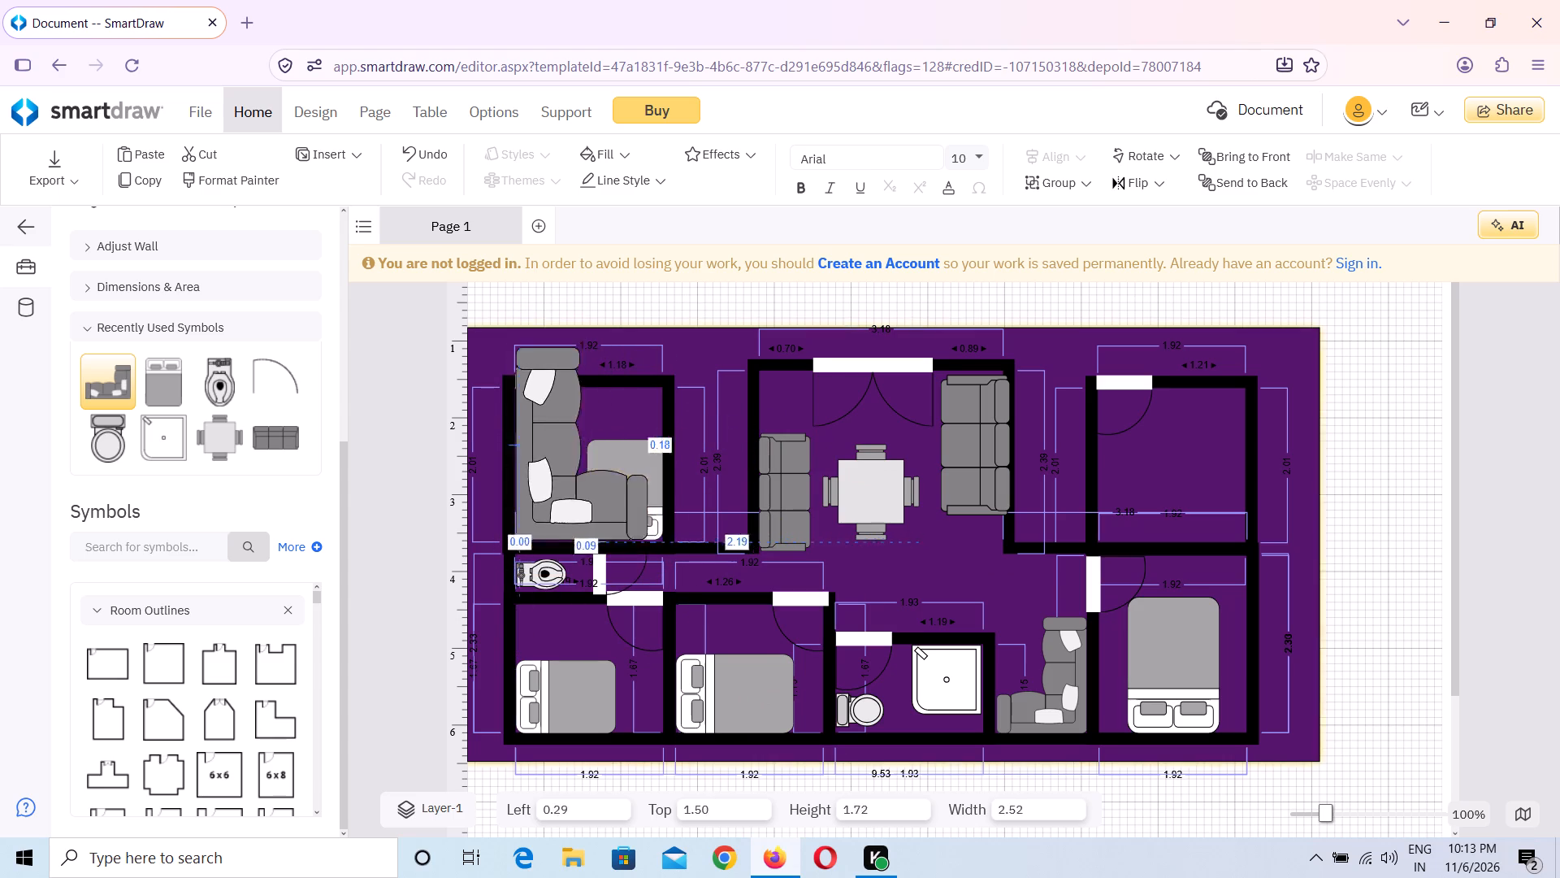
left_click_drag(643, 365, 600, 424)
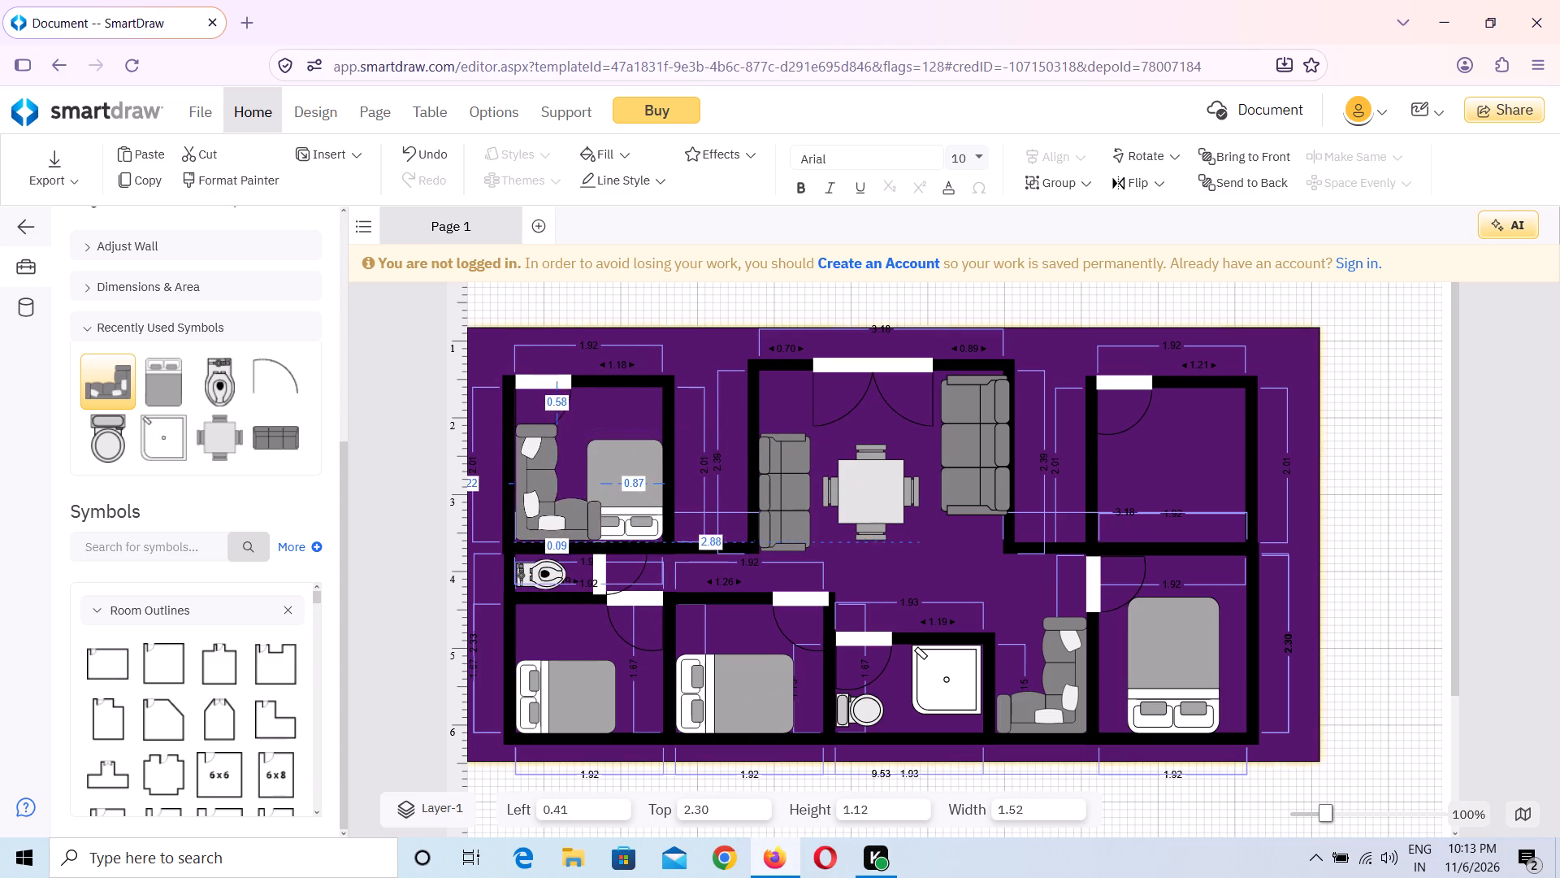
left_click_drag(600, 424, 587, 431)
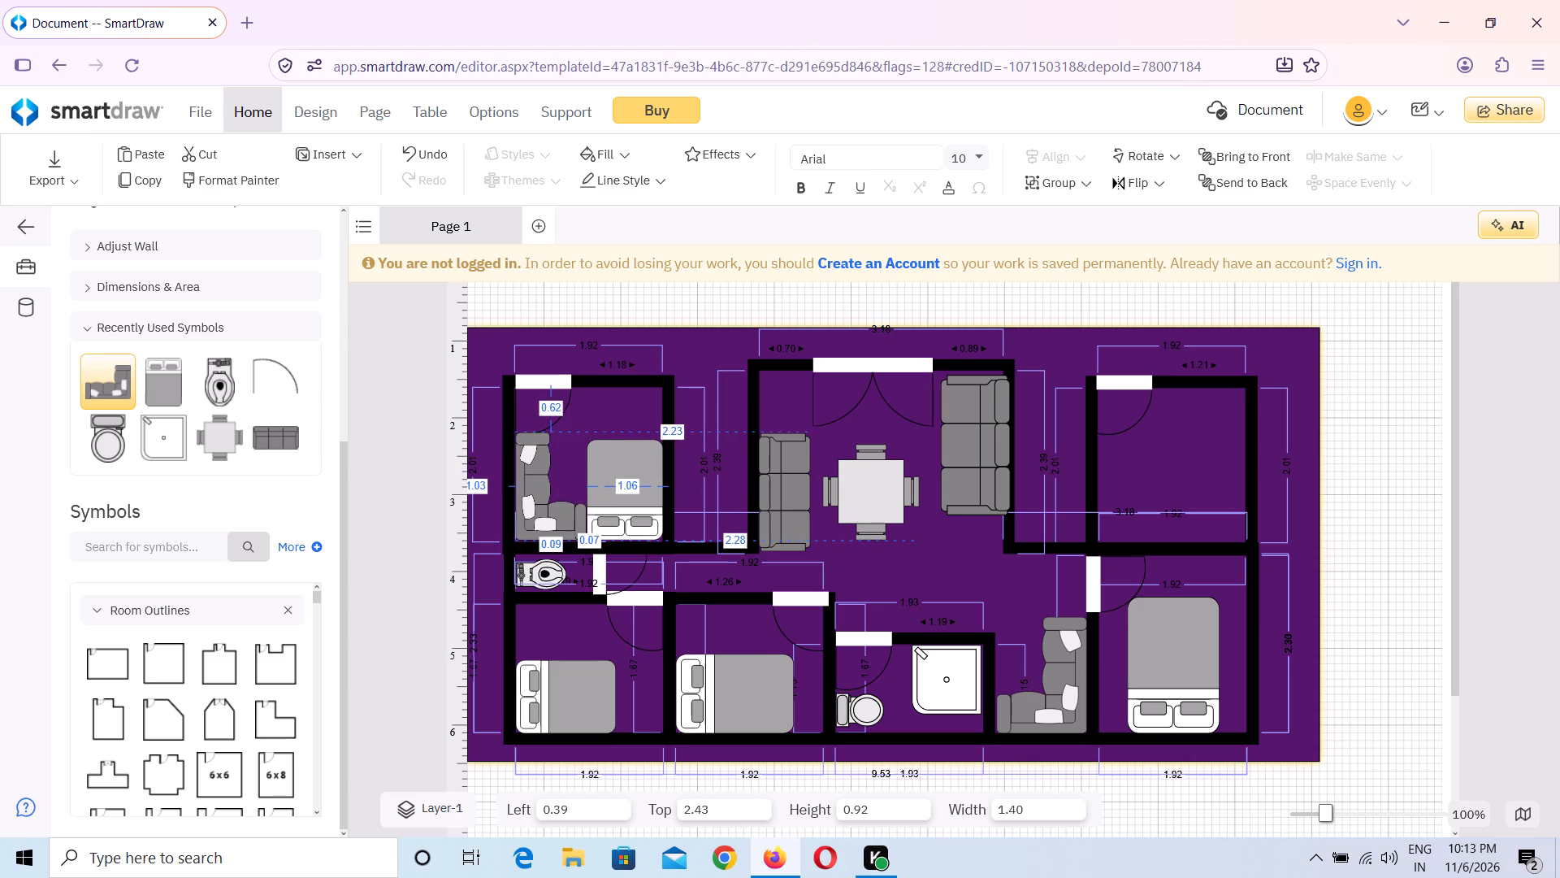
left_click_drag(587, 431, 587, 441)
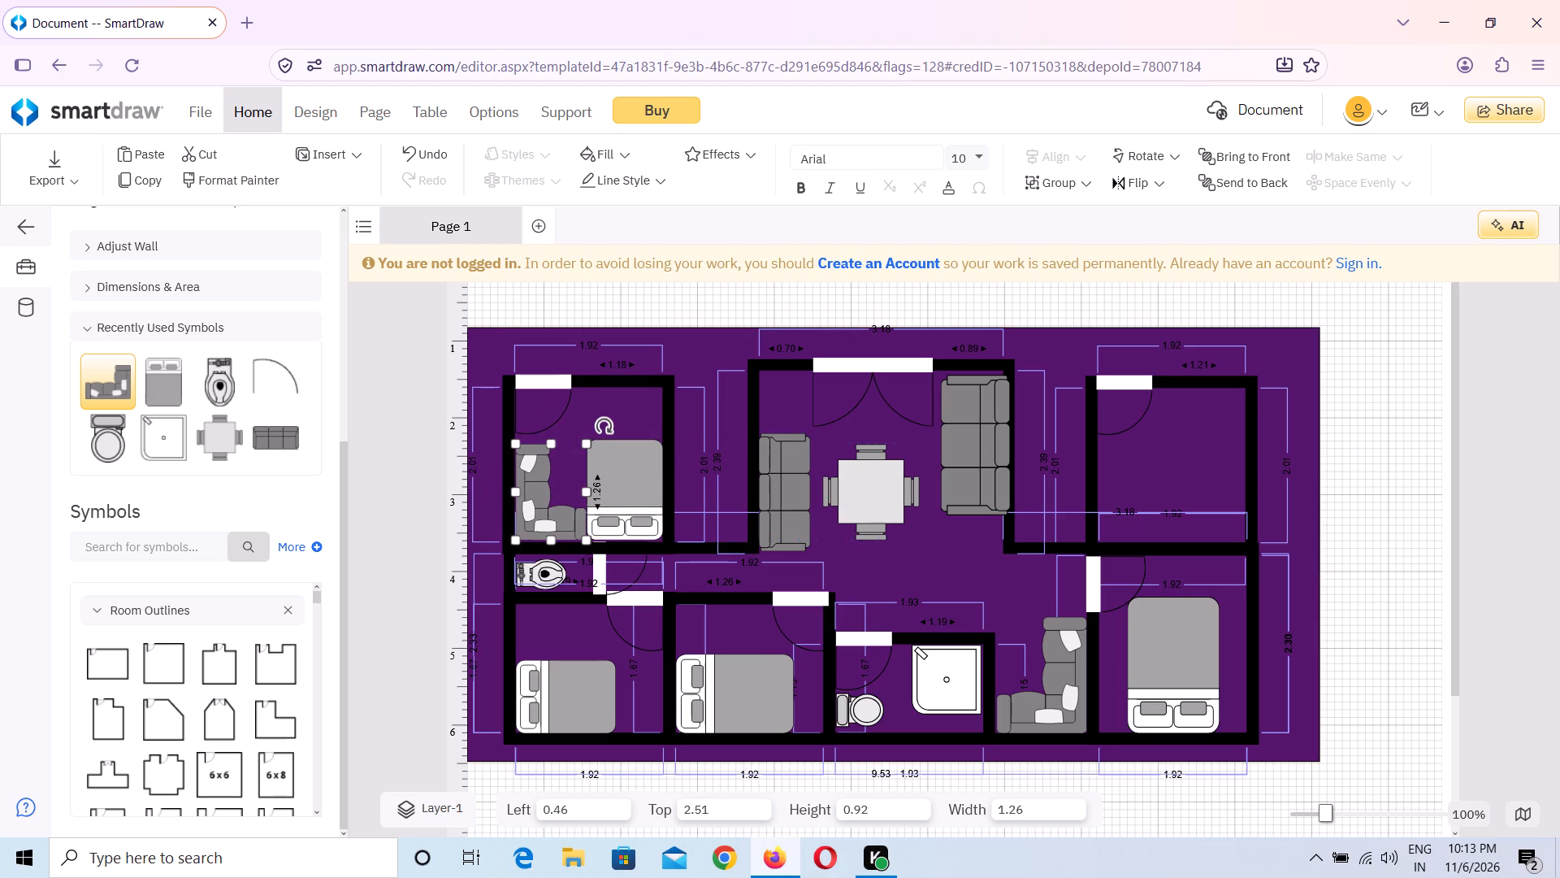
left_click(704, 372)
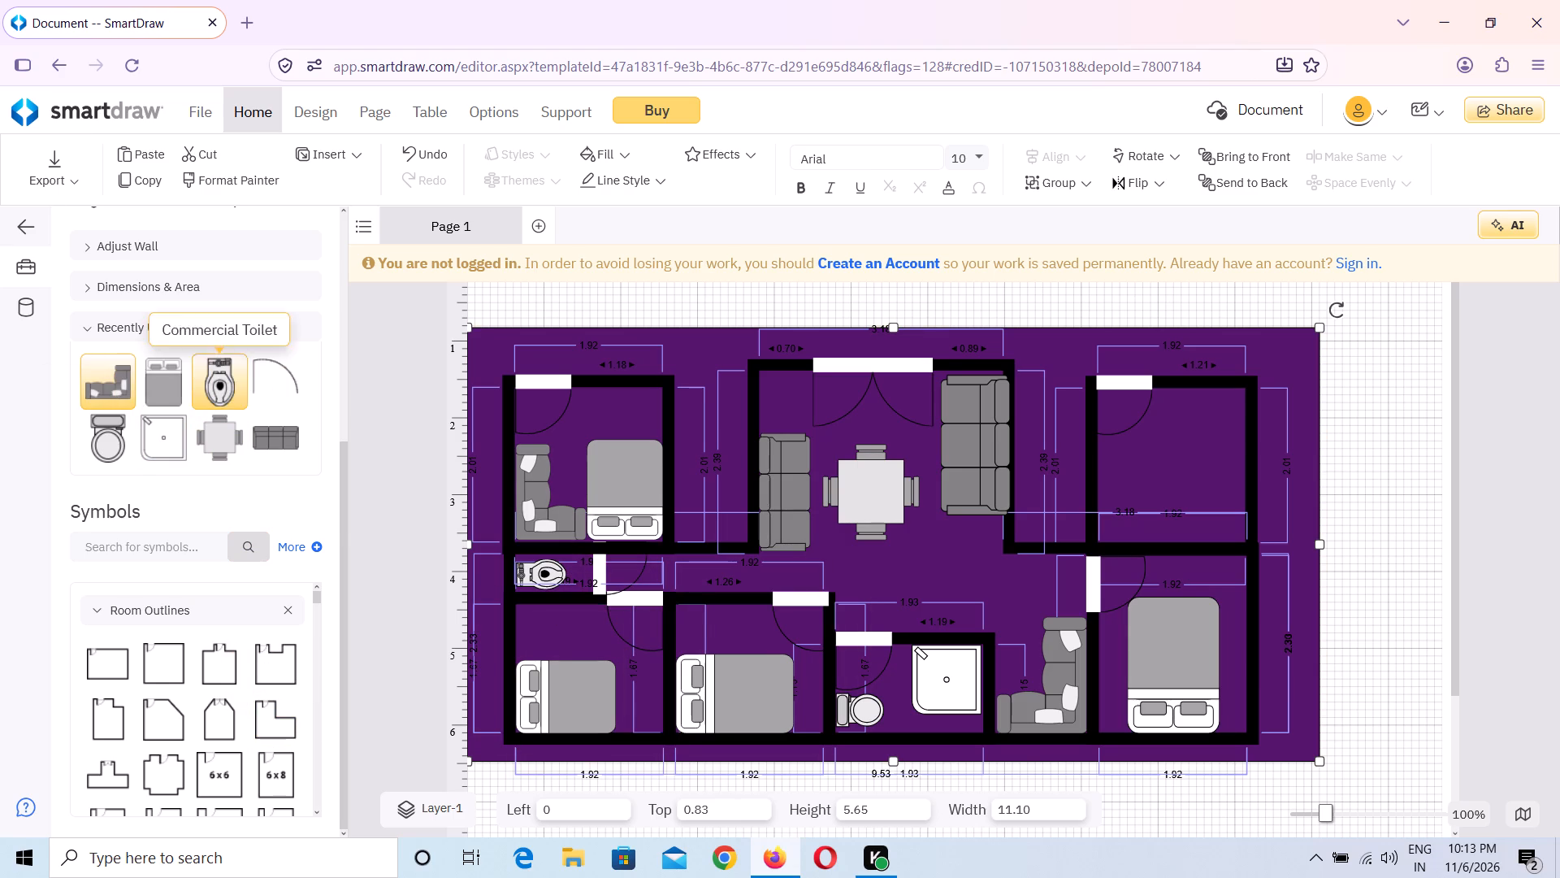
Add a Queen Bed in the upper-right room and rotate it 180° so its pillows face the room's lower wall.
left_click_drag(164, 375, 994, 485)
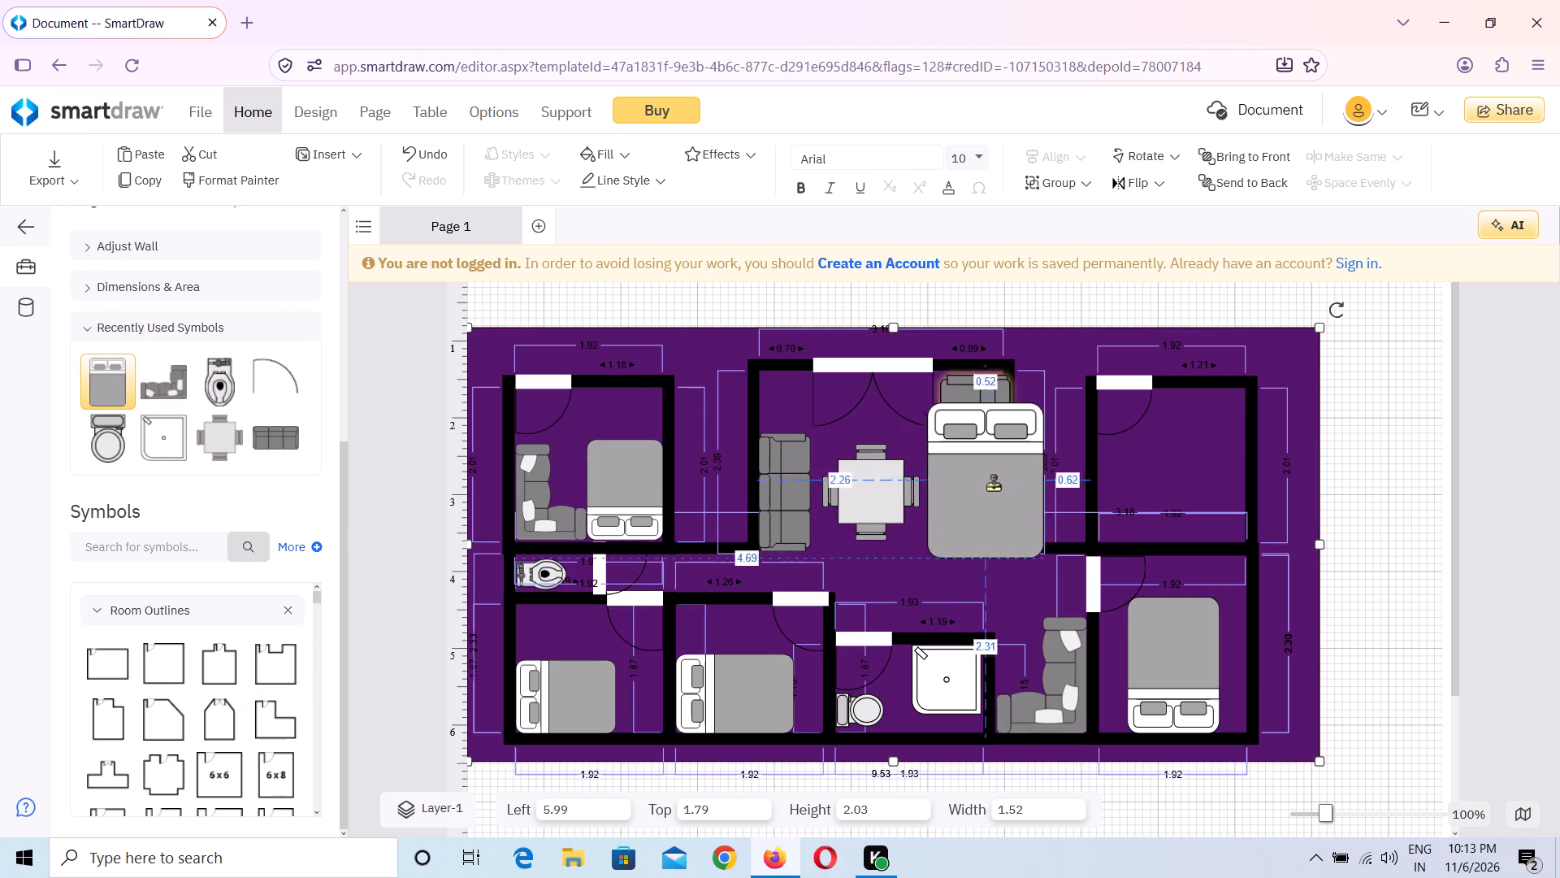
left_click_drag(994, 485, 1147, 489)
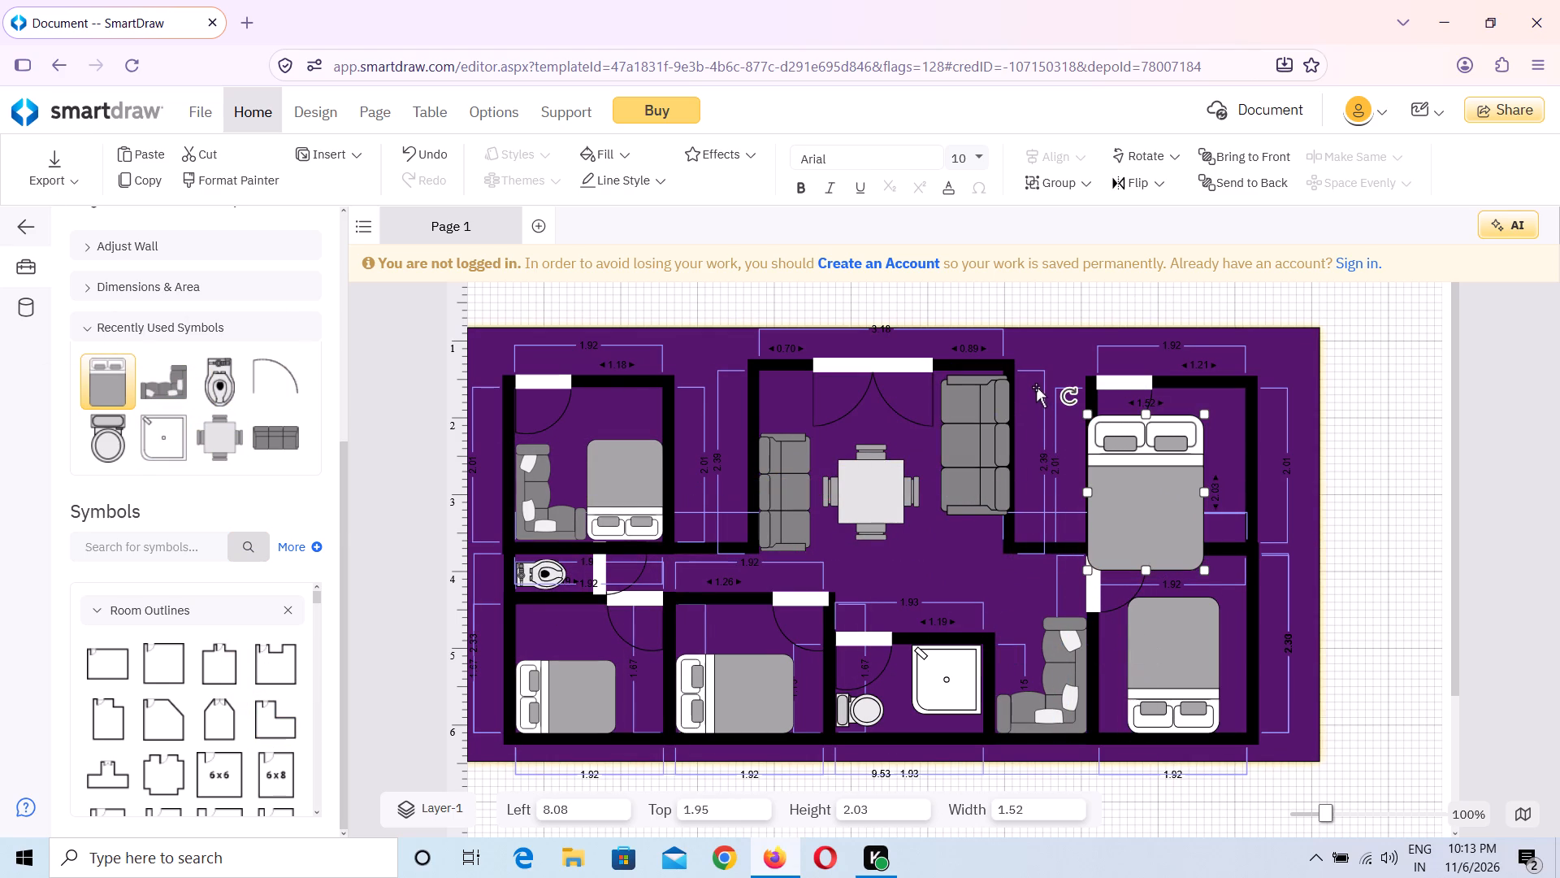
left_click_drag(1071, 398, 1158, 593)
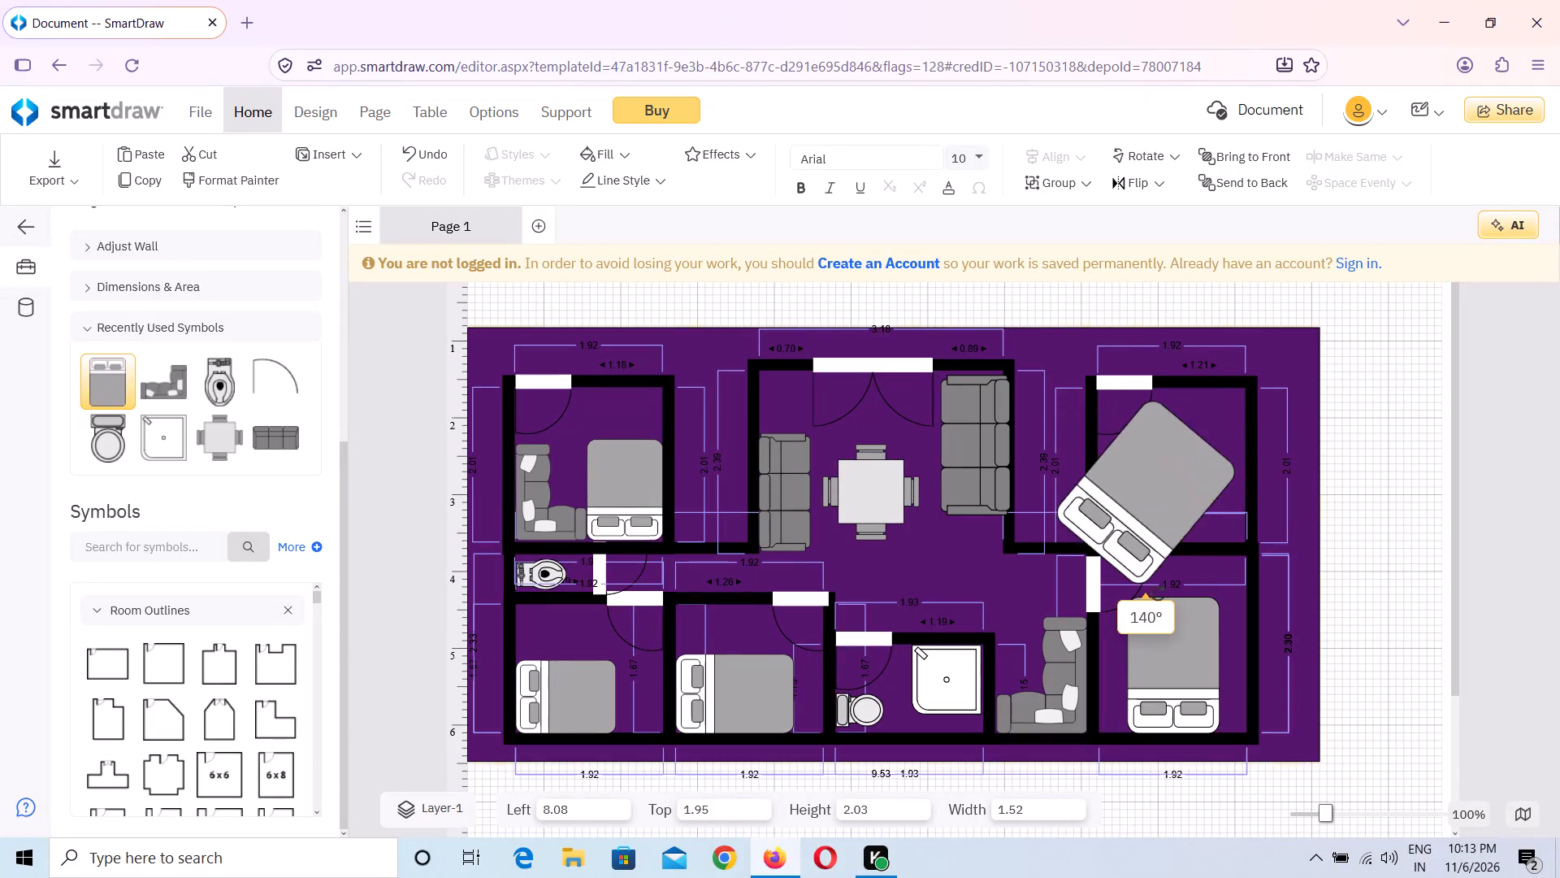
left_click_drag(1158, 593, 1215, 579)
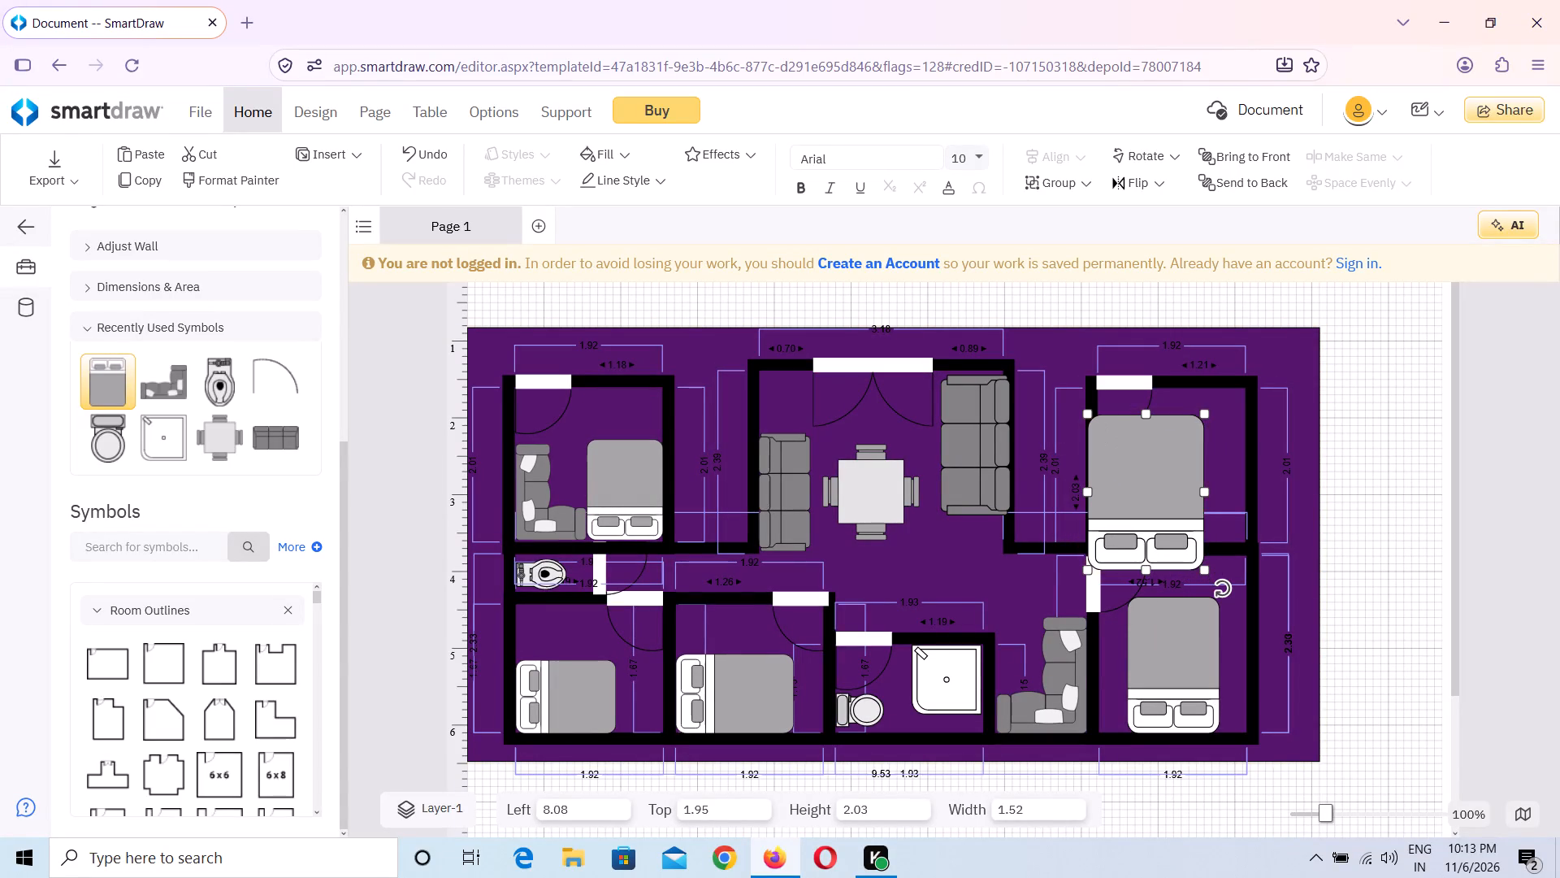
Shrink the new bed to about 1.01 wide by 1.51 high and place it in the room's lower-right corner, at about left 9.16, top 2.20.
left_click_drag(1088, 417, 1127, 455)
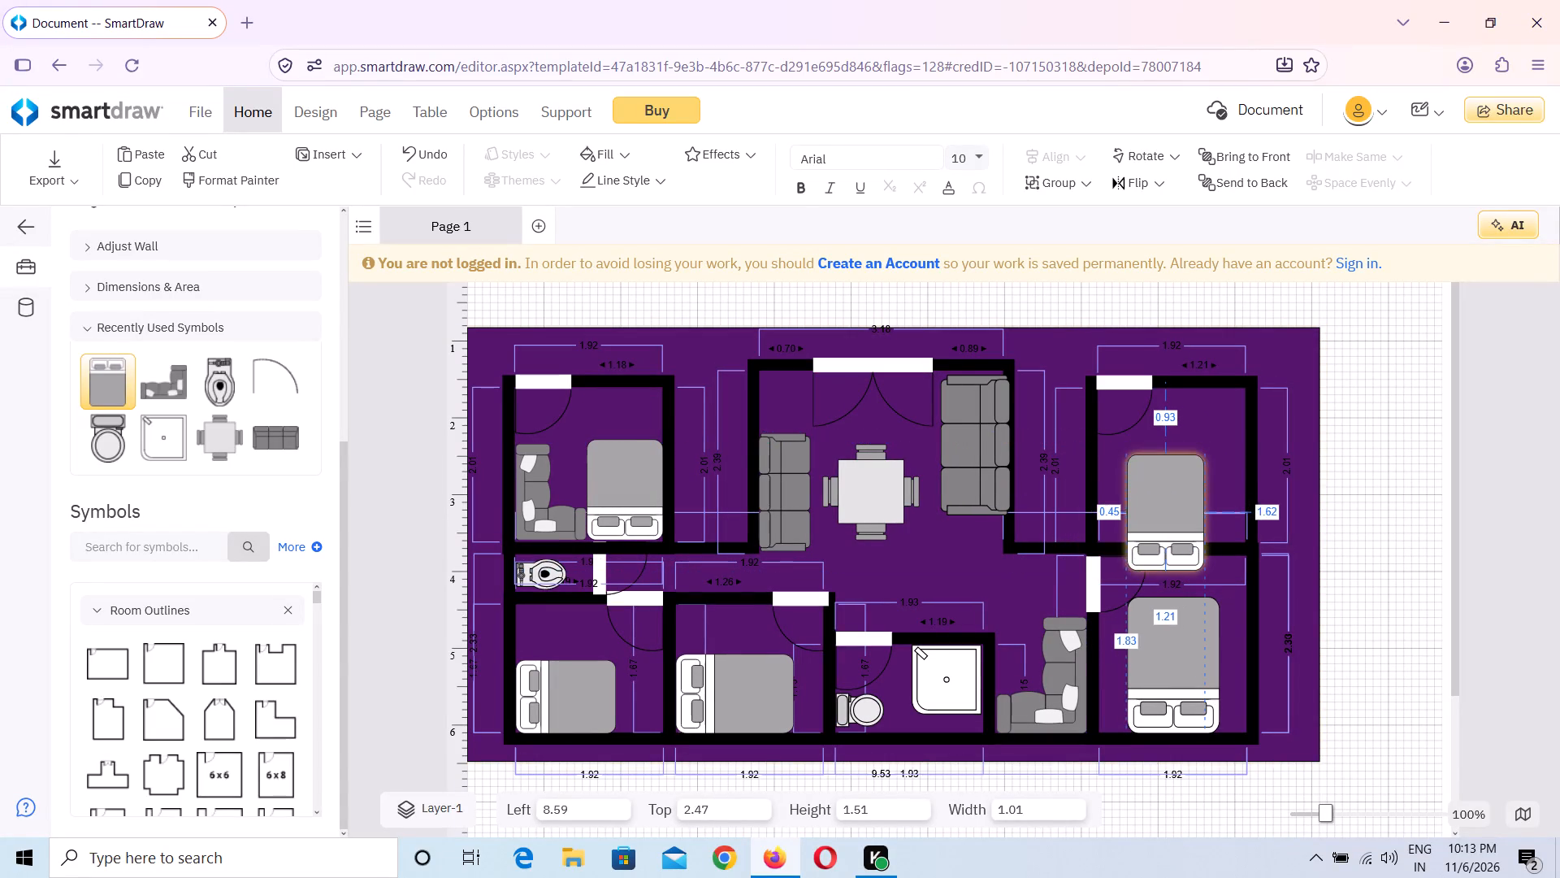
left_click_drag(1127, 455, 1124, 455)
left_click_drag(1153, 515, 1154, 503)
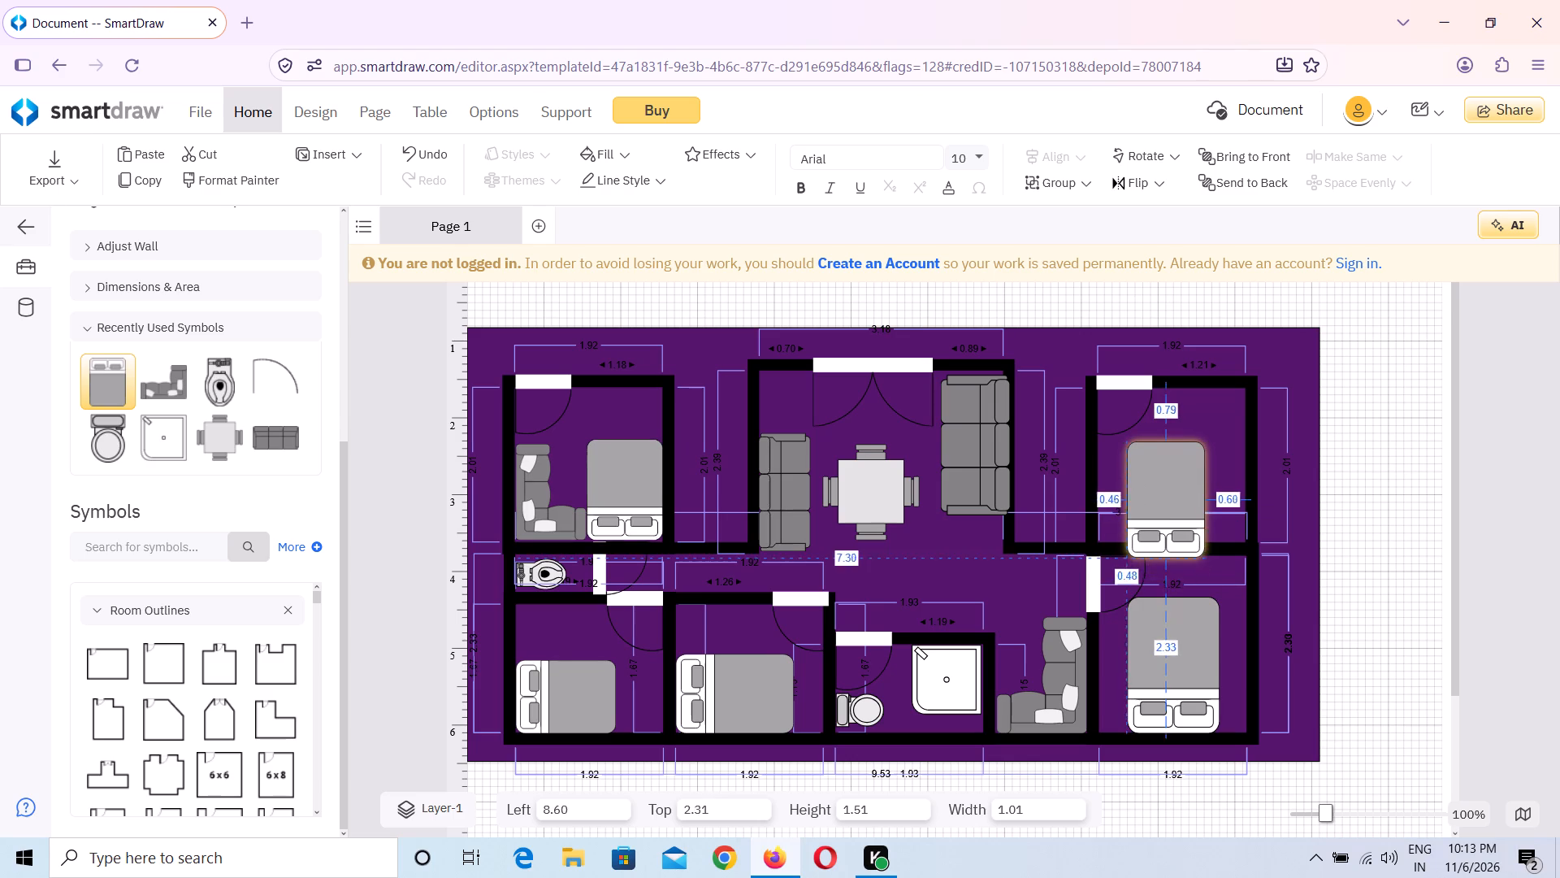
left_click_drag(1154, 503, 1192, 493)
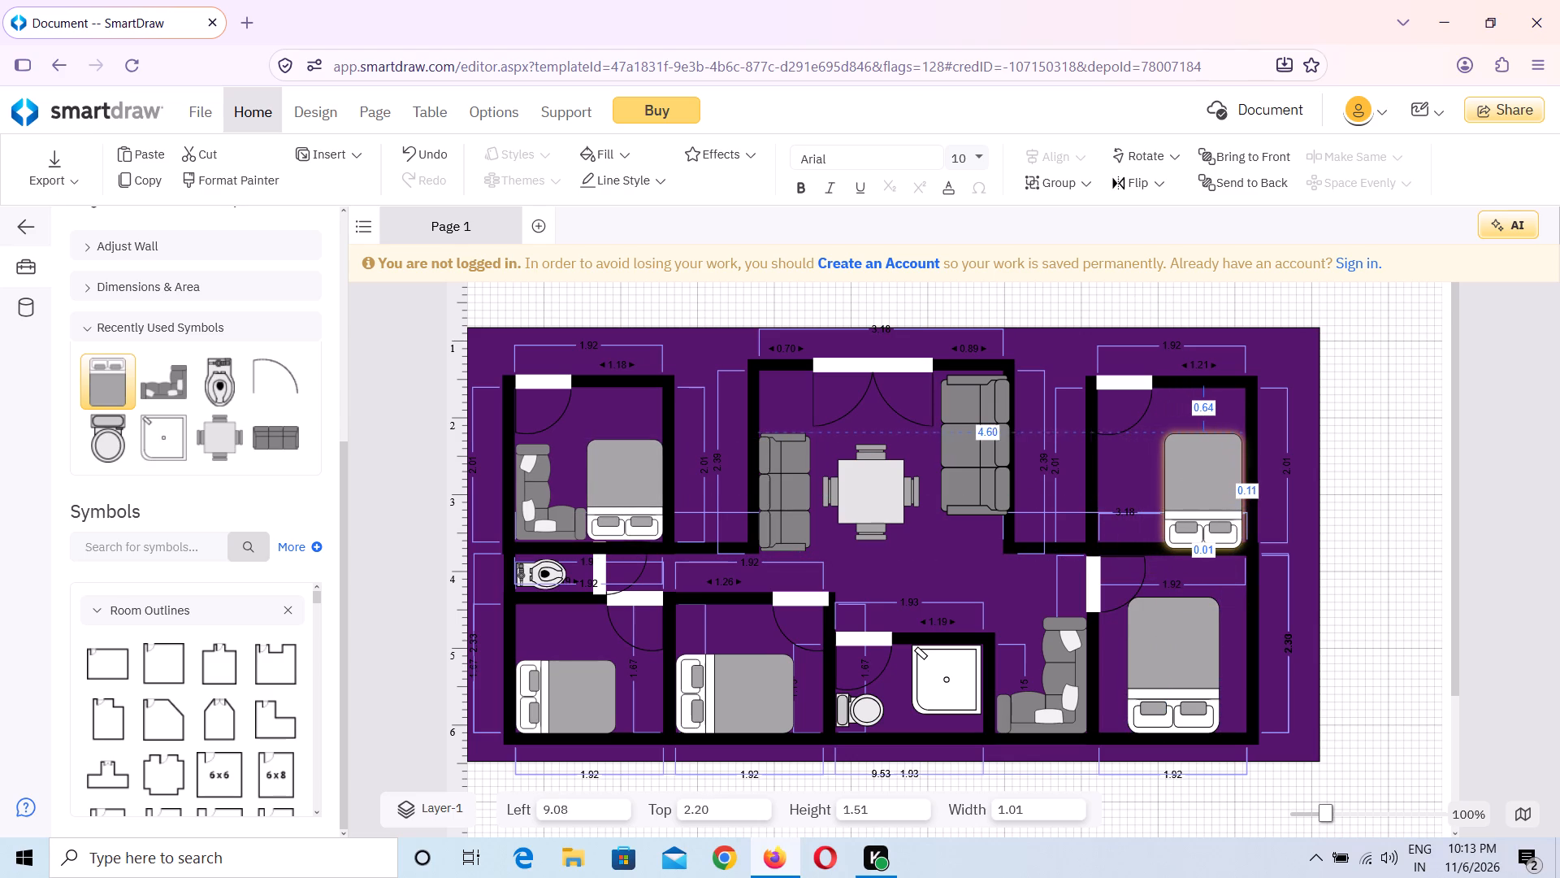
left_click_drag(1192, 493, 1196, 493)
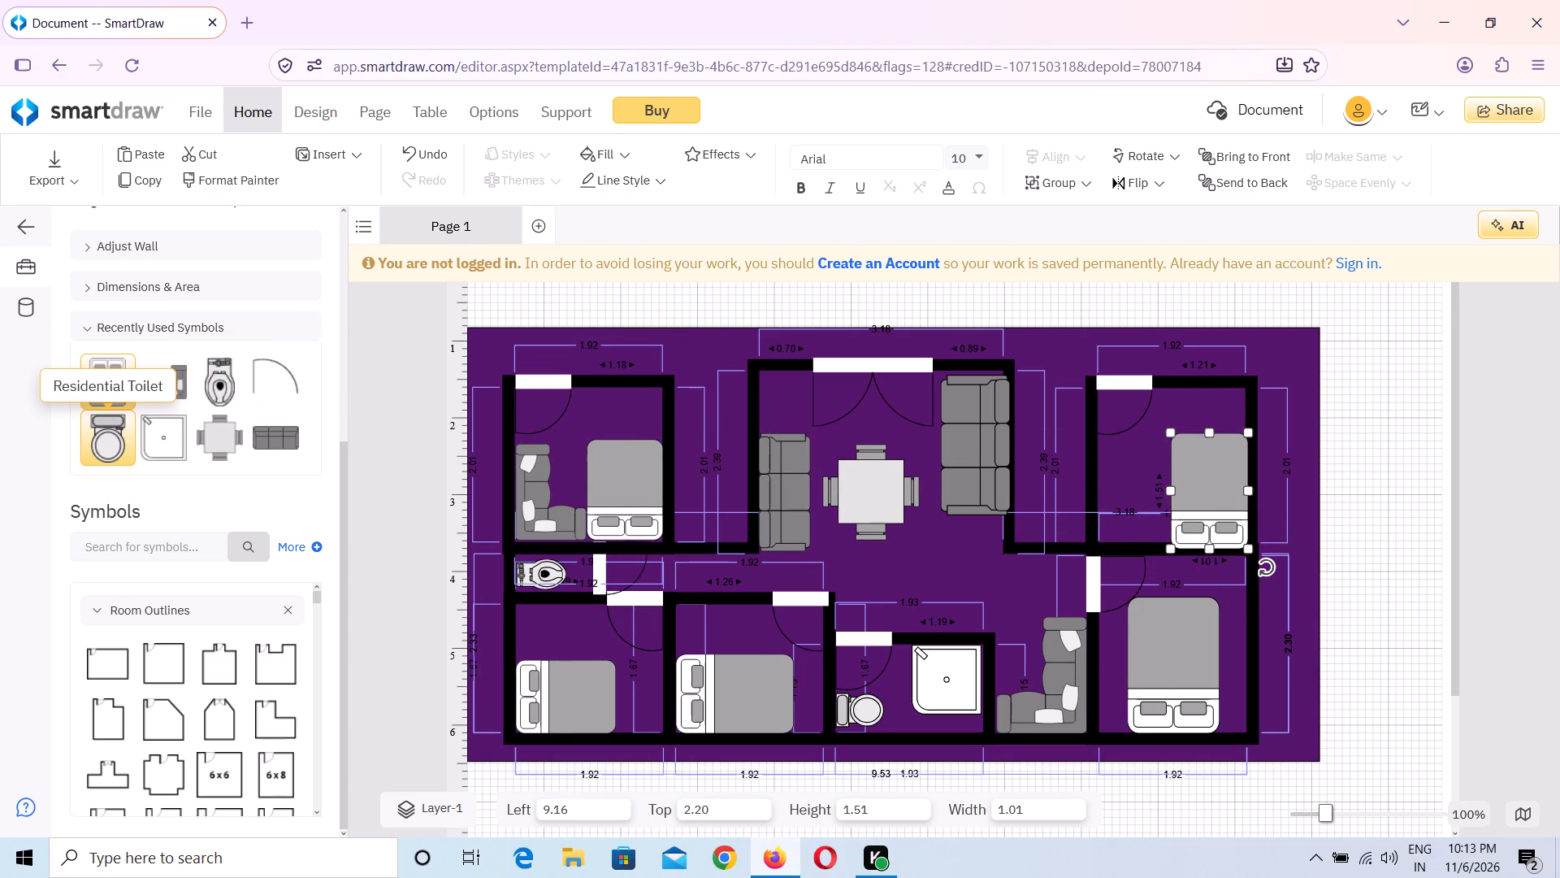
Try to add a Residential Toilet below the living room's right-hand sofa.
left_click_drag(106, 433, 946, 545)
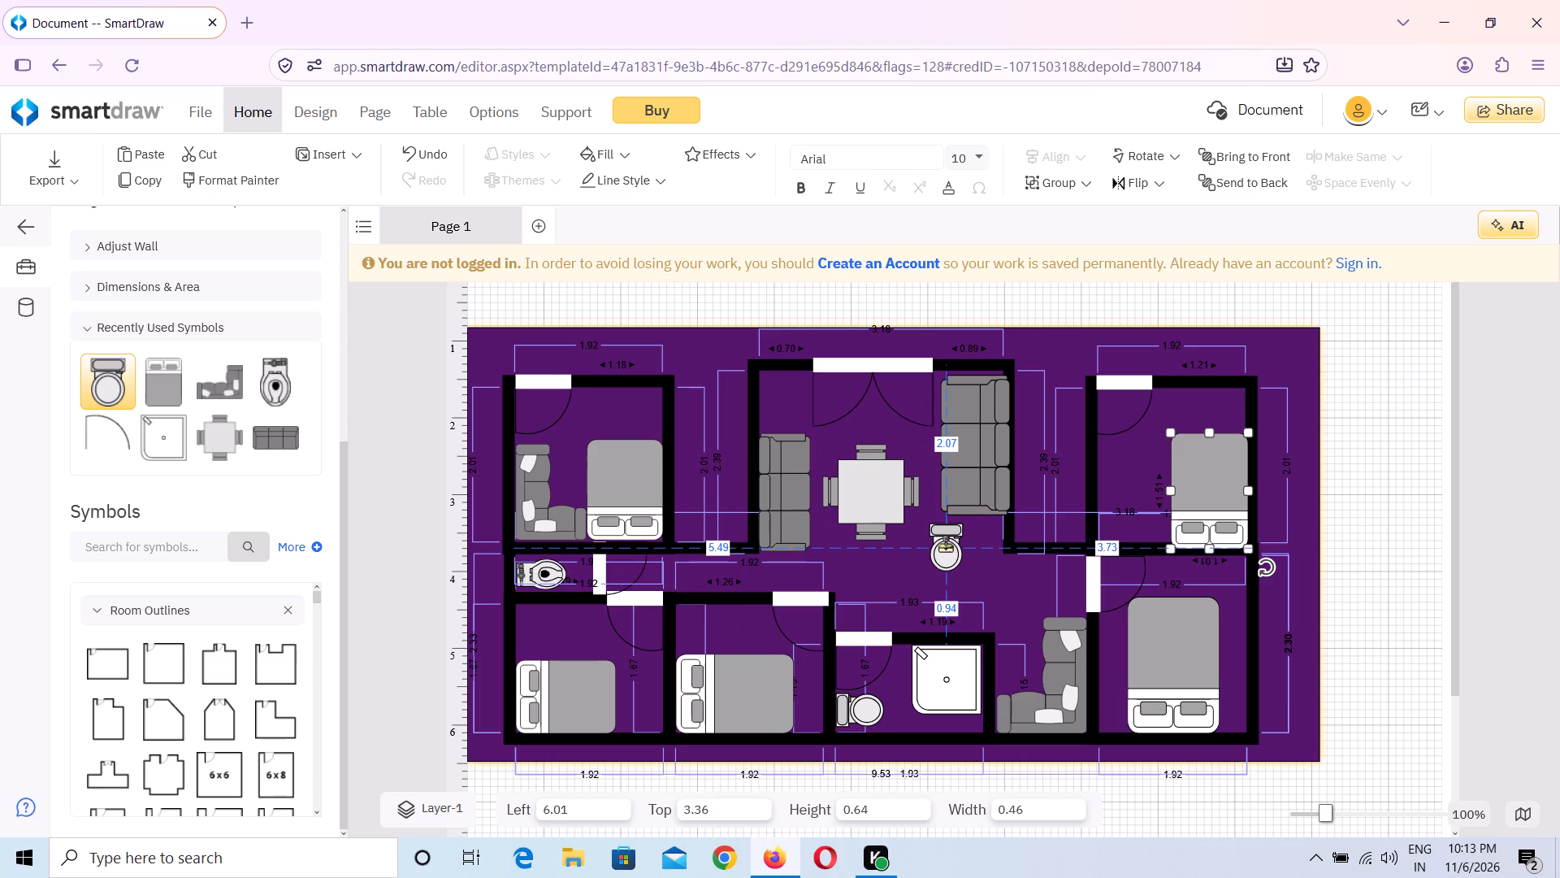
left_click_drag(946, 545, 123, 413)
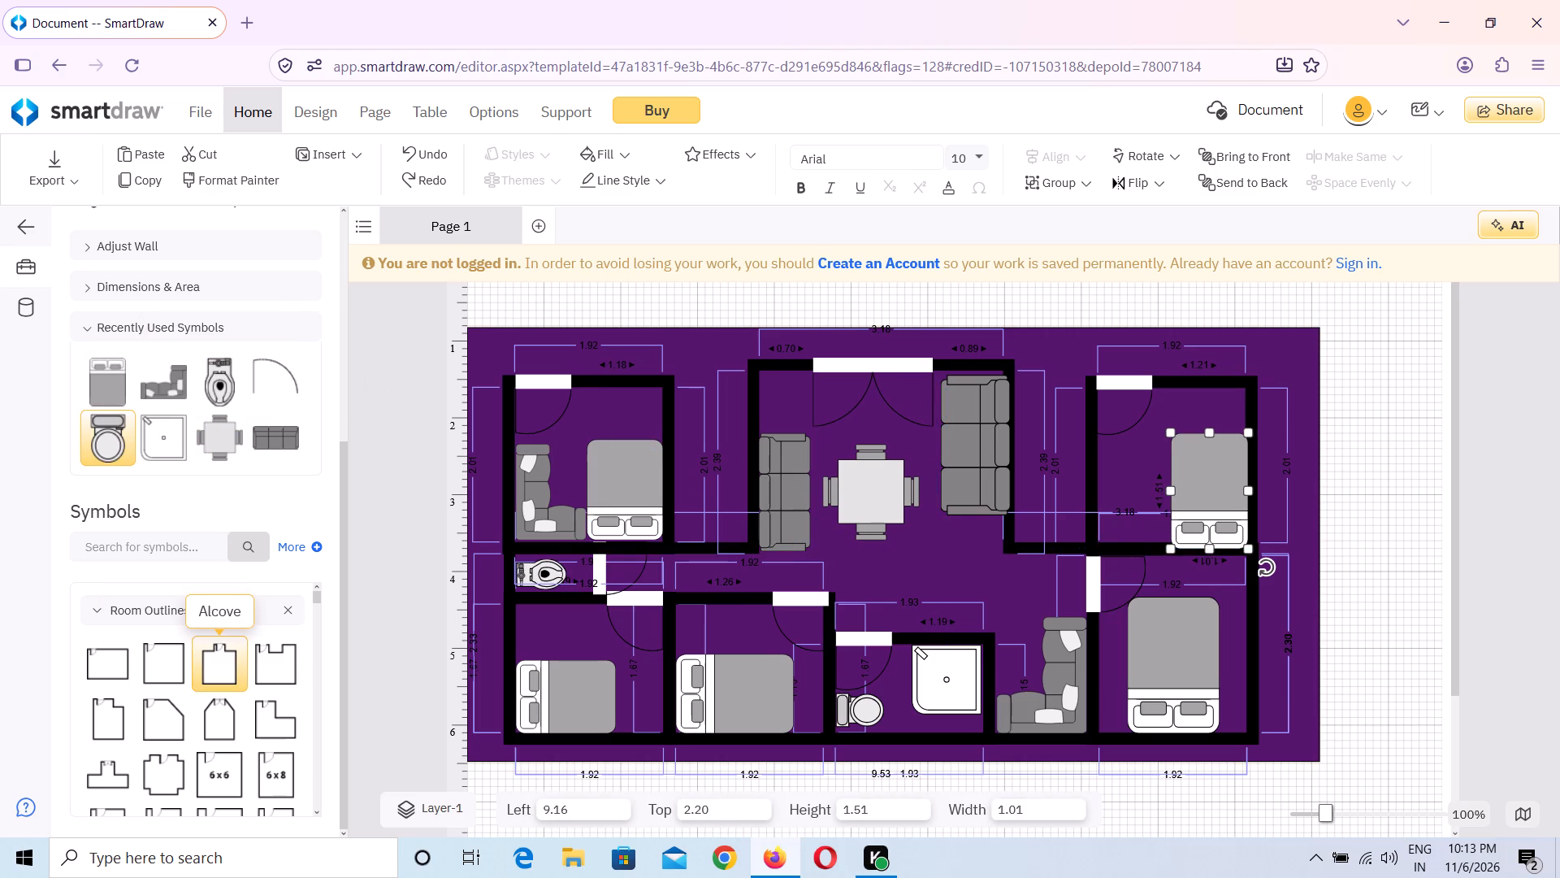
Add a Bullnose Counter from the Countertops symbols just above the bathroom's upper wall, at about left 5.52.
scroll(196, 682, "down", 8)
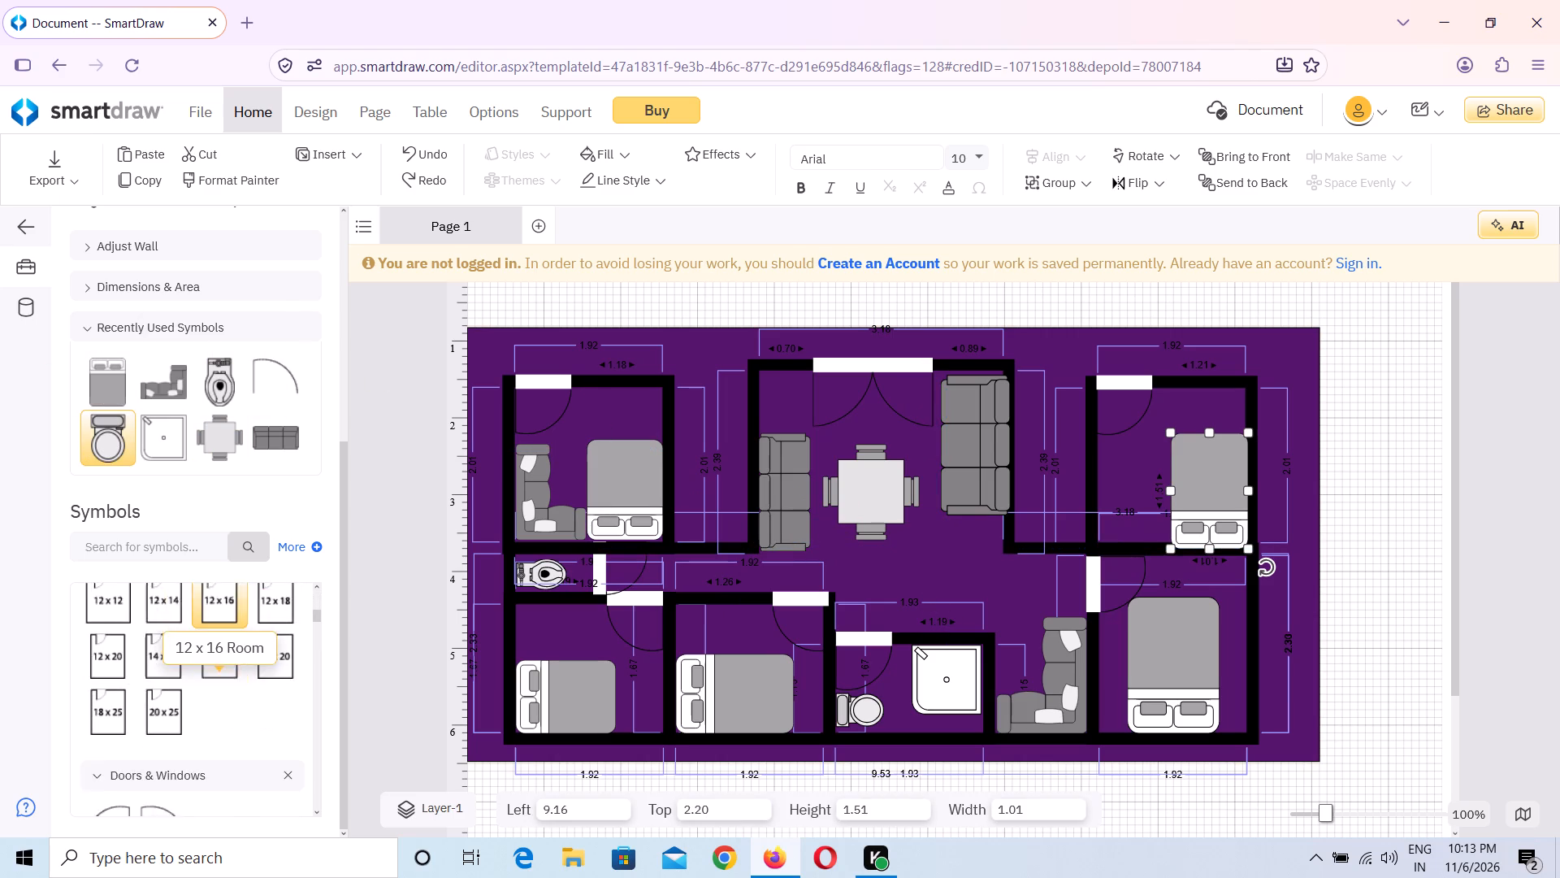
scroll(196, 682, "down", 10)
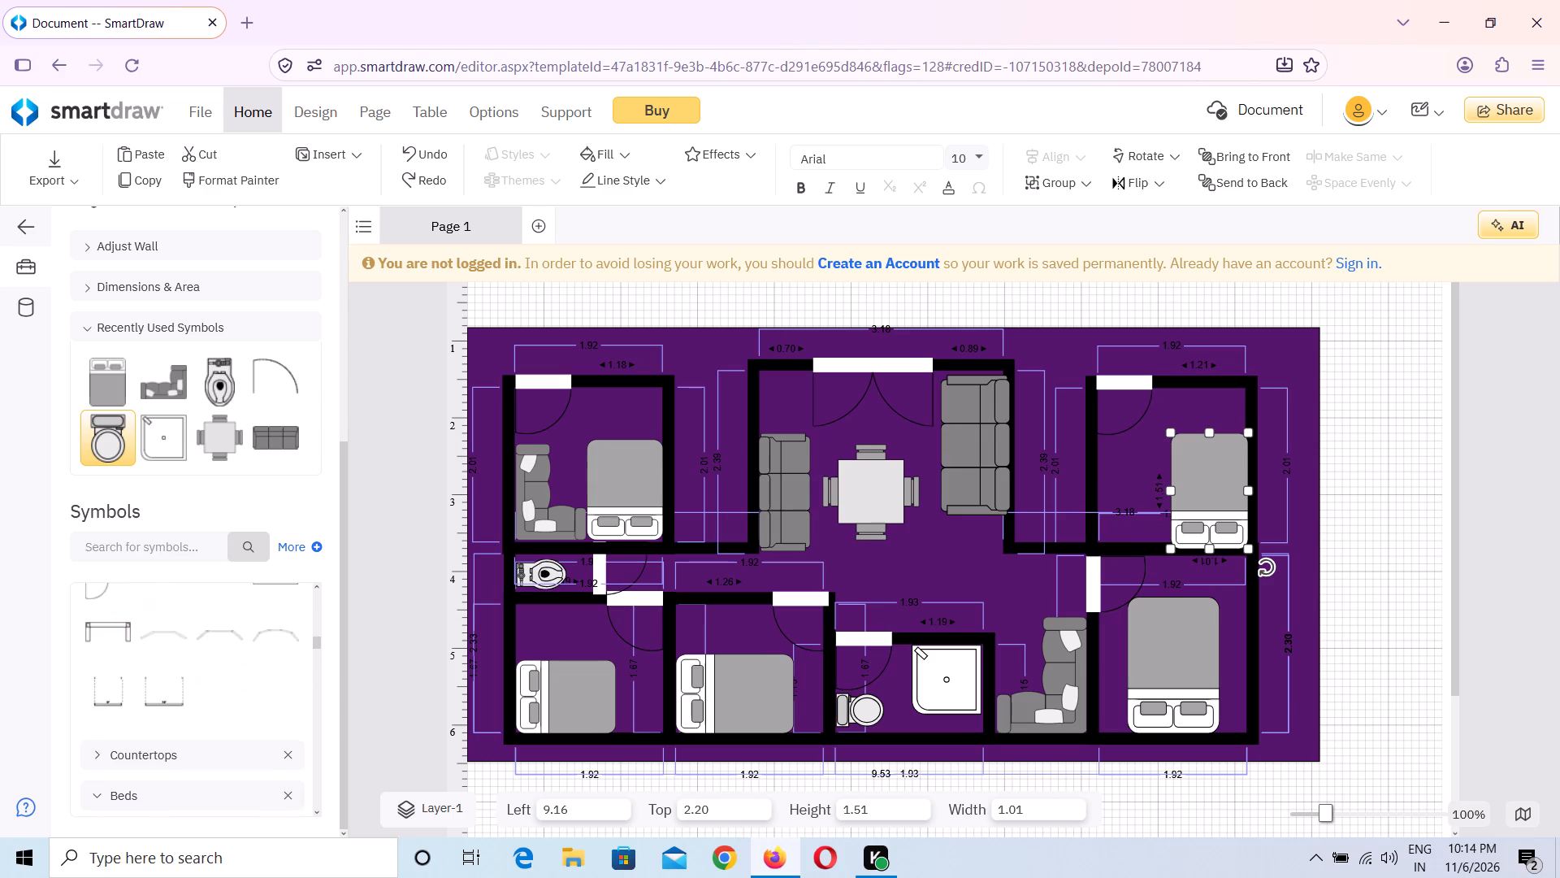
scroll(196, 682, "down", 2)
scroll(196, 682, "up", 3)
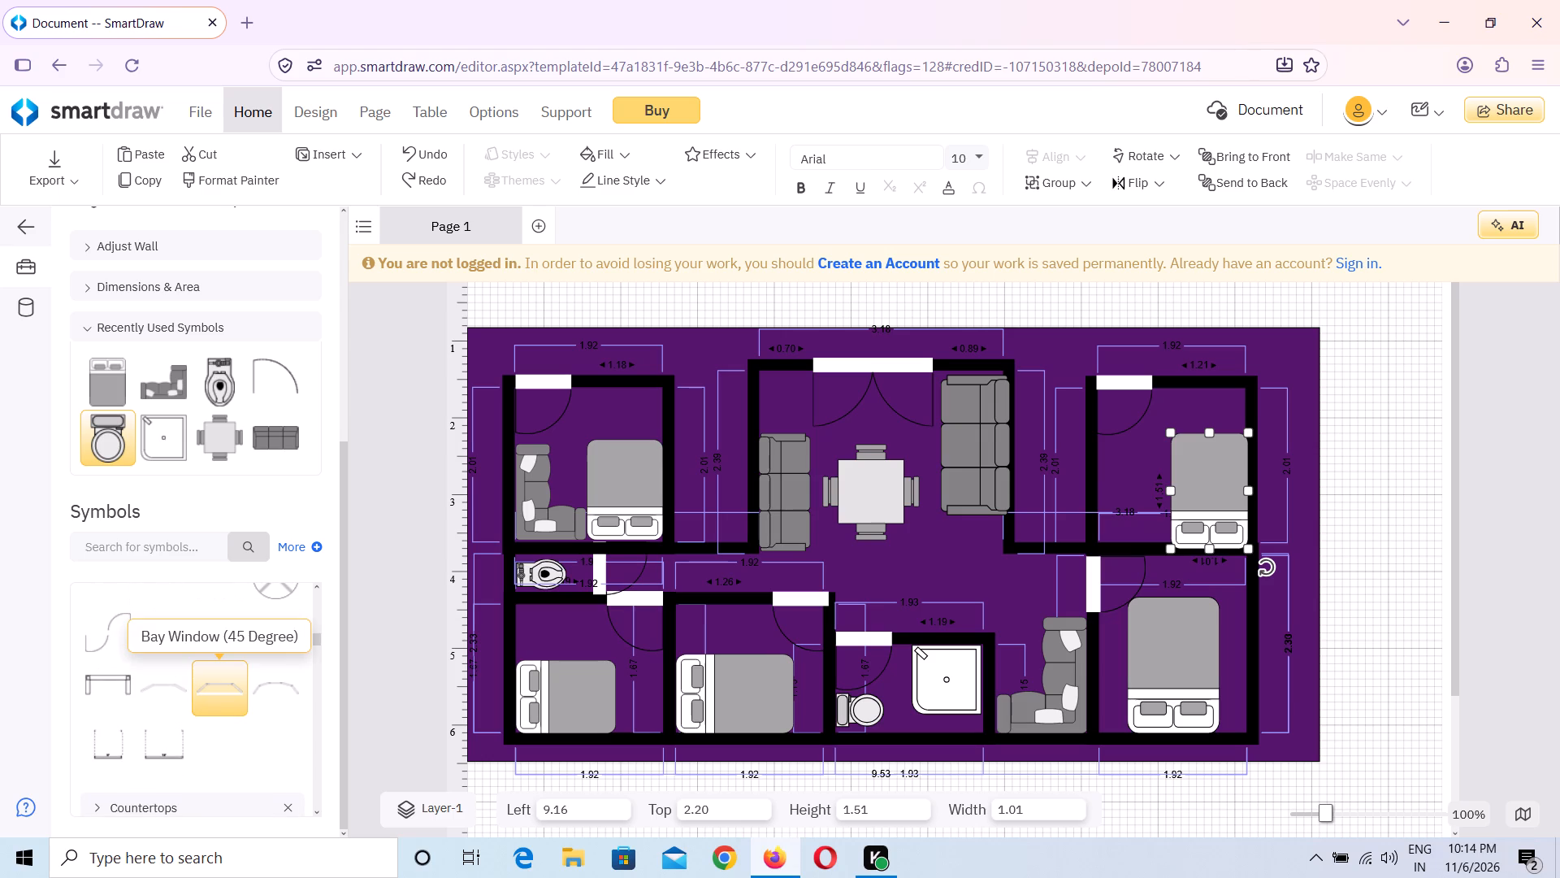
scroll(196, 682, "down", 4)
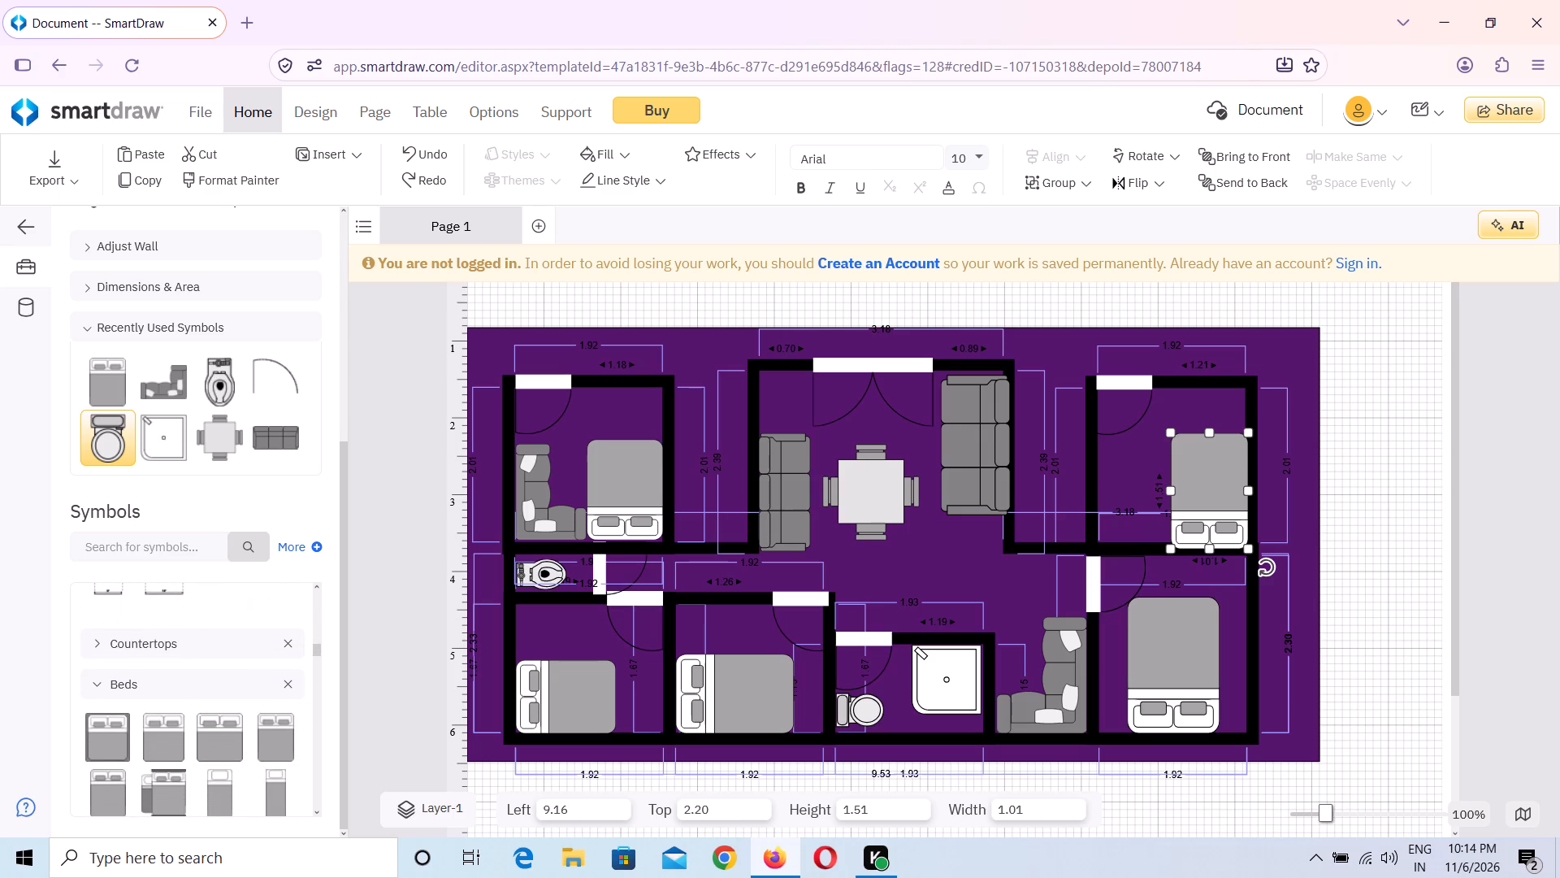
left_click(101, 637)
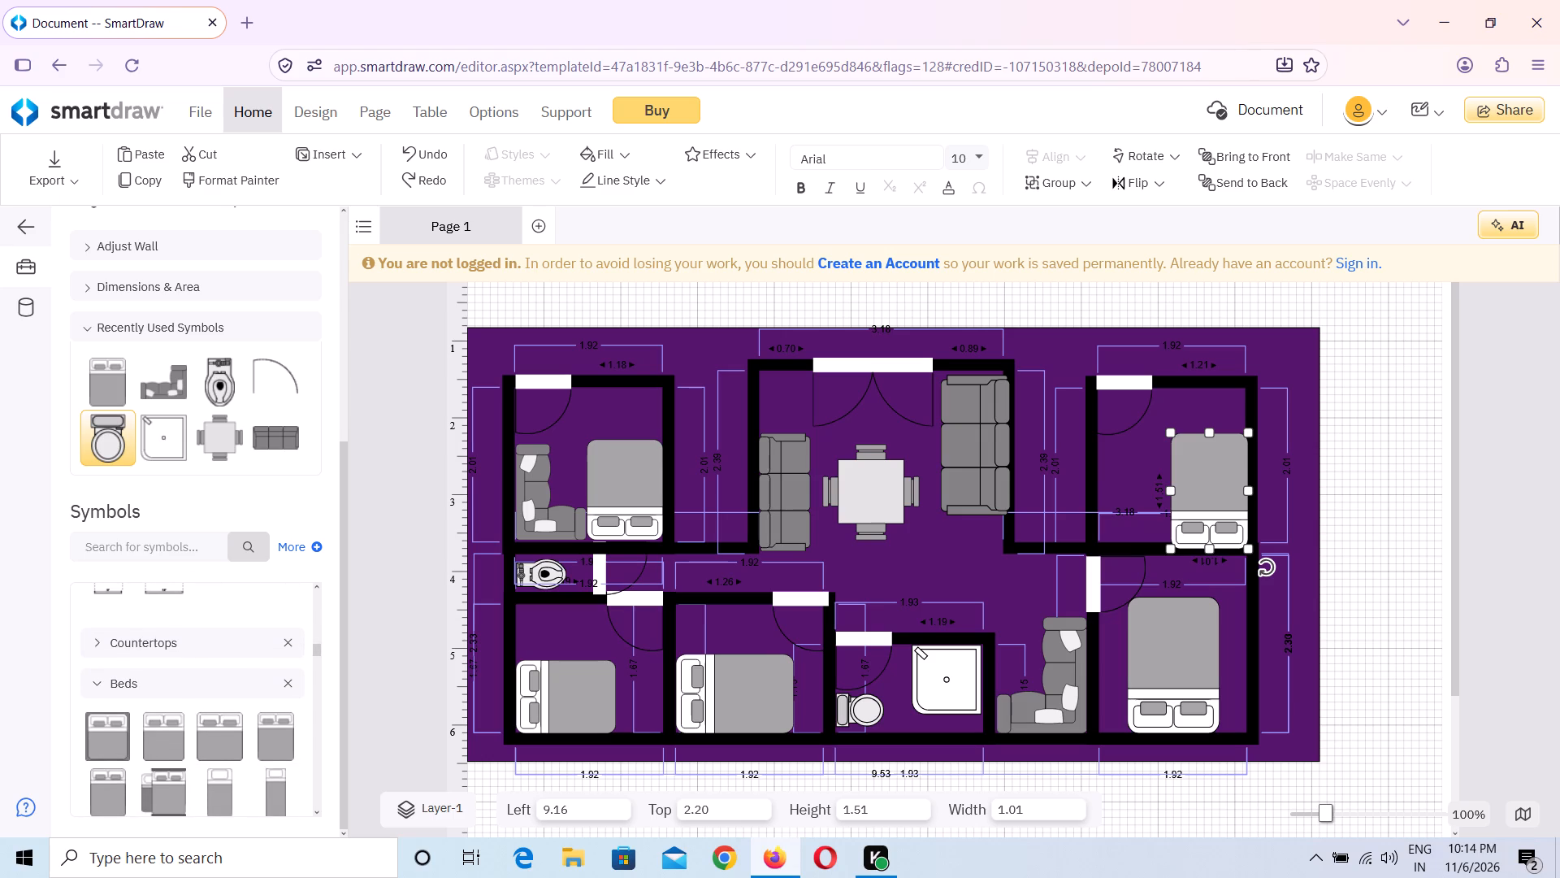
left_click(97, 647)
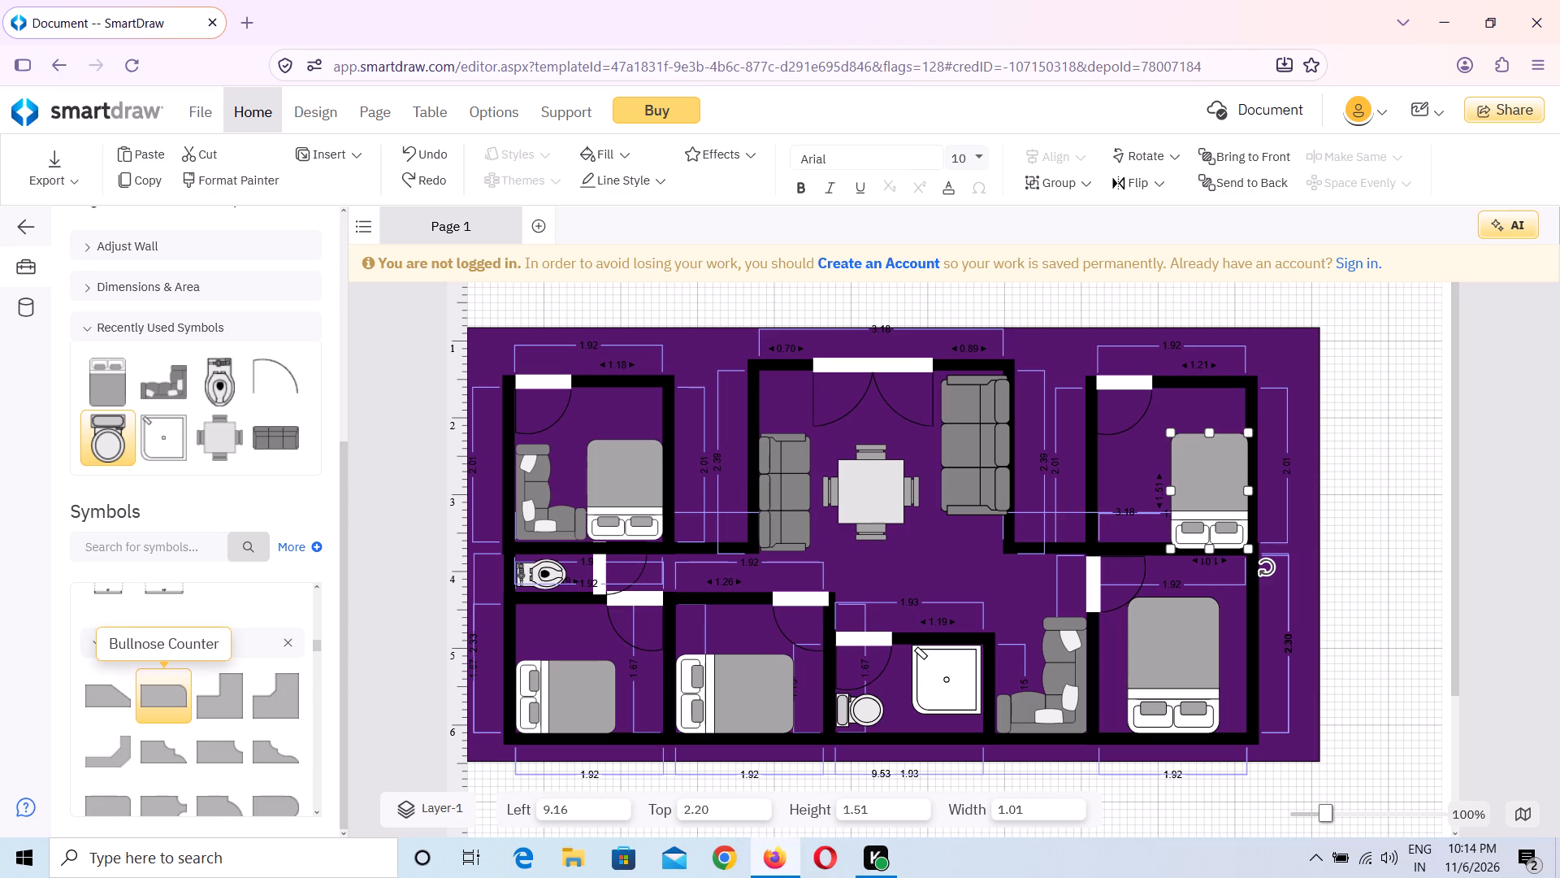
scroll(185, 698, "down", 1)
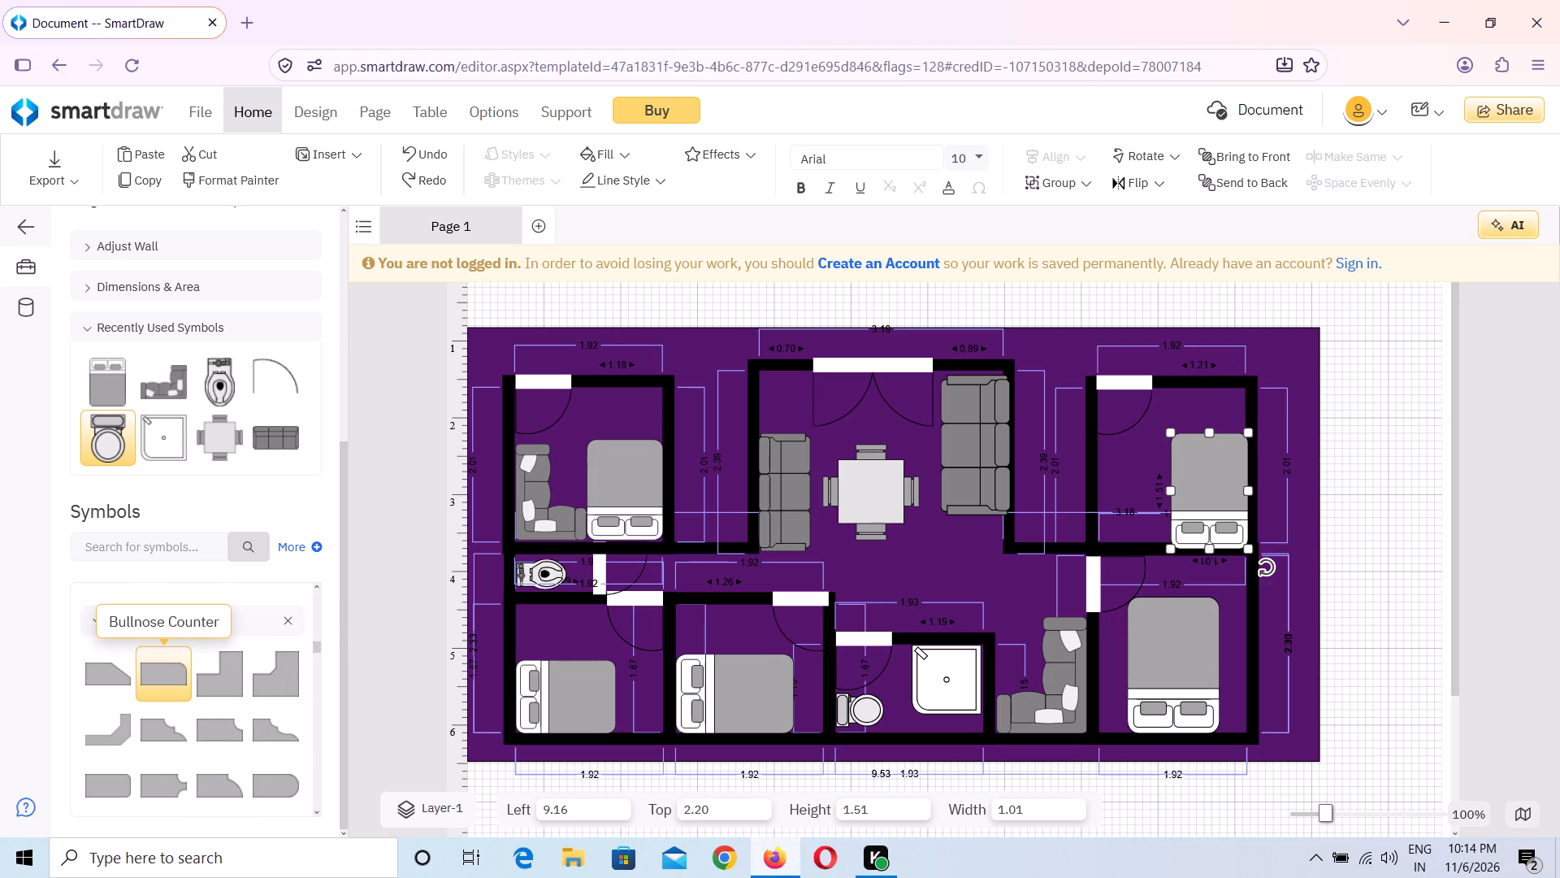
left_click_drag(159, 667, 817, 674)
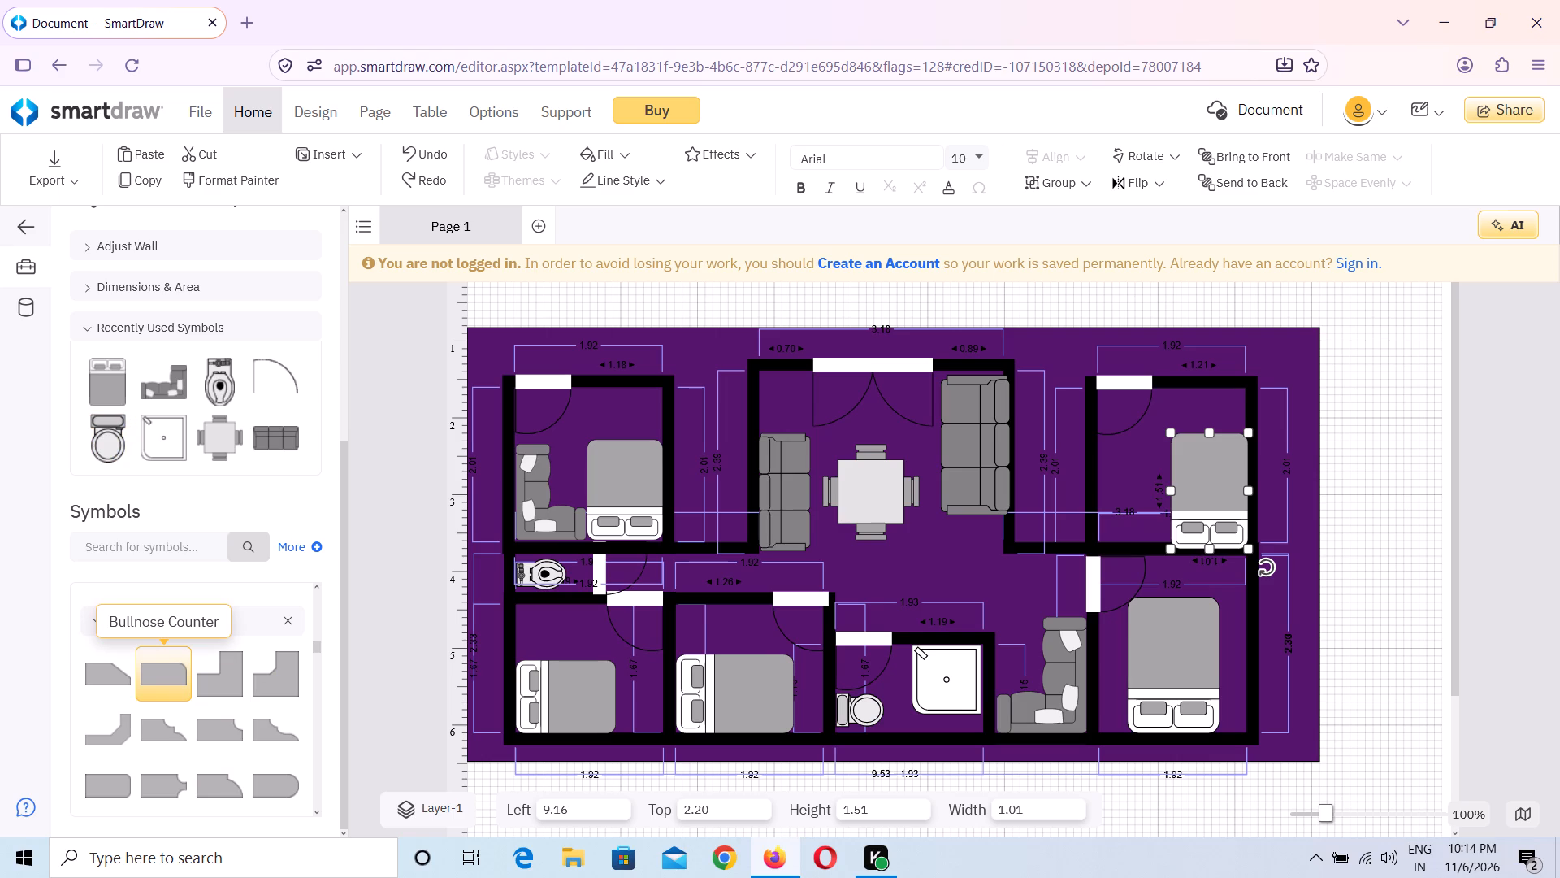
left_click_drag(817, 674, 943, 611)
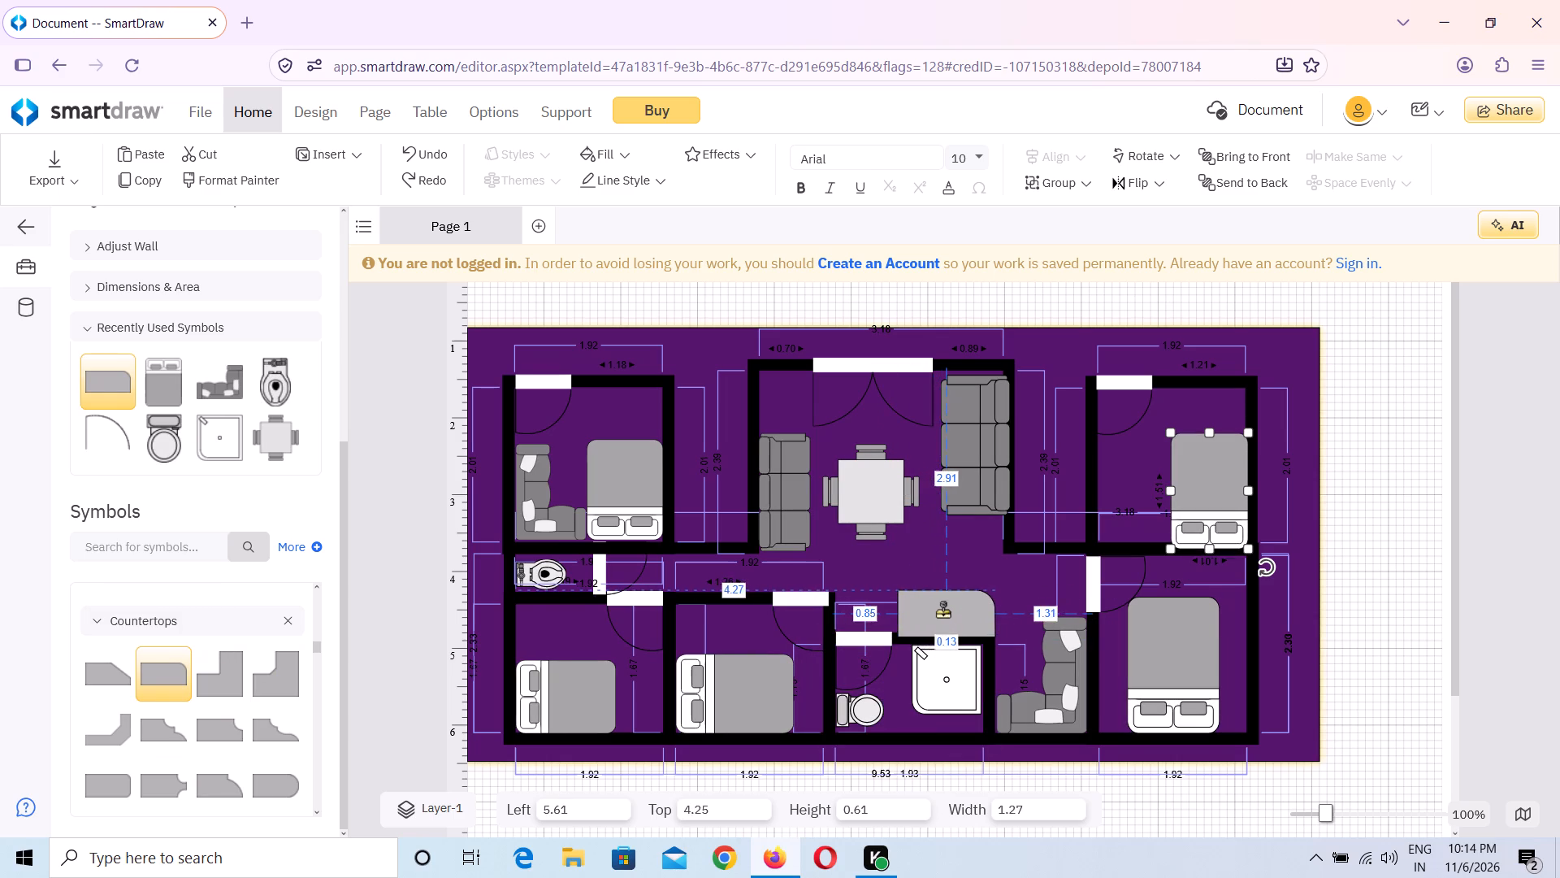
left_click_drag(943, 611, 938, 607)
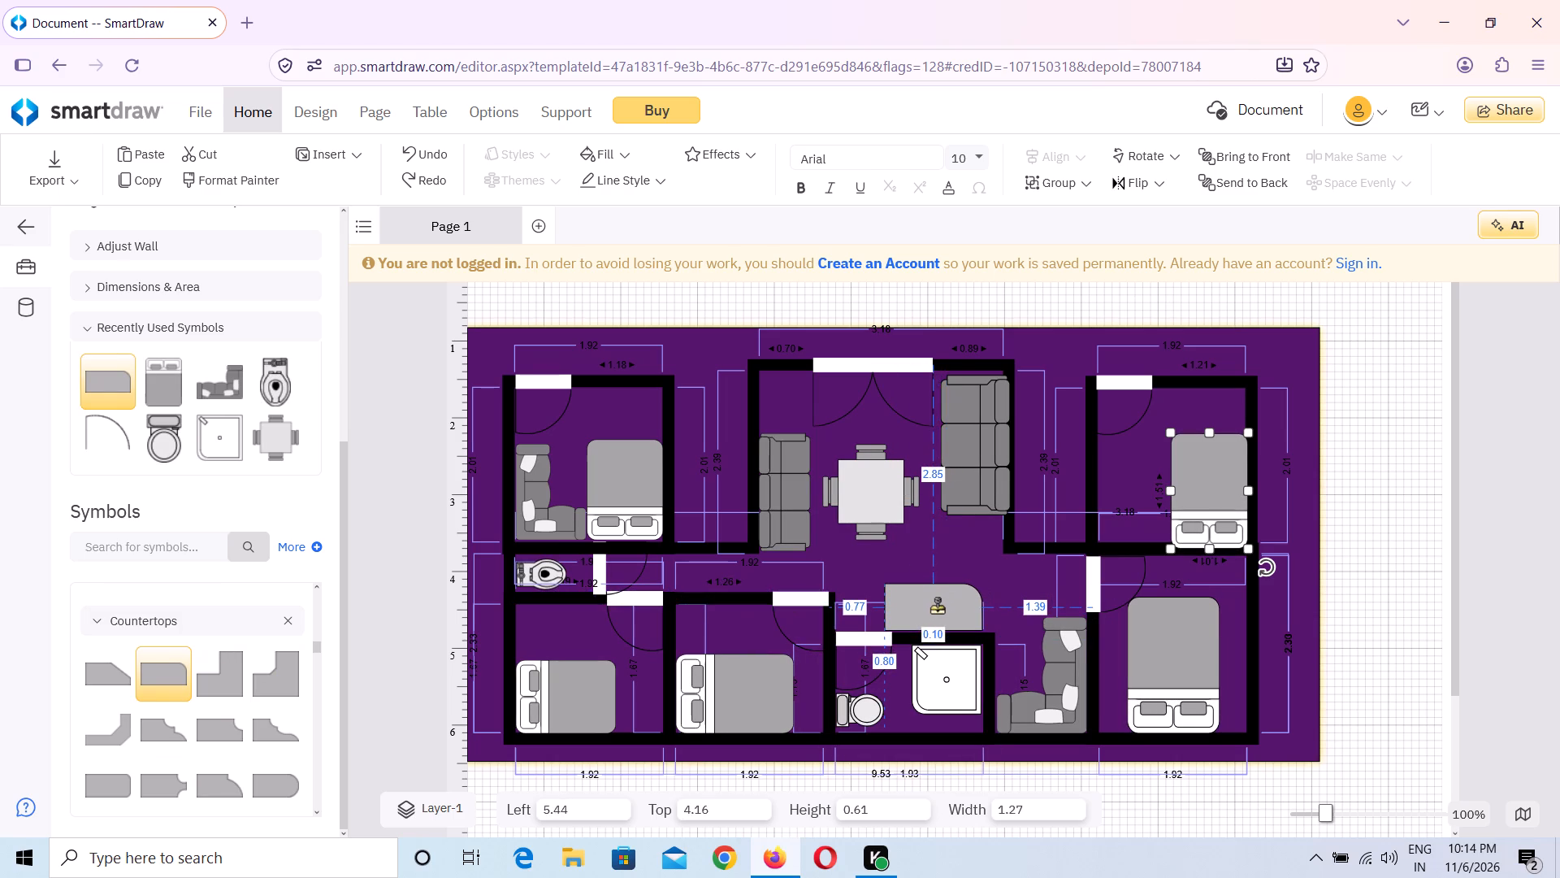
left_click_drag(938, 607, 939, 606)
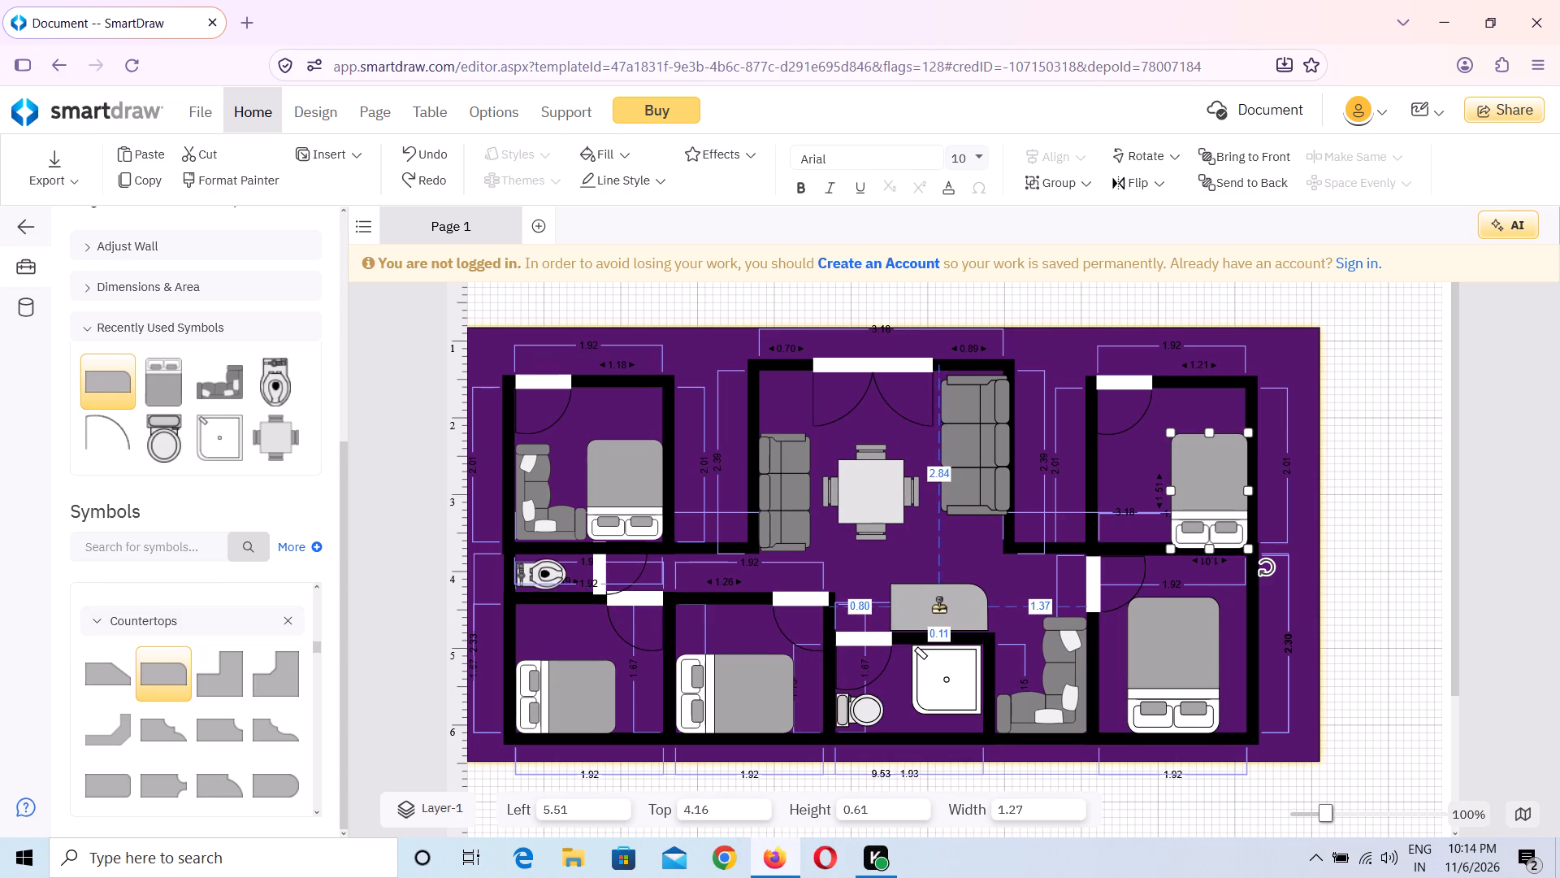
left_click_drag(939, 606, 940, 606)
Nudge the counter down against the bathroom's upper wall, to about top 4.18, and deselect it.
key("Down")
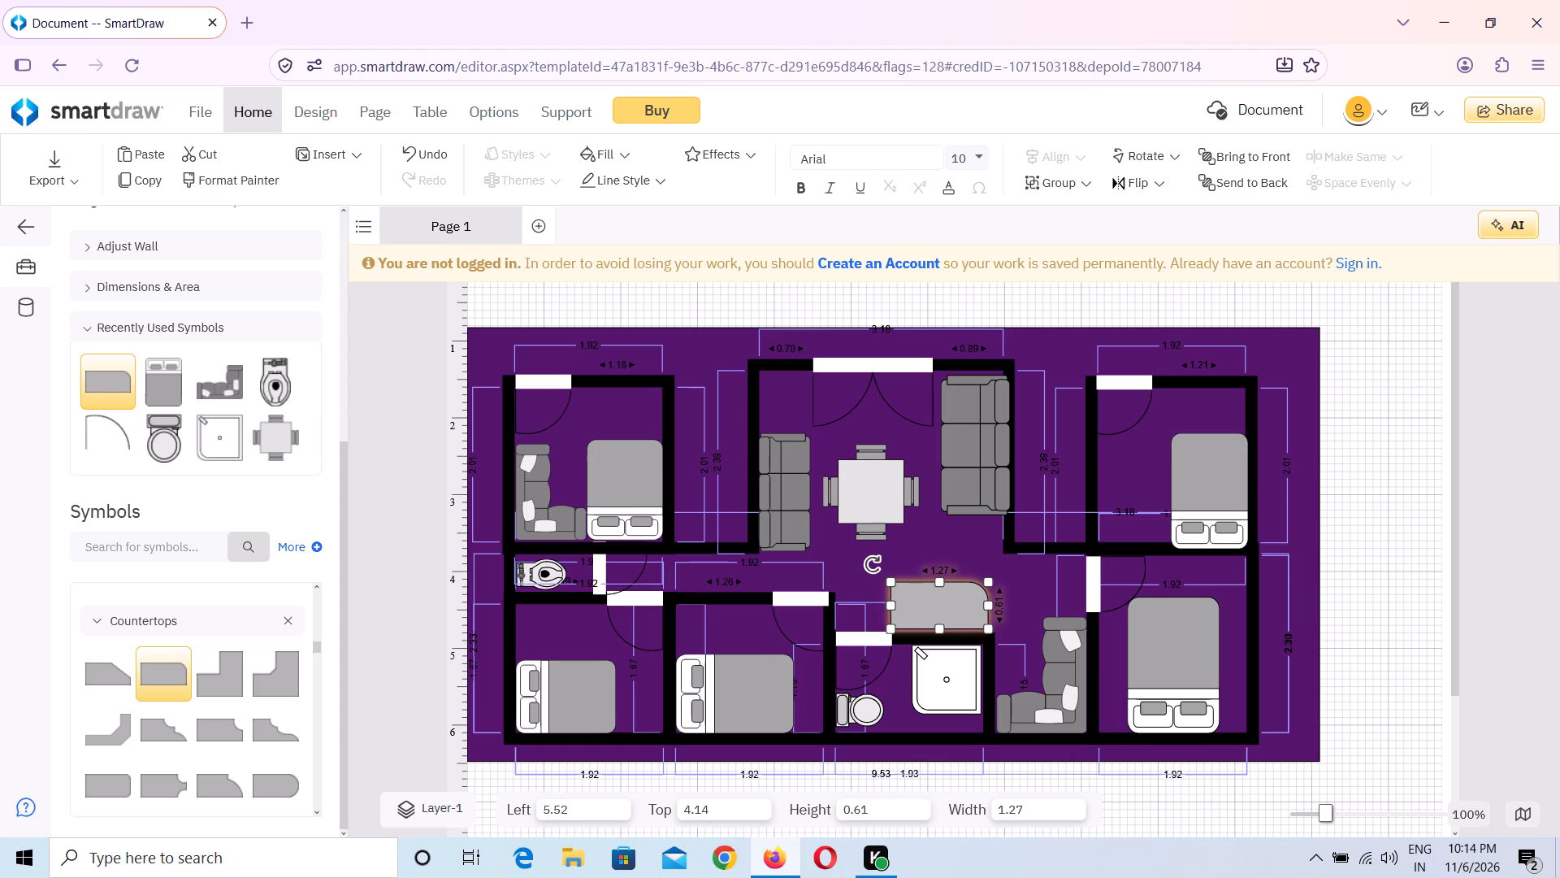
key("Down")
key("Down")
key("Down")
key("Down")
key("Up")
key("Up")
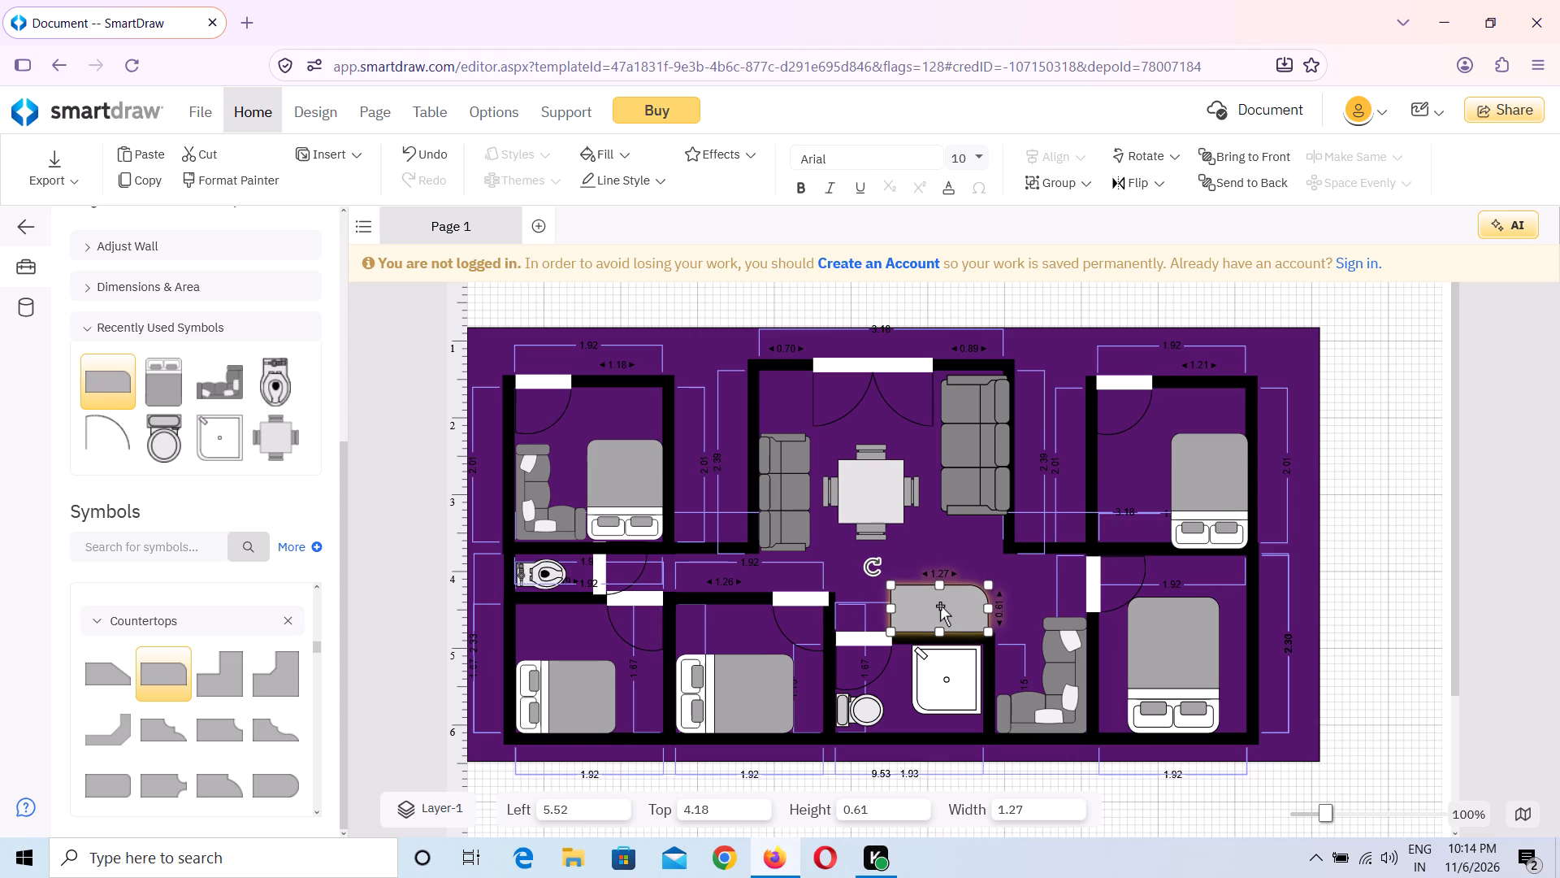
left_click(932, 533)
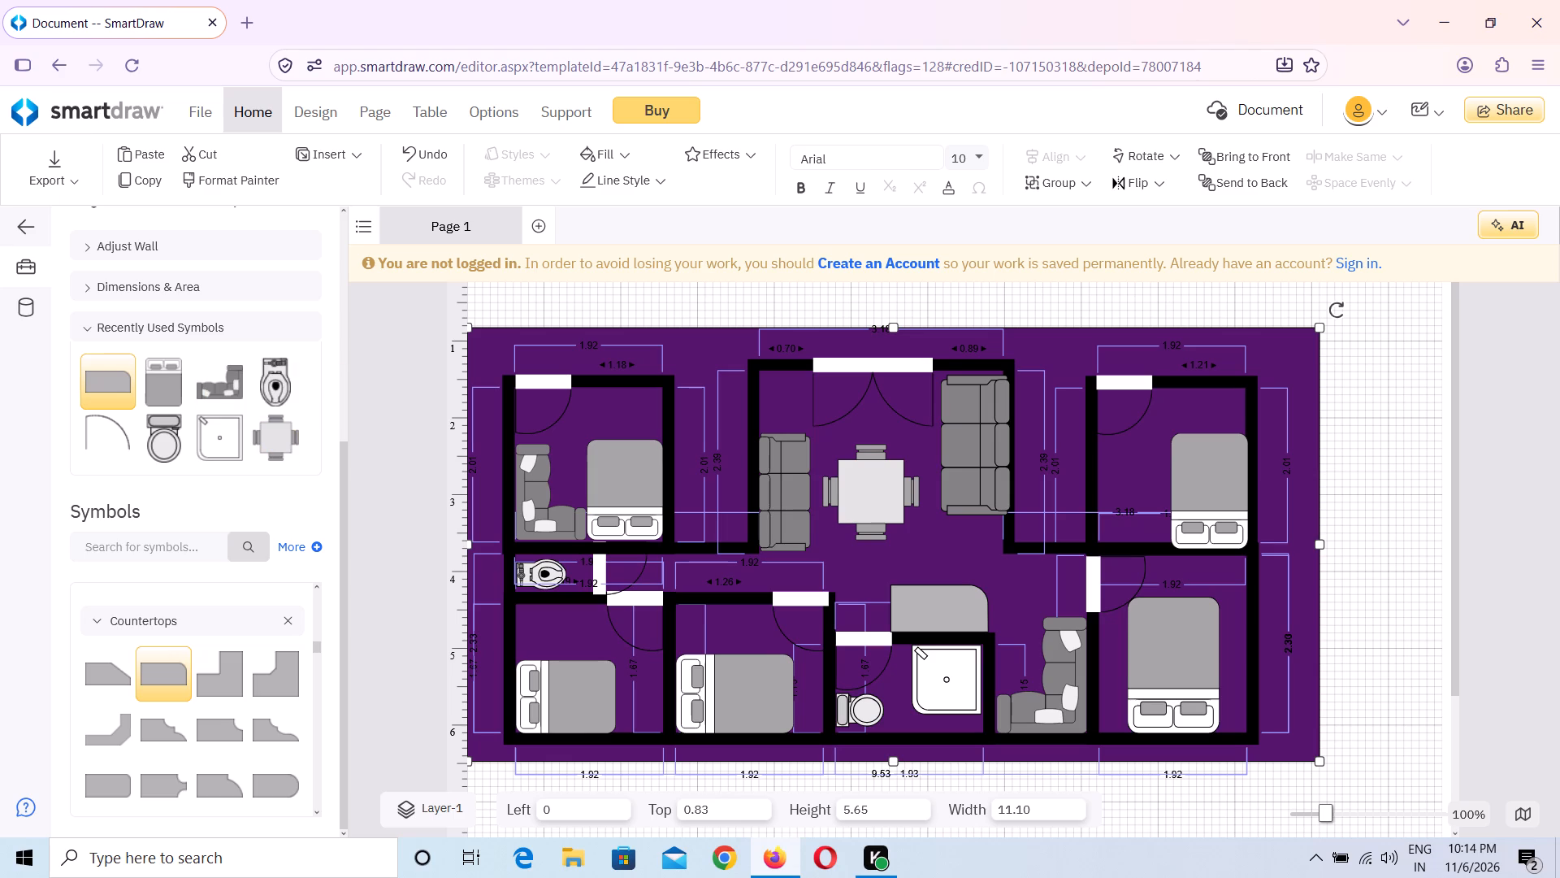
Add a Sectional Sofa with Arms from the Couches & Sofas symbols near the living room's lower-right corner and rotate it upright.
scroll(197, 704, "down", 2)
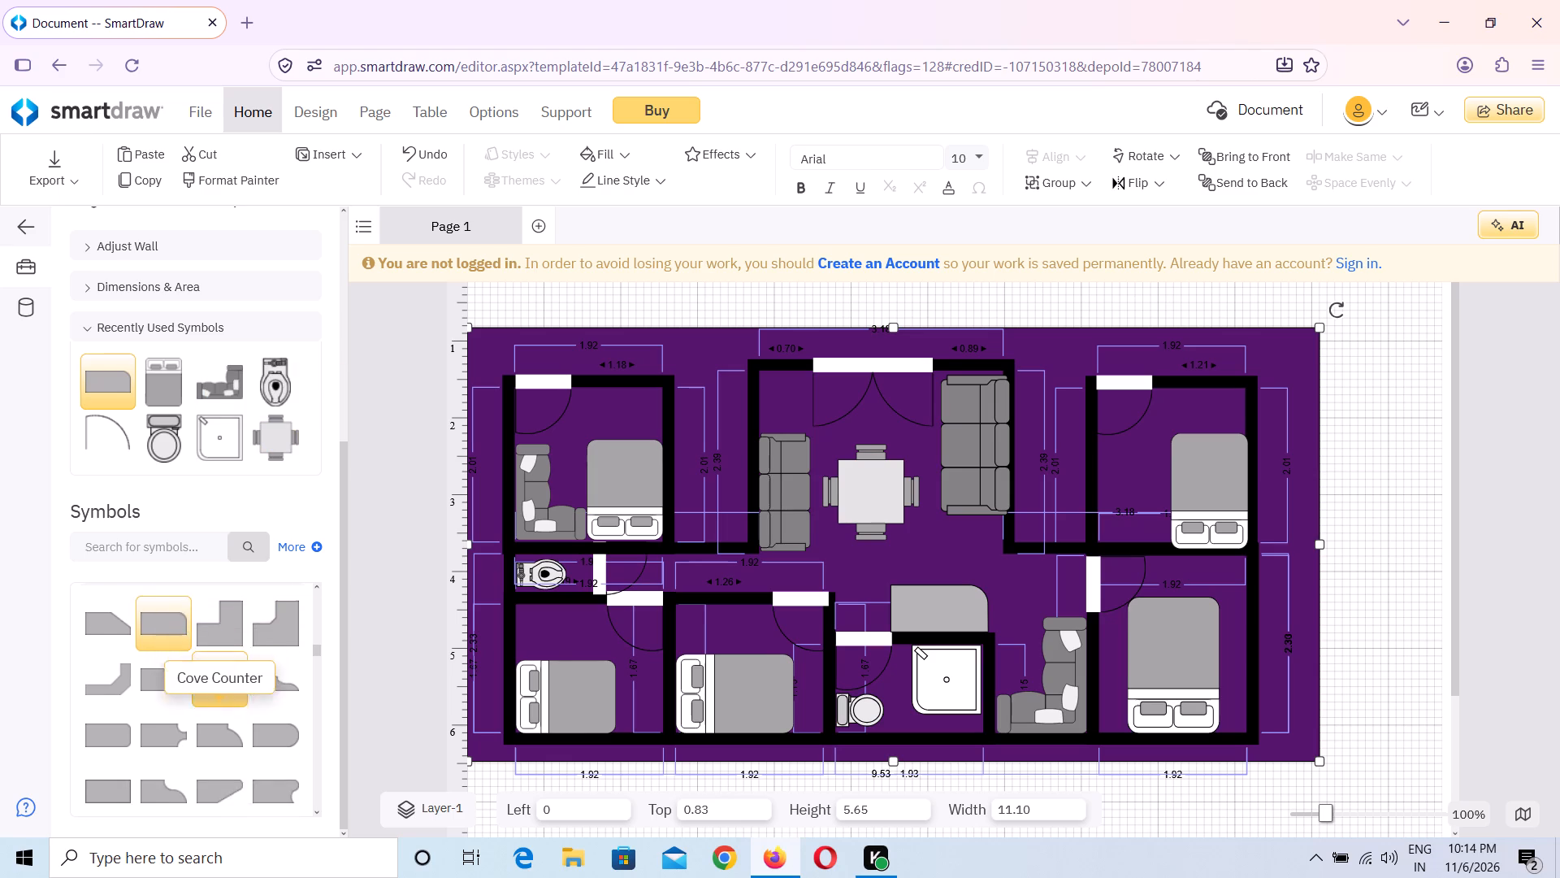
scroll(197, 704, "down", 6)
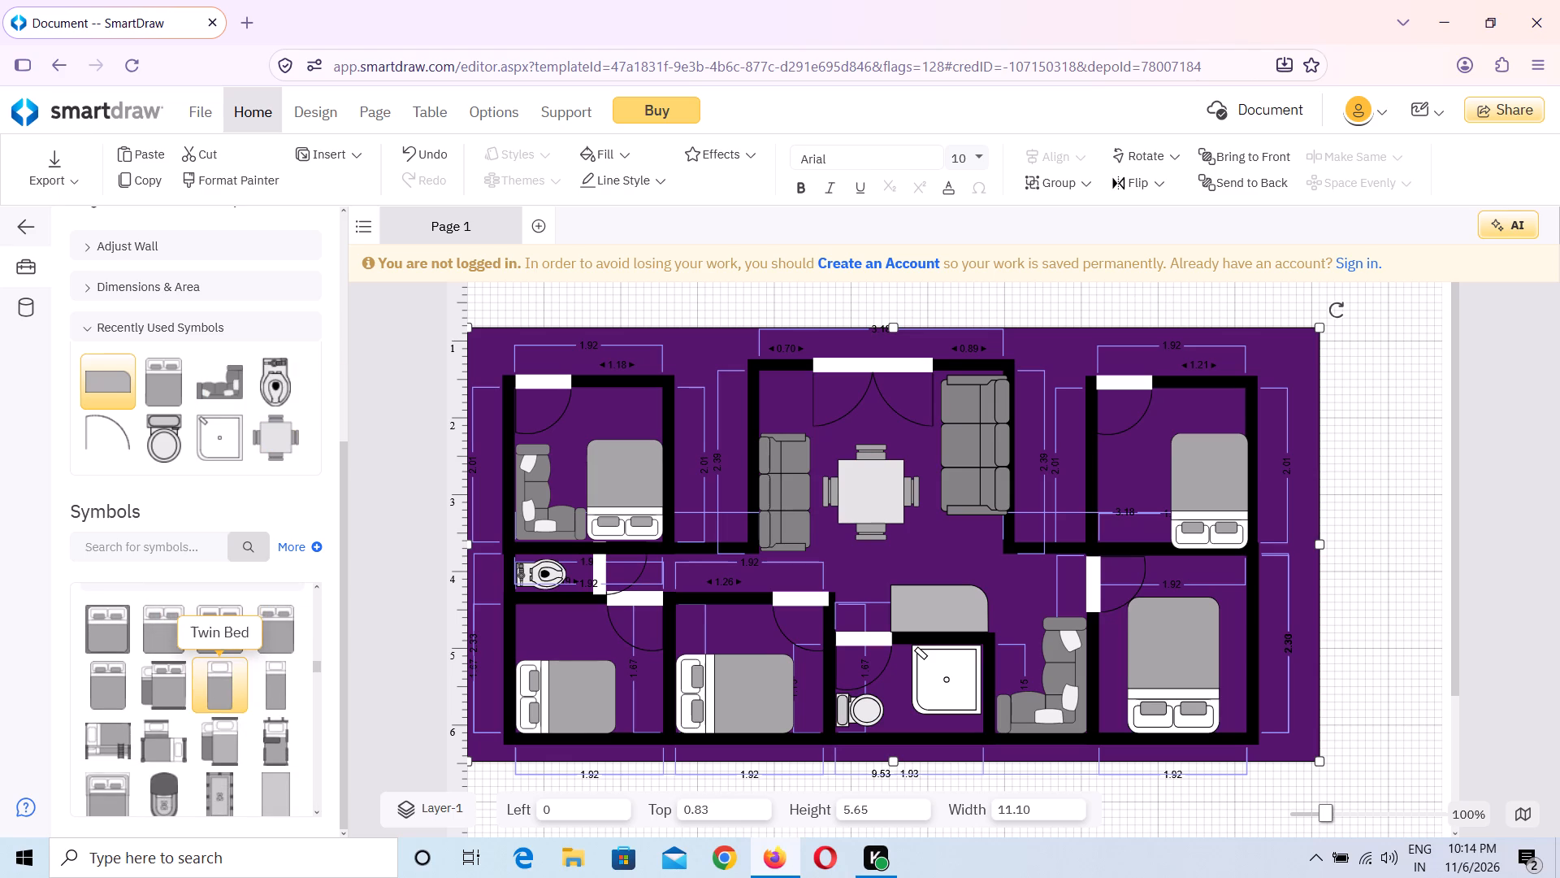
scroll(197, 704, "down", 6)
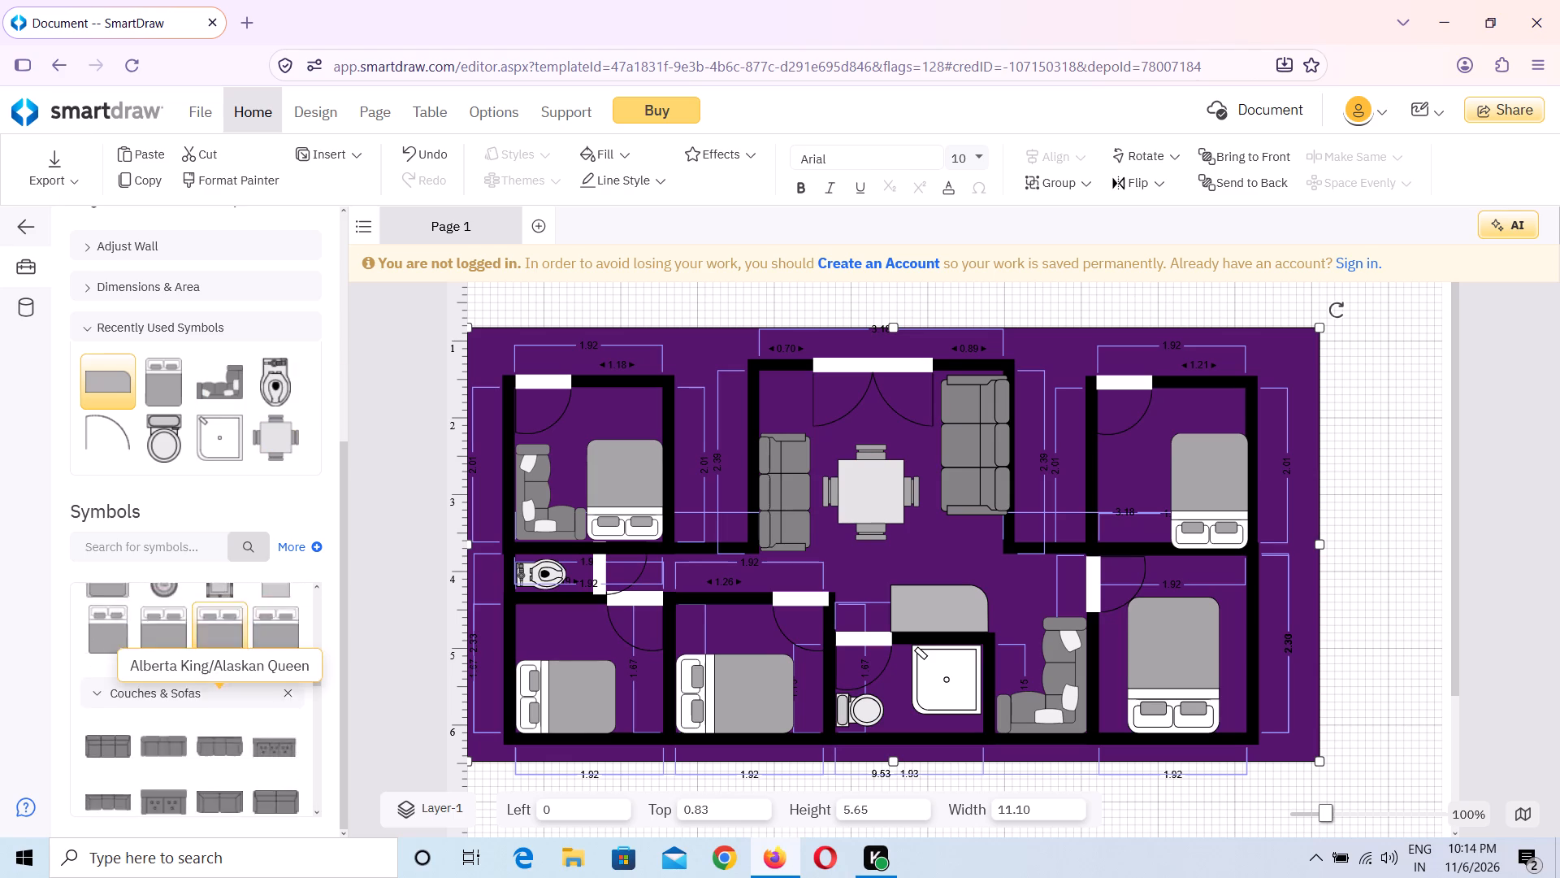
scroll(197, 704, "down", 3)
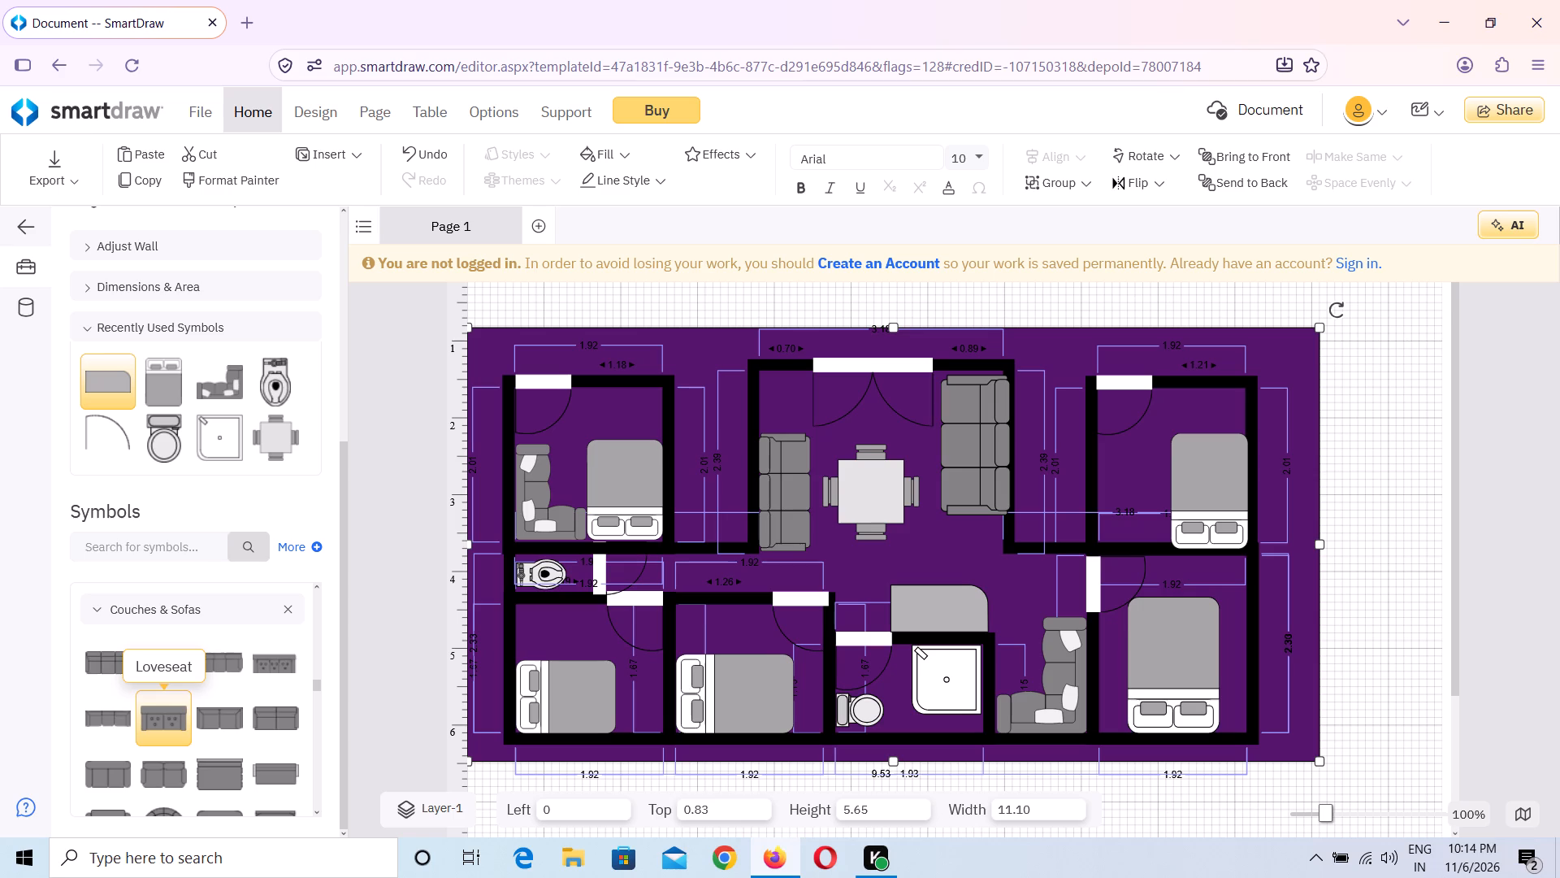
left_click_drag(102, 724, 661, 719)
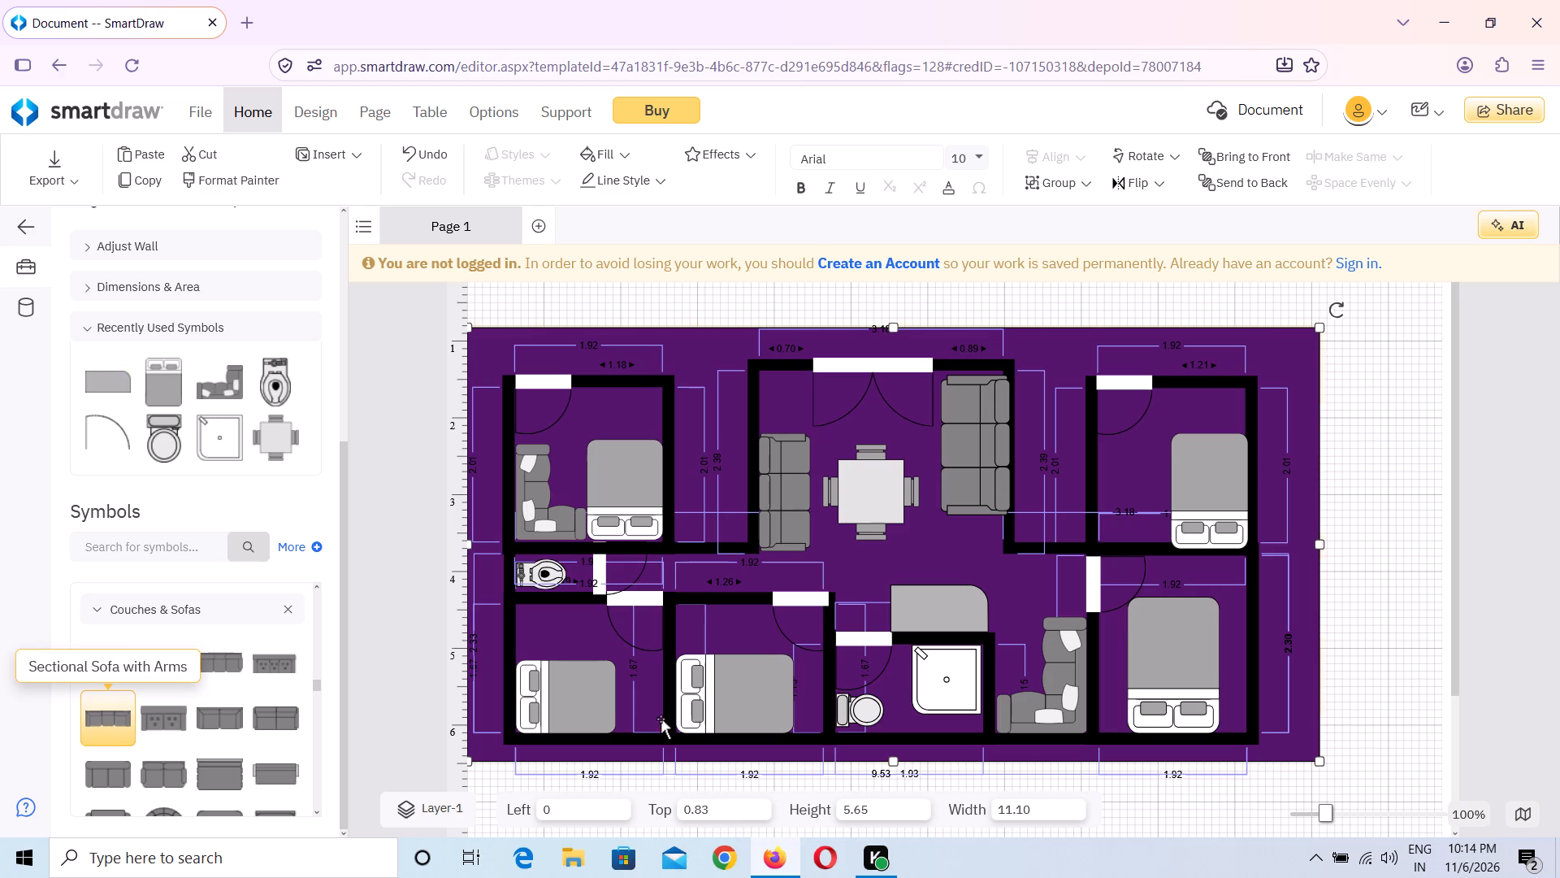
left_click_drag(661, 719, 1020, 549)
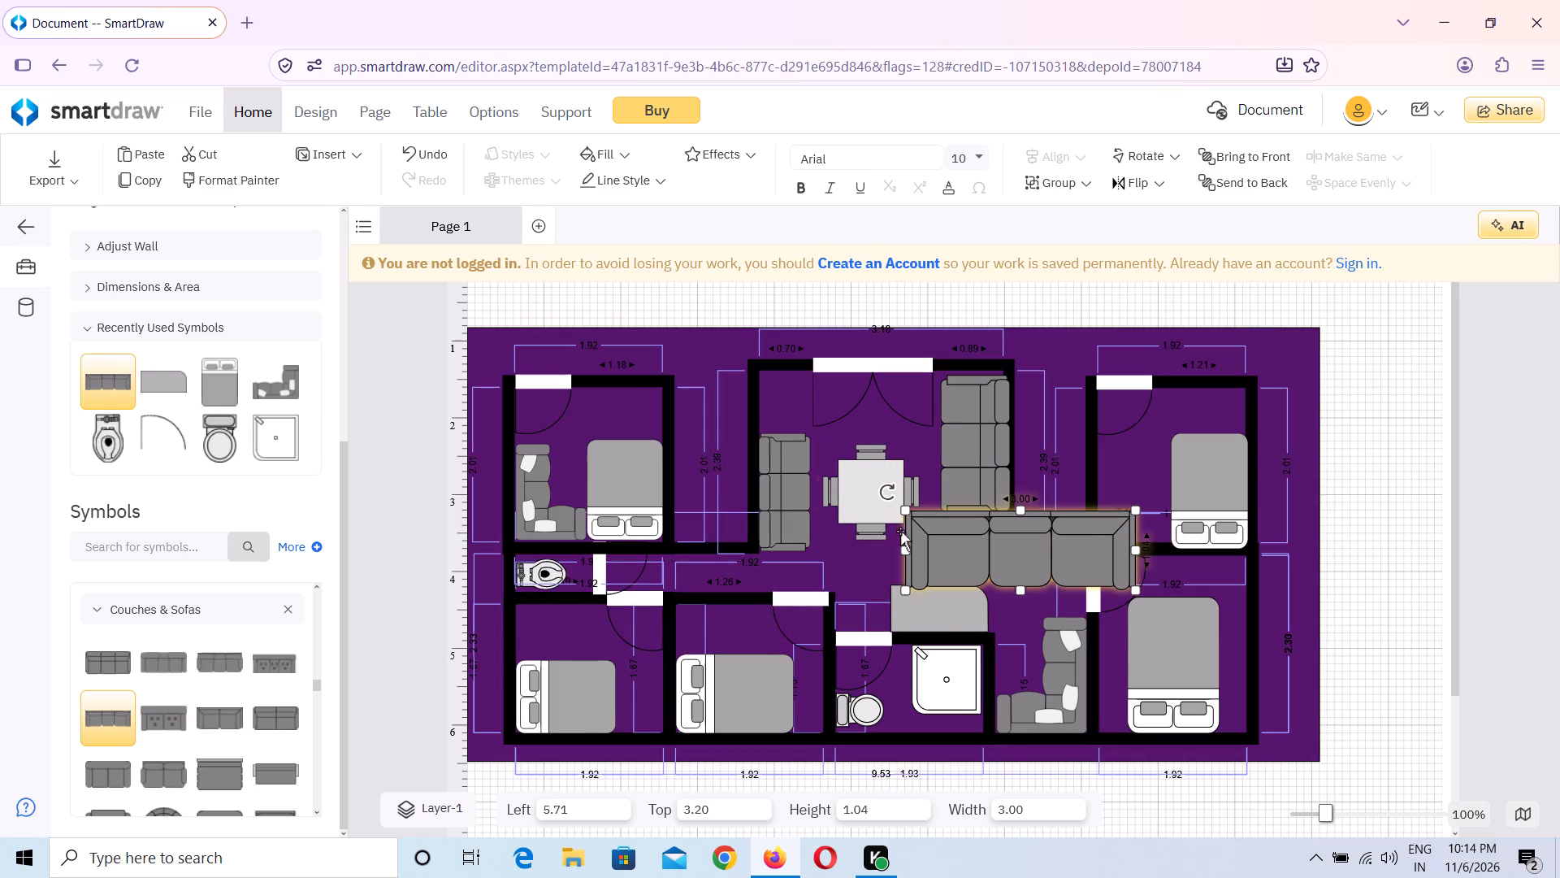
left_click_drag(886, 490, 912, 588)
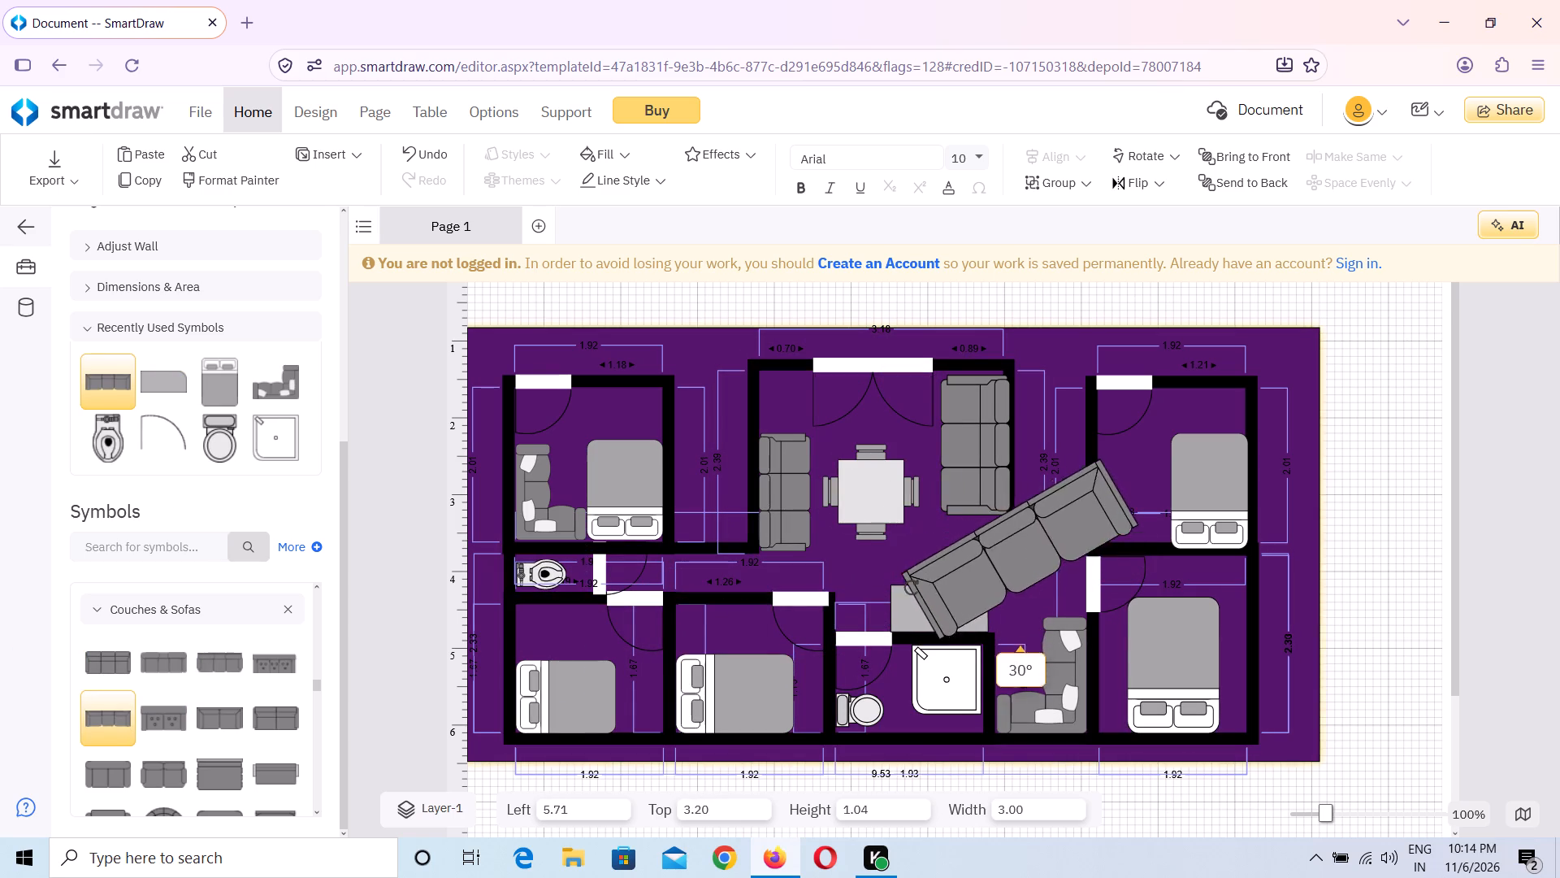
left_click_drag(912, 588, 1001, 650)
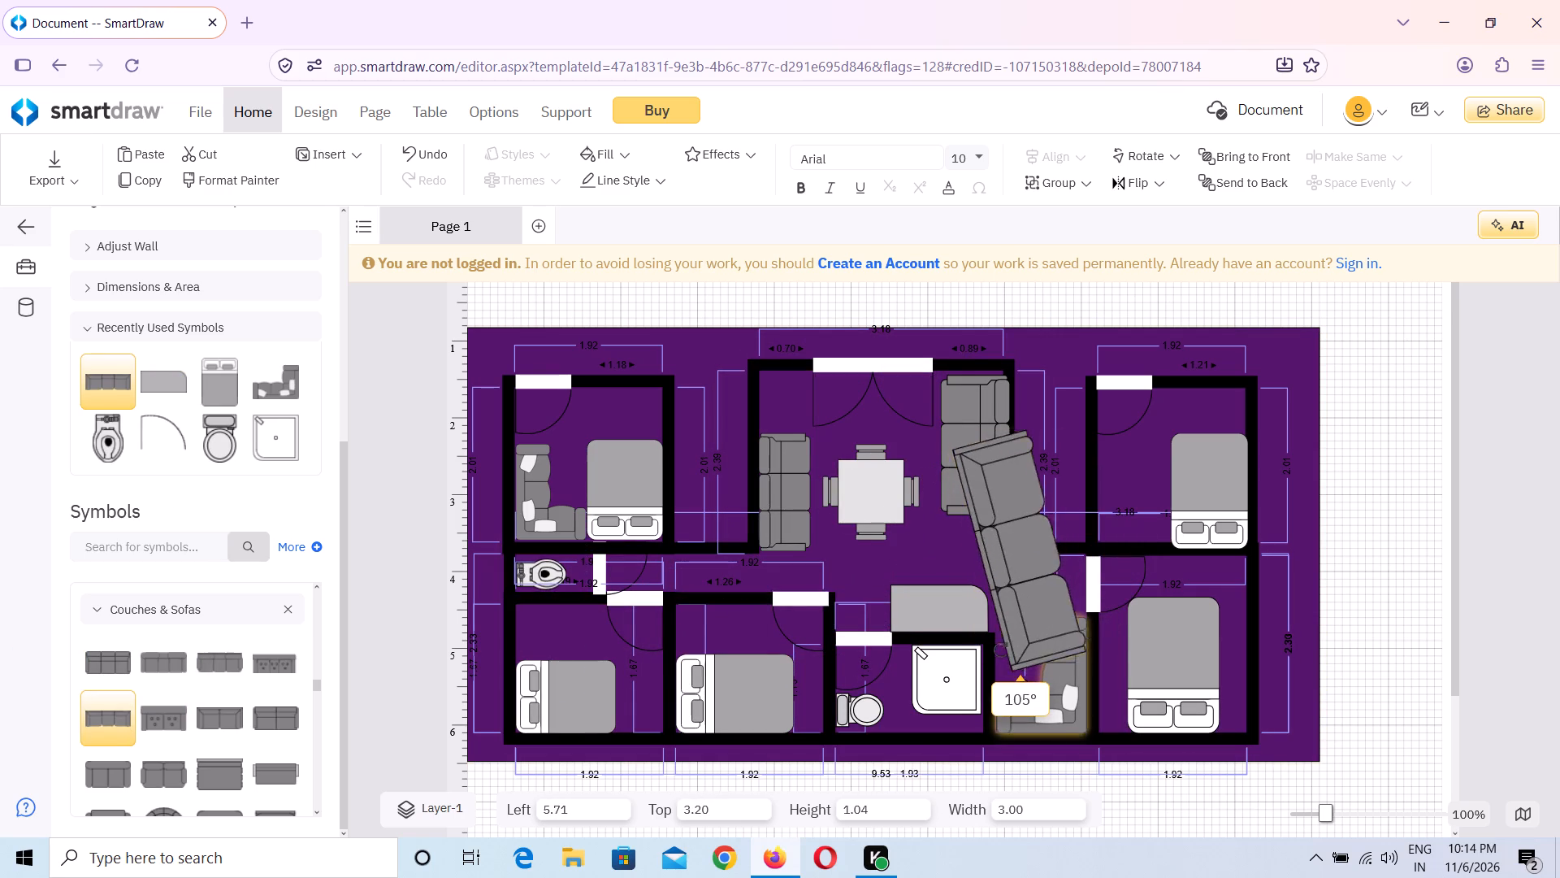
left_click_drag(1001, 650, 976, 650)
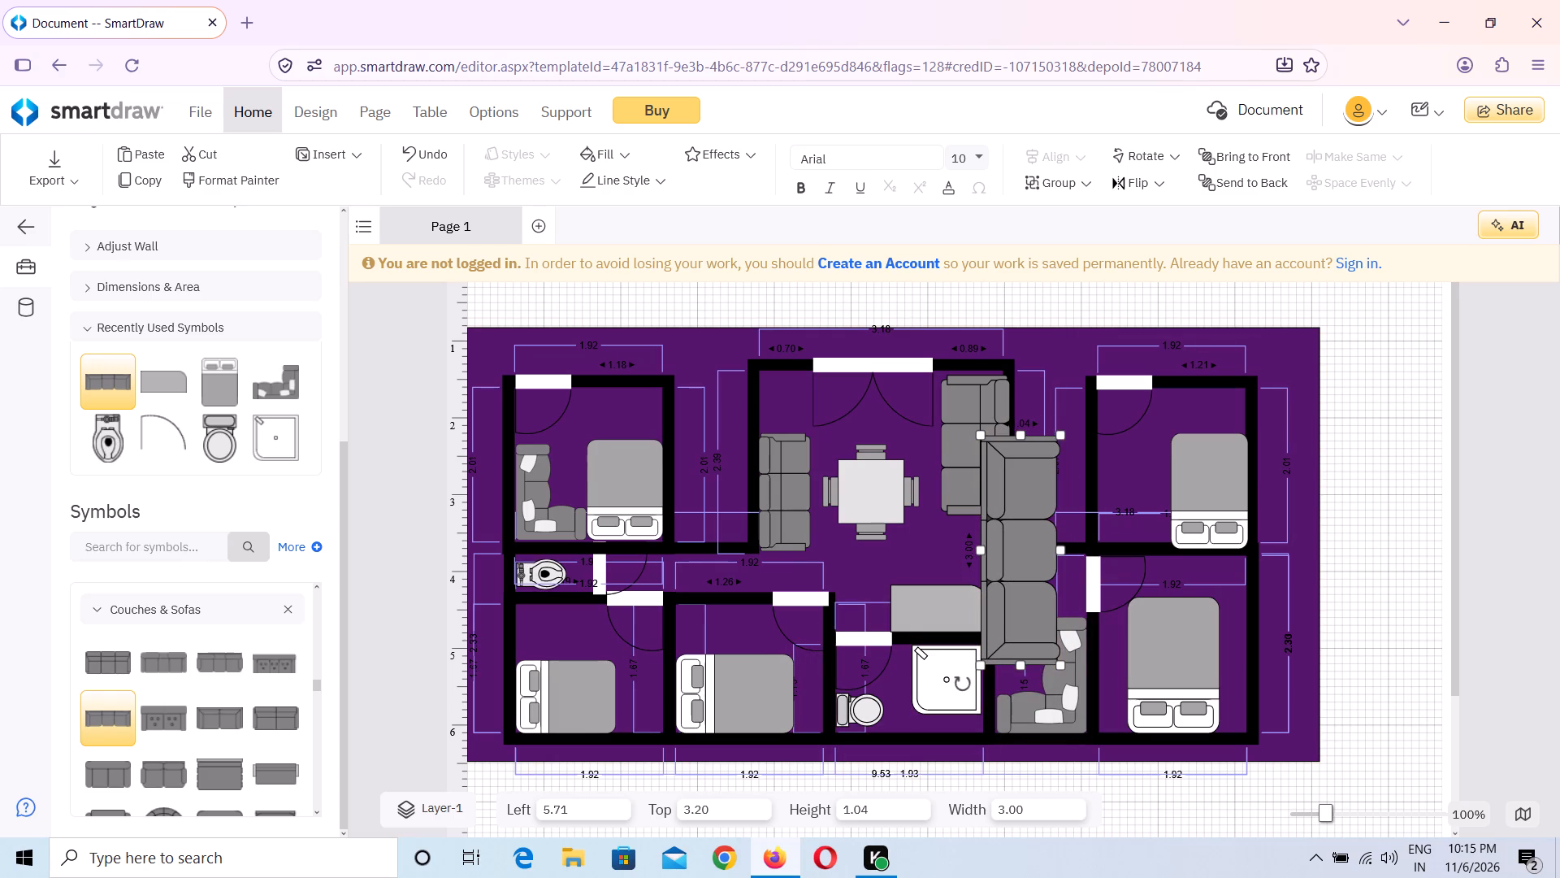
Shrink the sofa to about 0.48 by 1.32, place it against the upper-right room's left wall beside the bed, and deselect it.
left_click_drag(1059, 436, 1025, 537)
left_click_drag(1008, 580, 1146, 472)
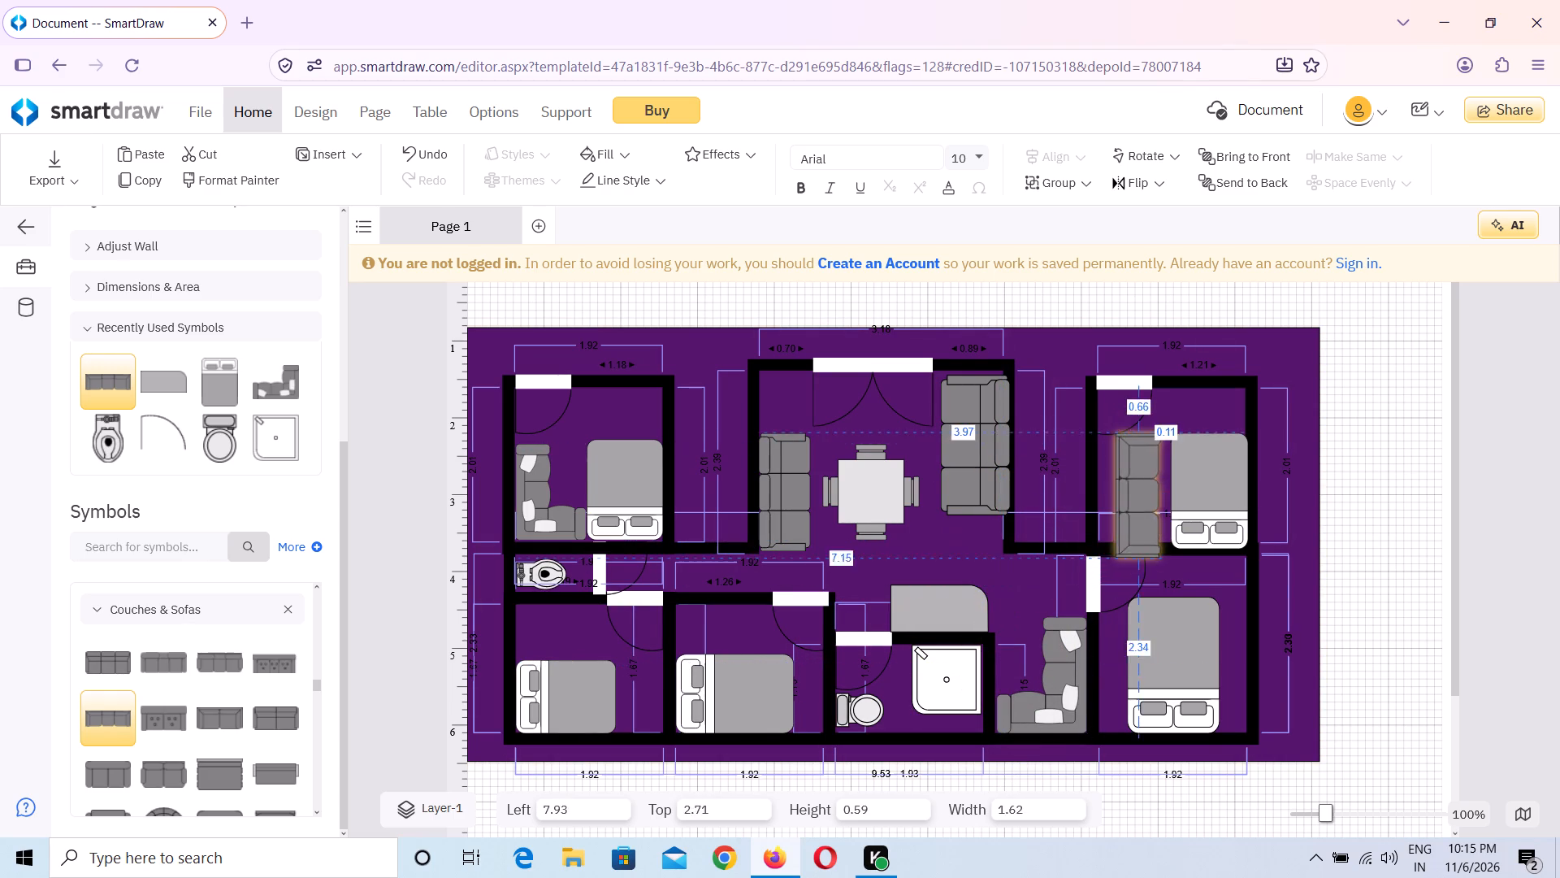
left_click_drag(1146, 472, 1126, 455)
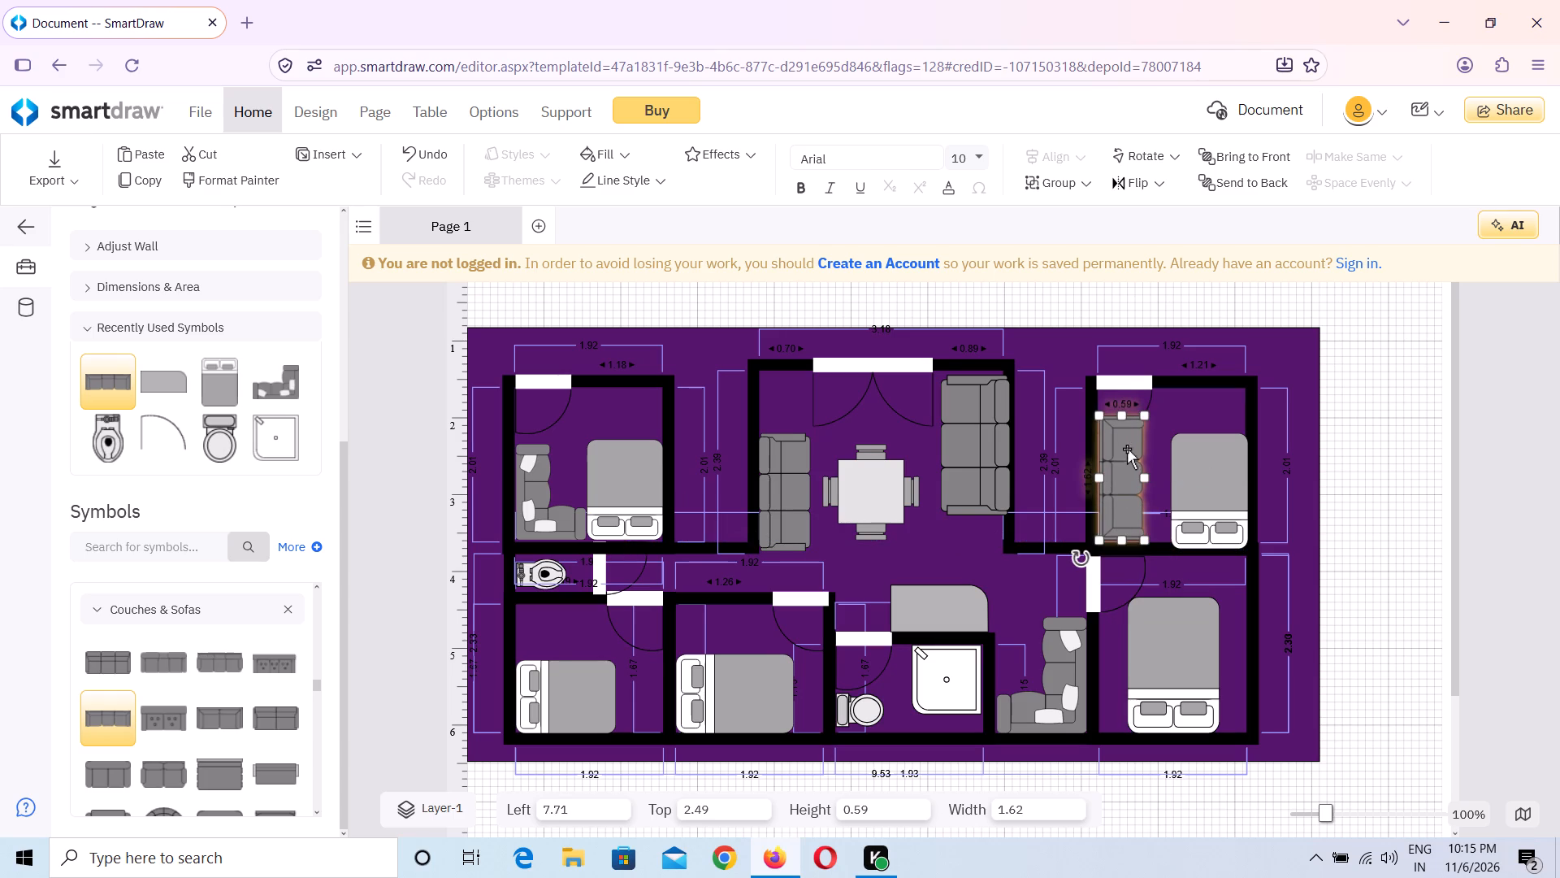
left_click_drag(1145, 418, 1141, 440)
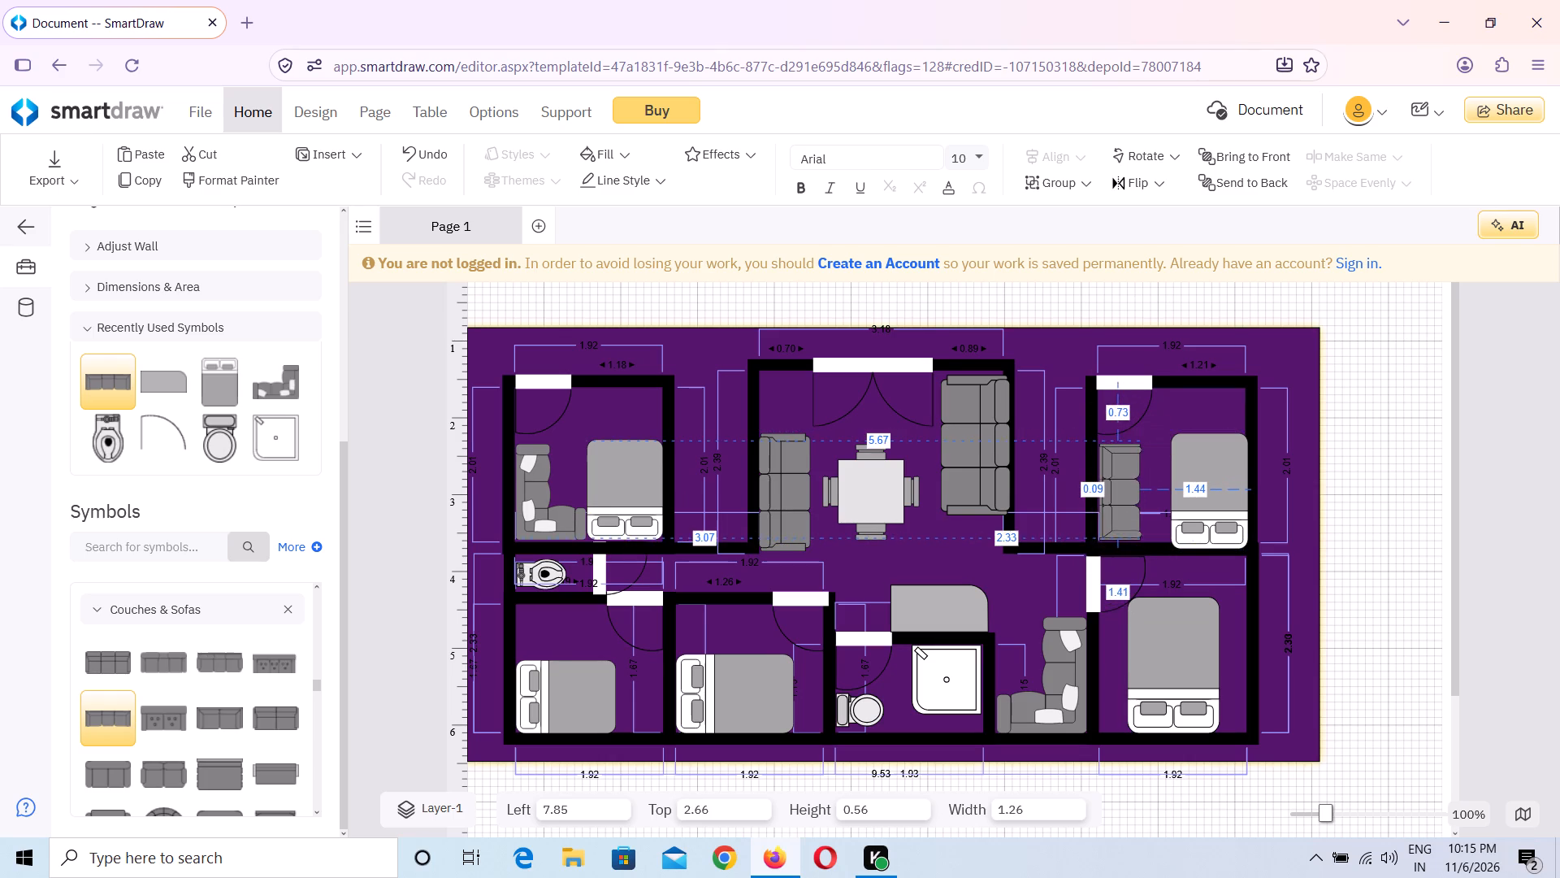
left_click_drag(1141, 440, 1137, 437)
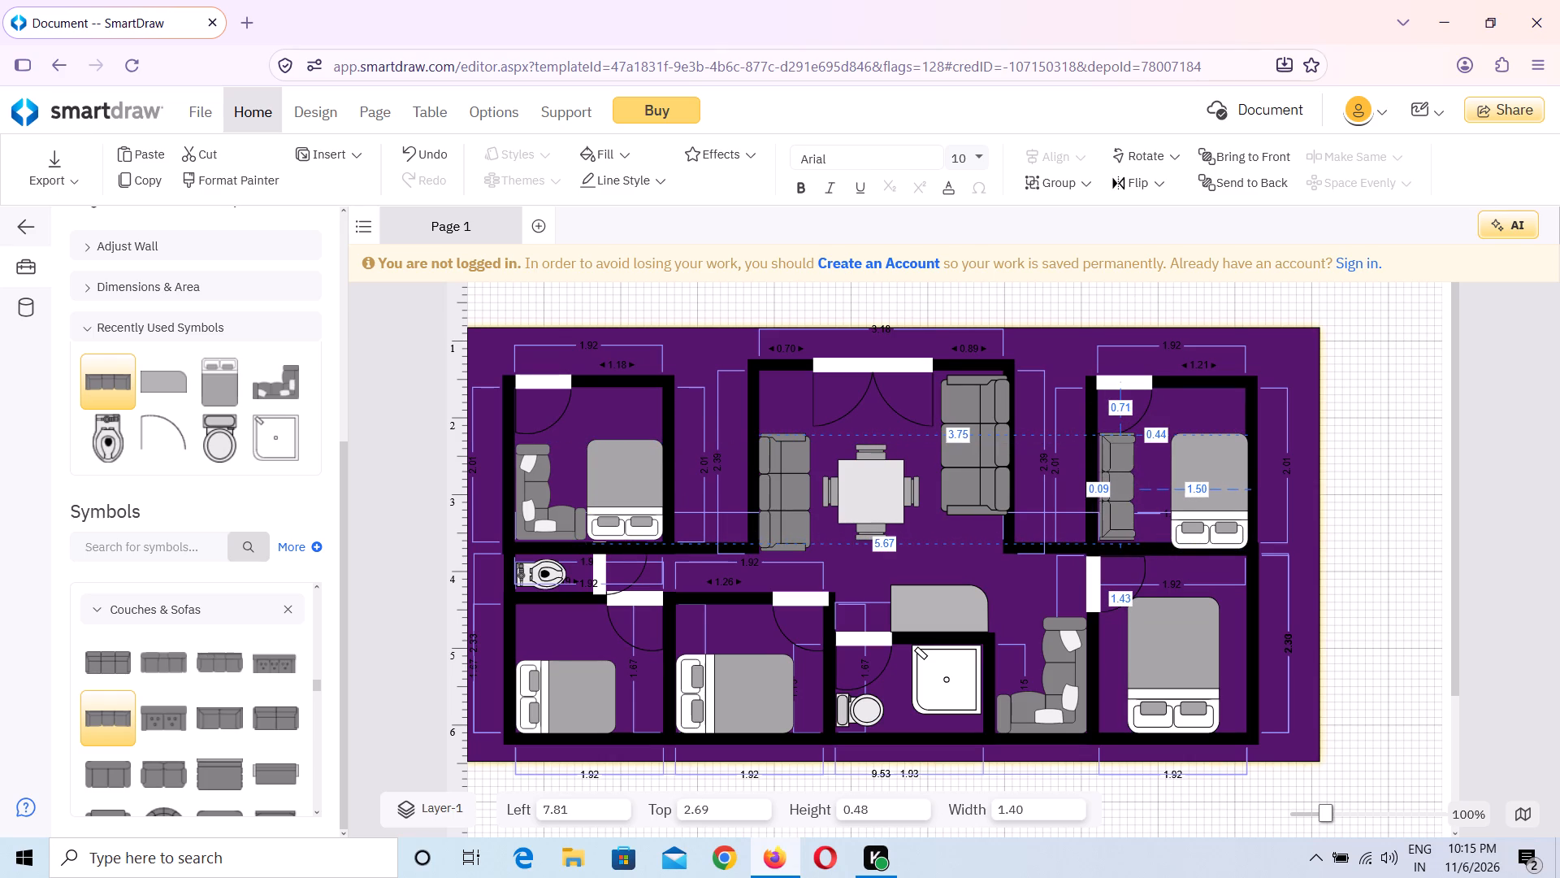
left_click_drag(1137, 437, 1137, 438)
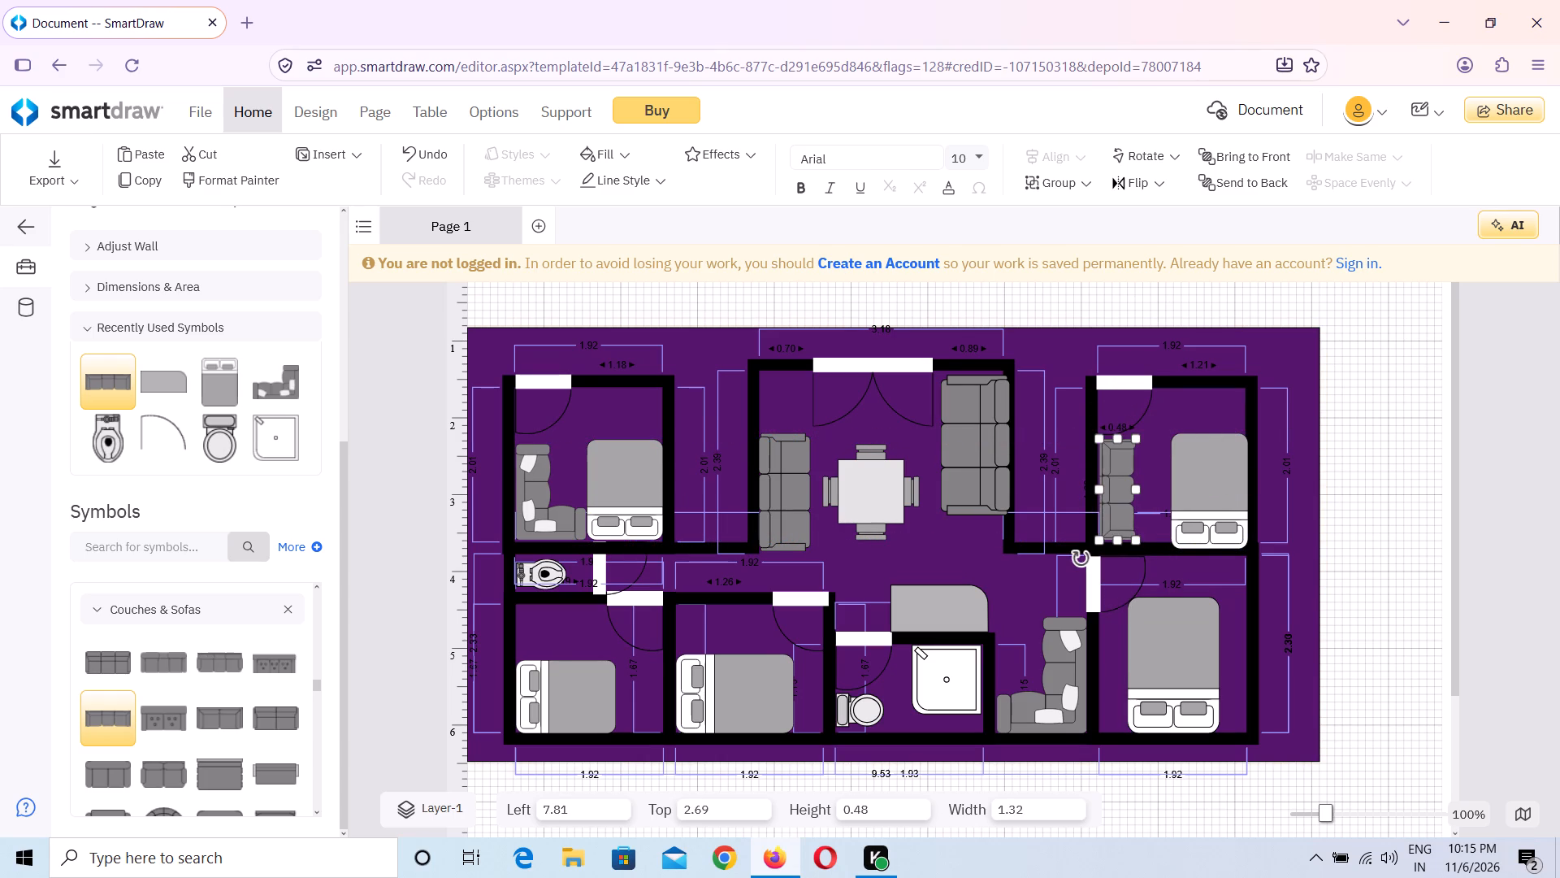
left_click(1345, 490)
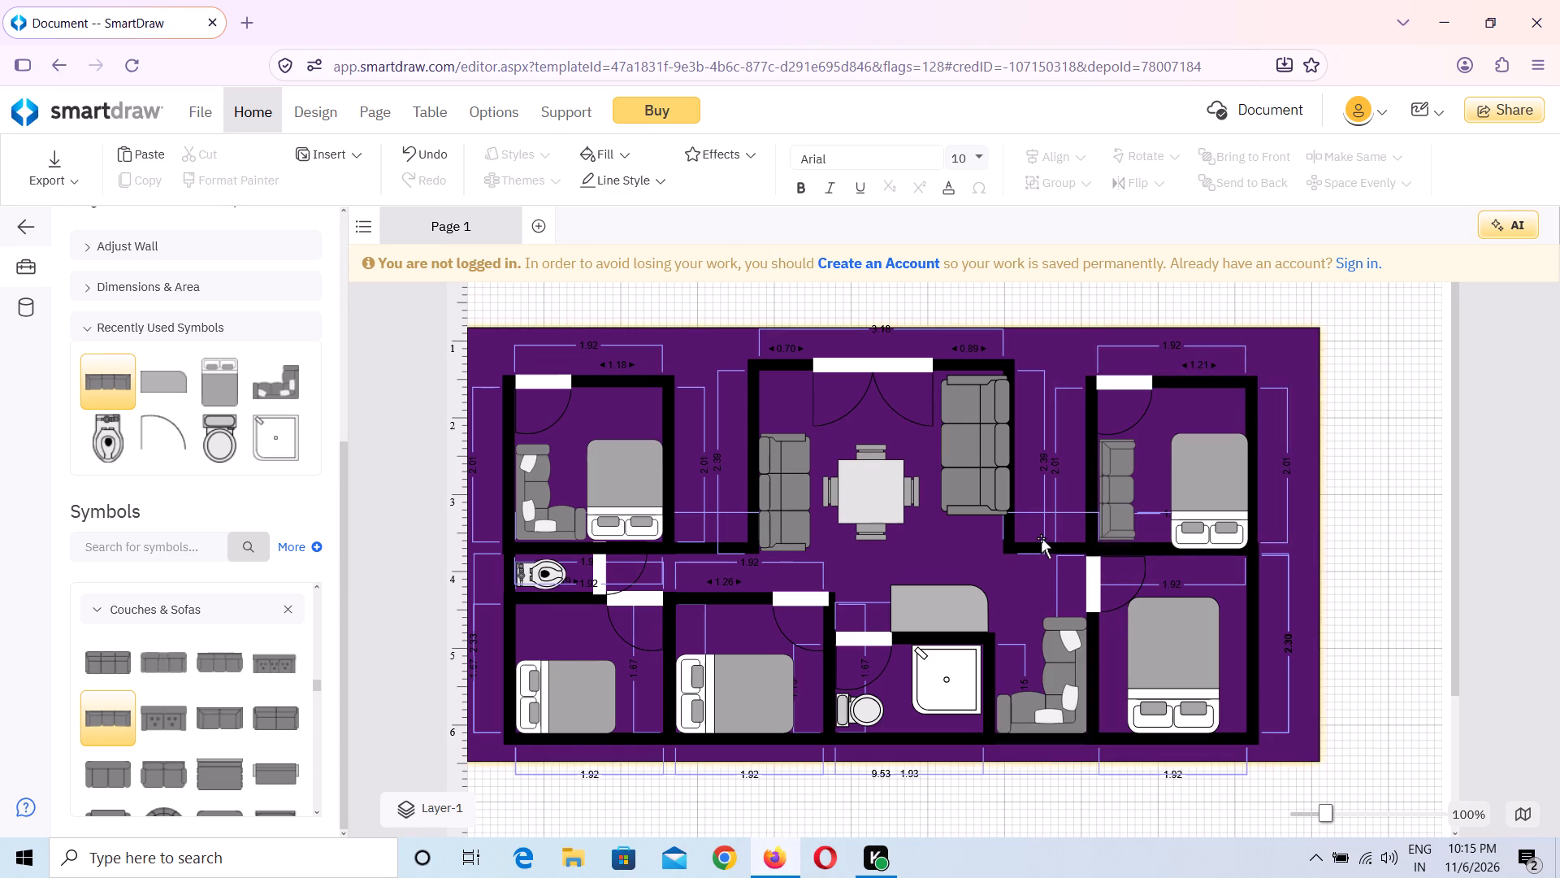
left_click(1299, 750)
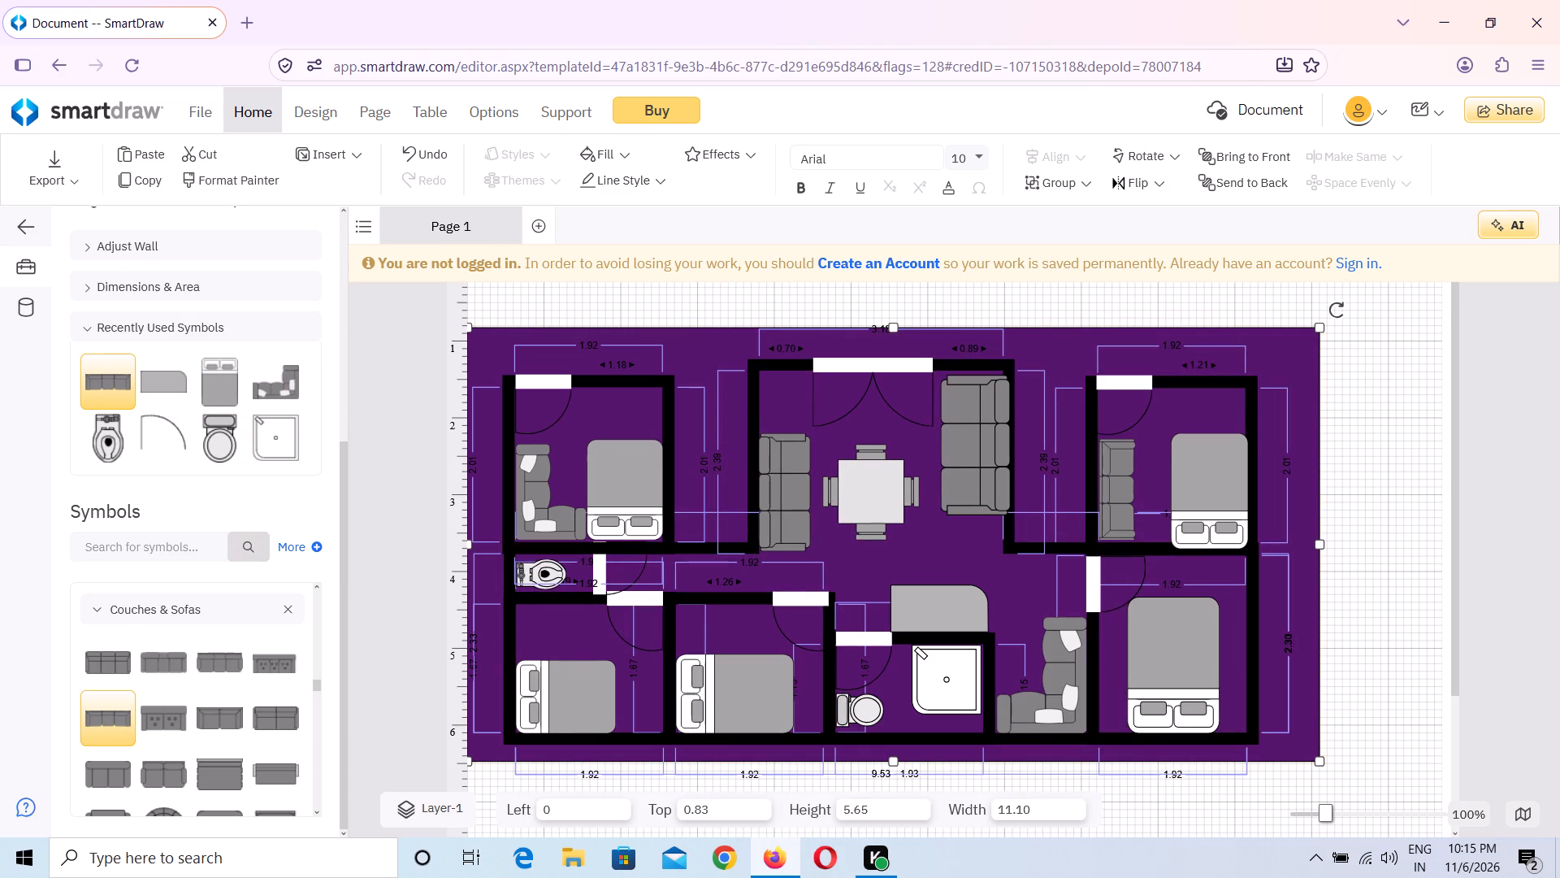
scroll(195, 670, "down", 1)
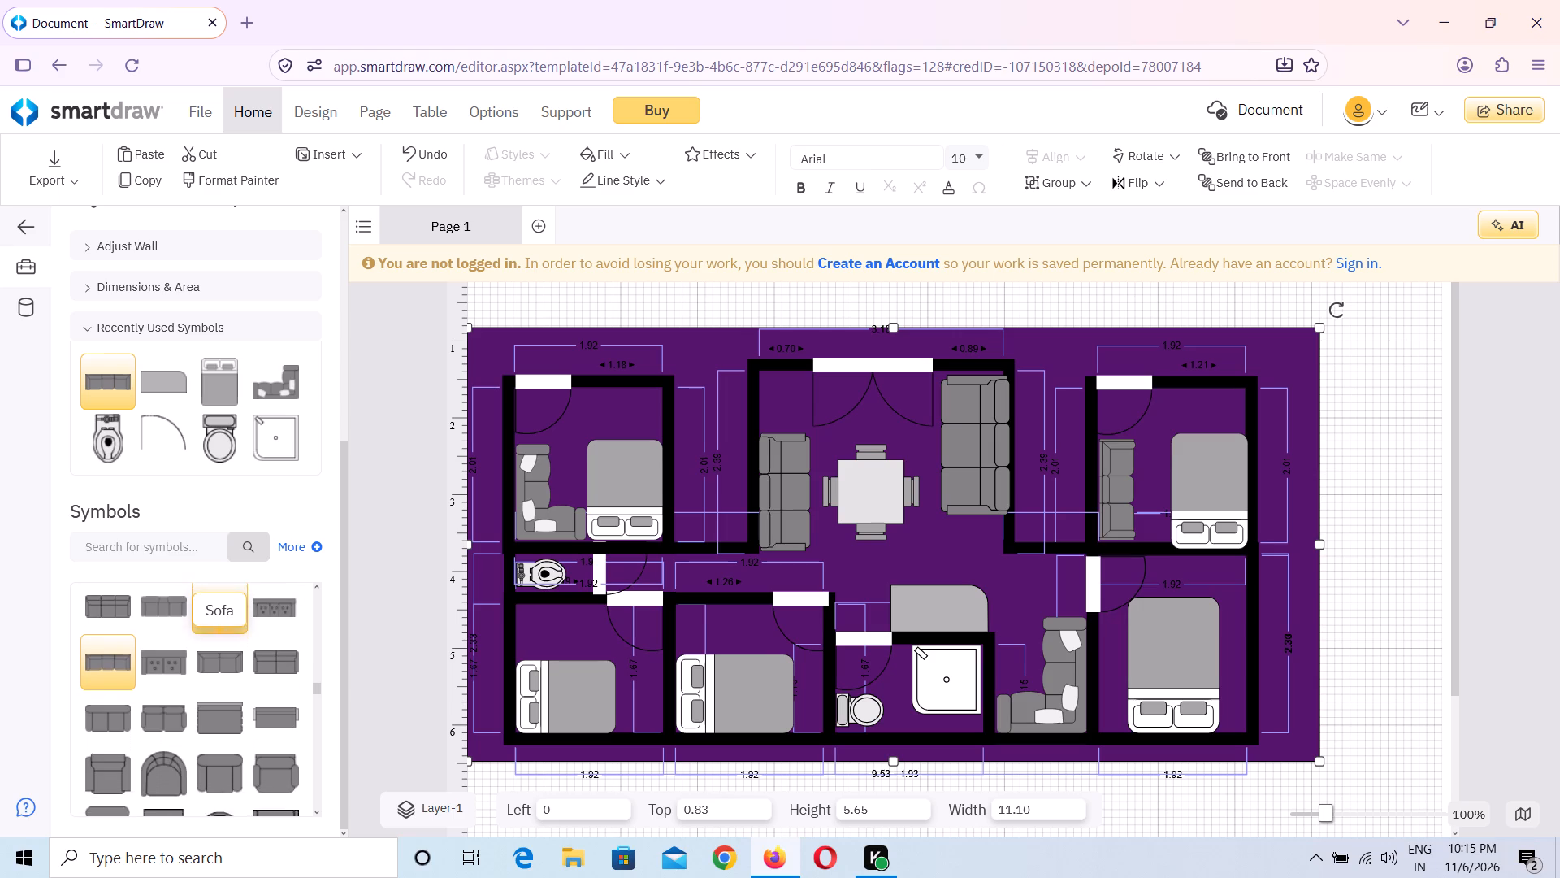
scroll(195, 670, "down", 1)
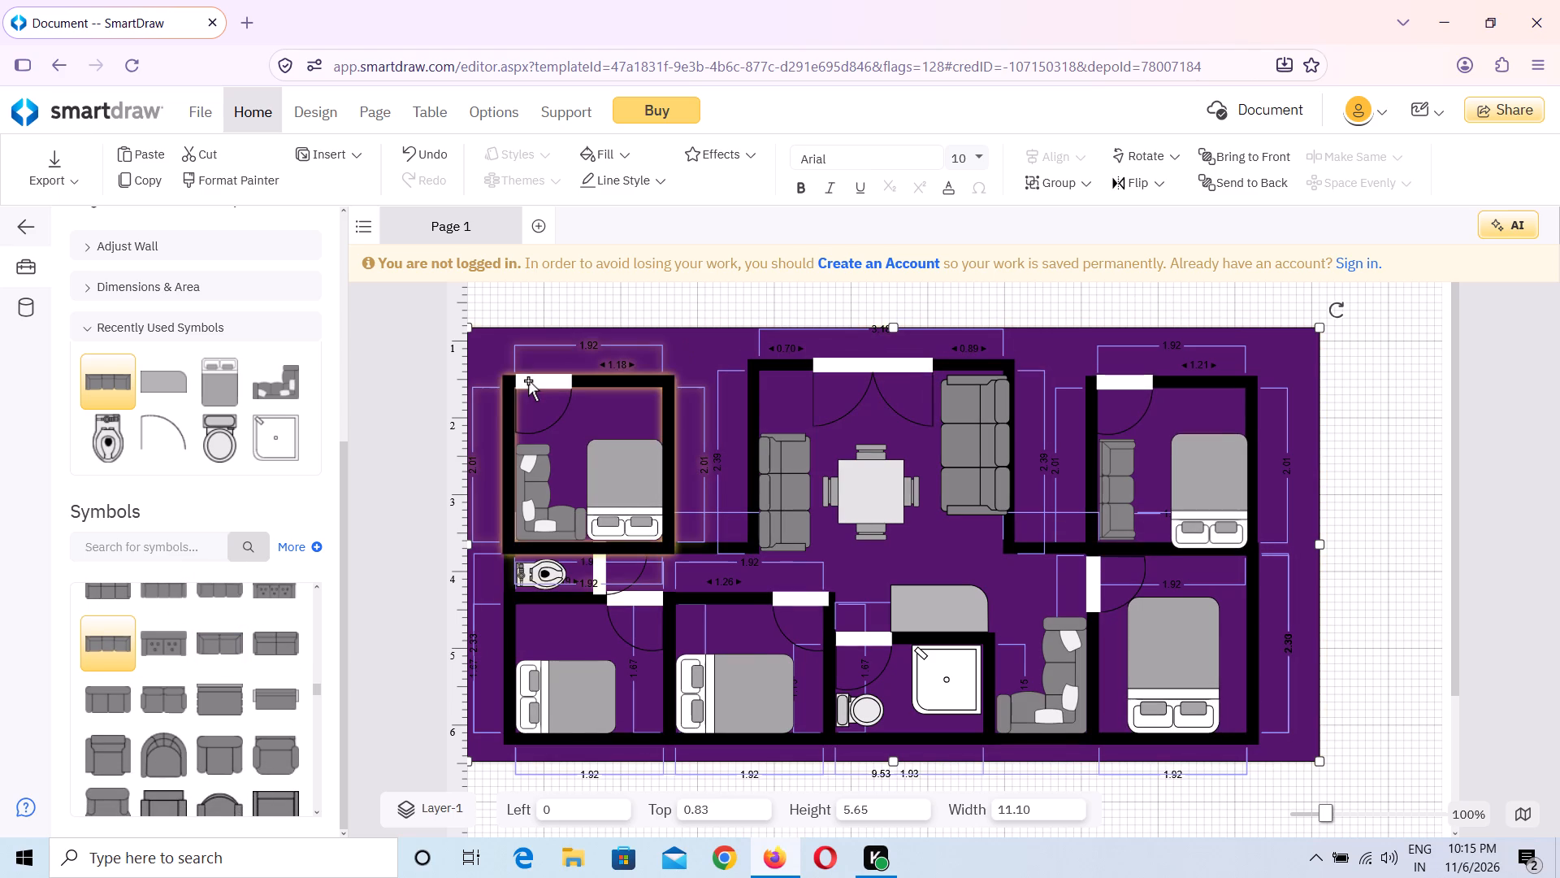
Move the upper-left room's door to the right end of its top wall, about left 1.82, and flip it horizontally.
left_click_drag(528, 380, 613, 385)
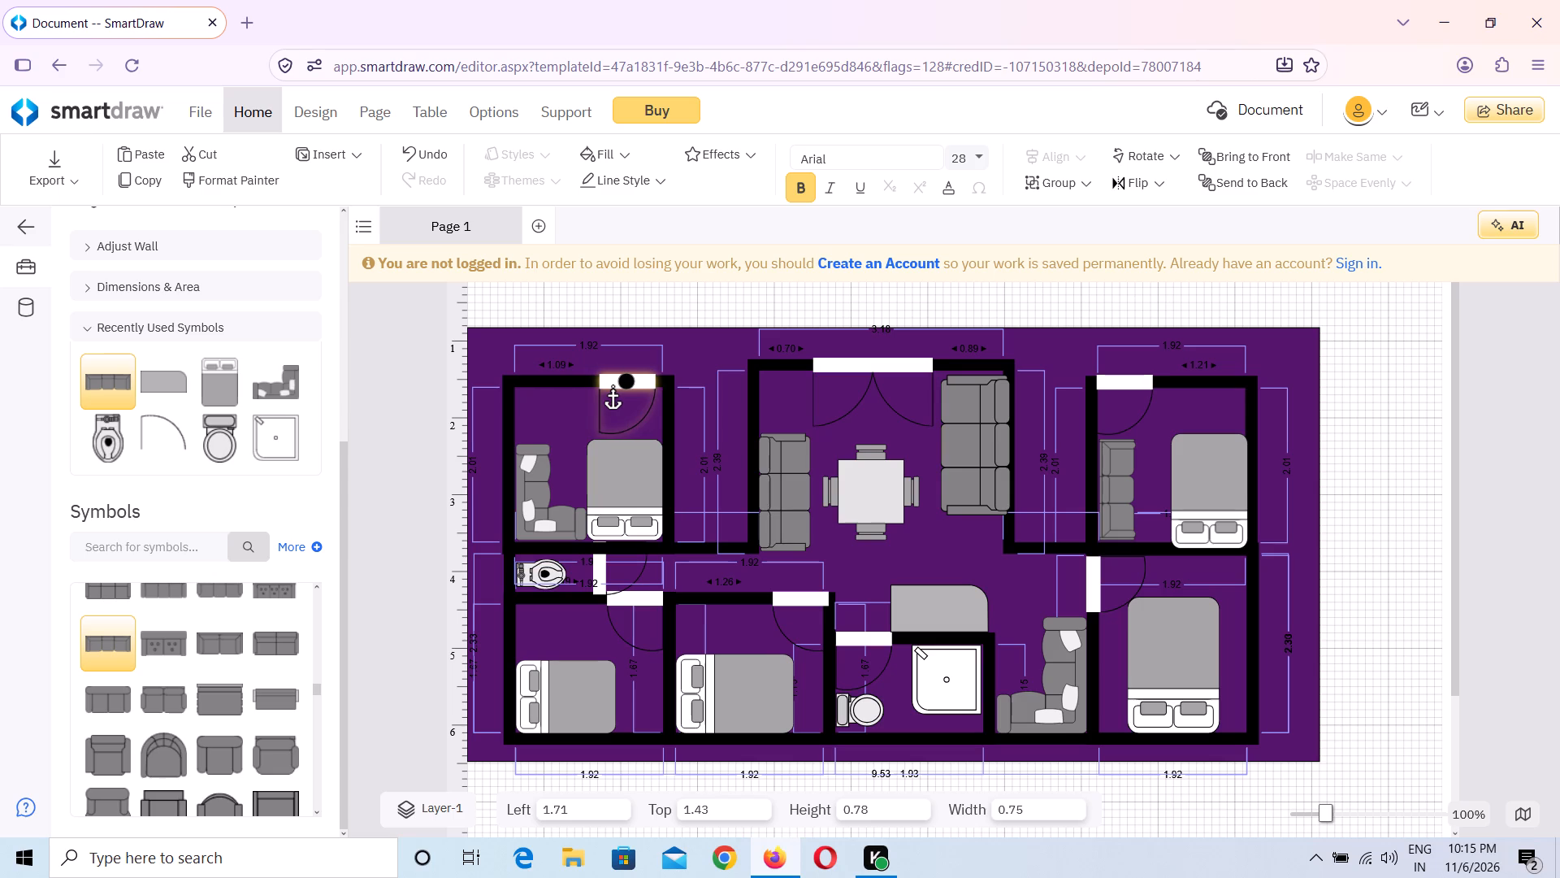
left_click_drag(613, 385, 615, 387)
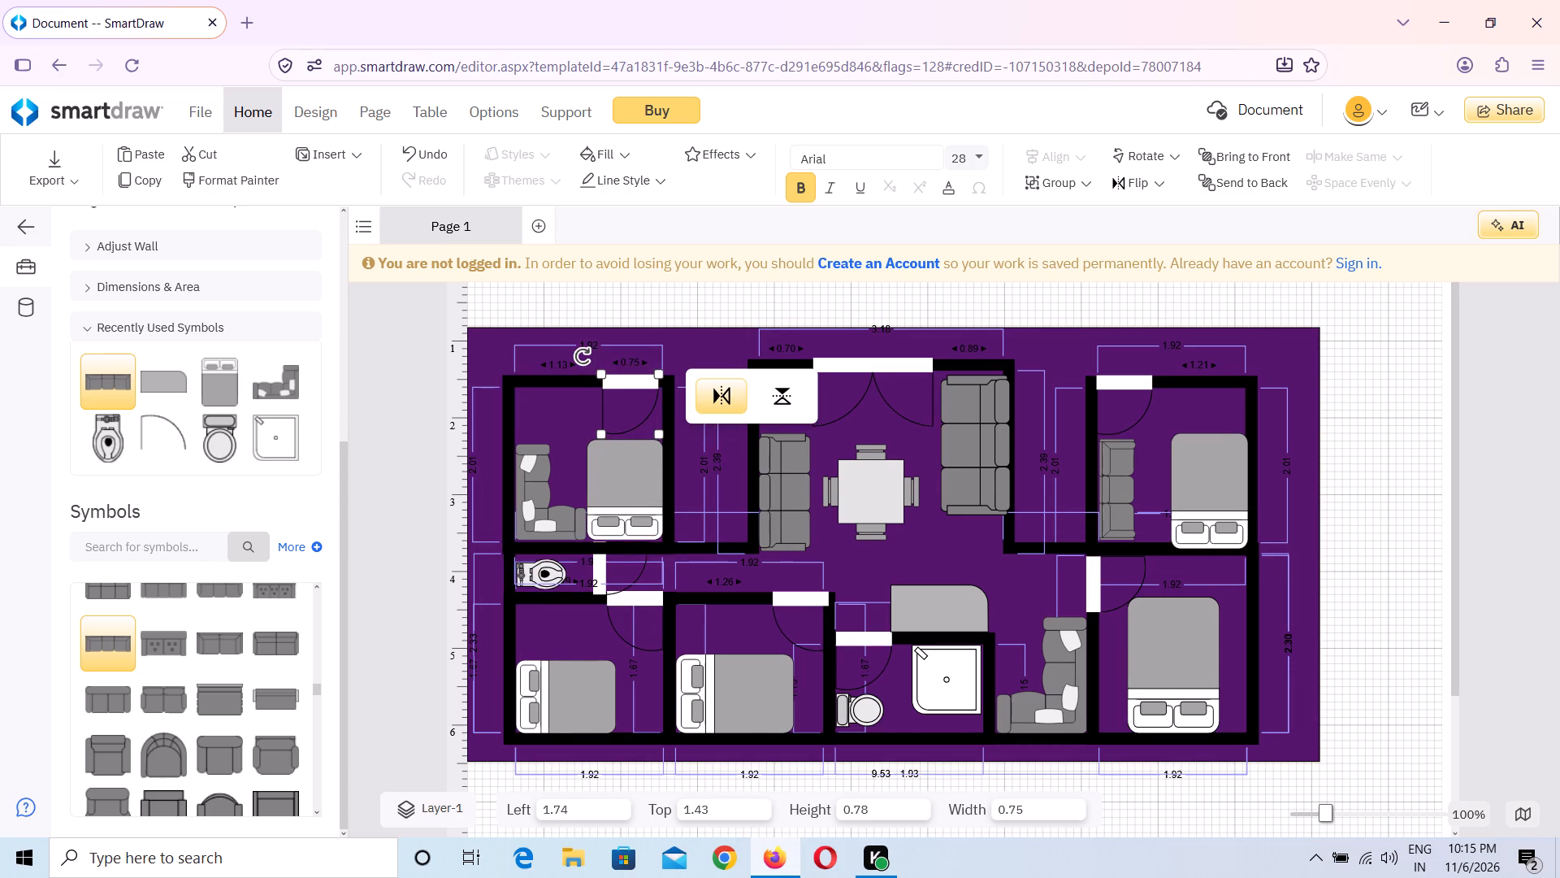
left_click(727, 393)
left_click(631, 380)
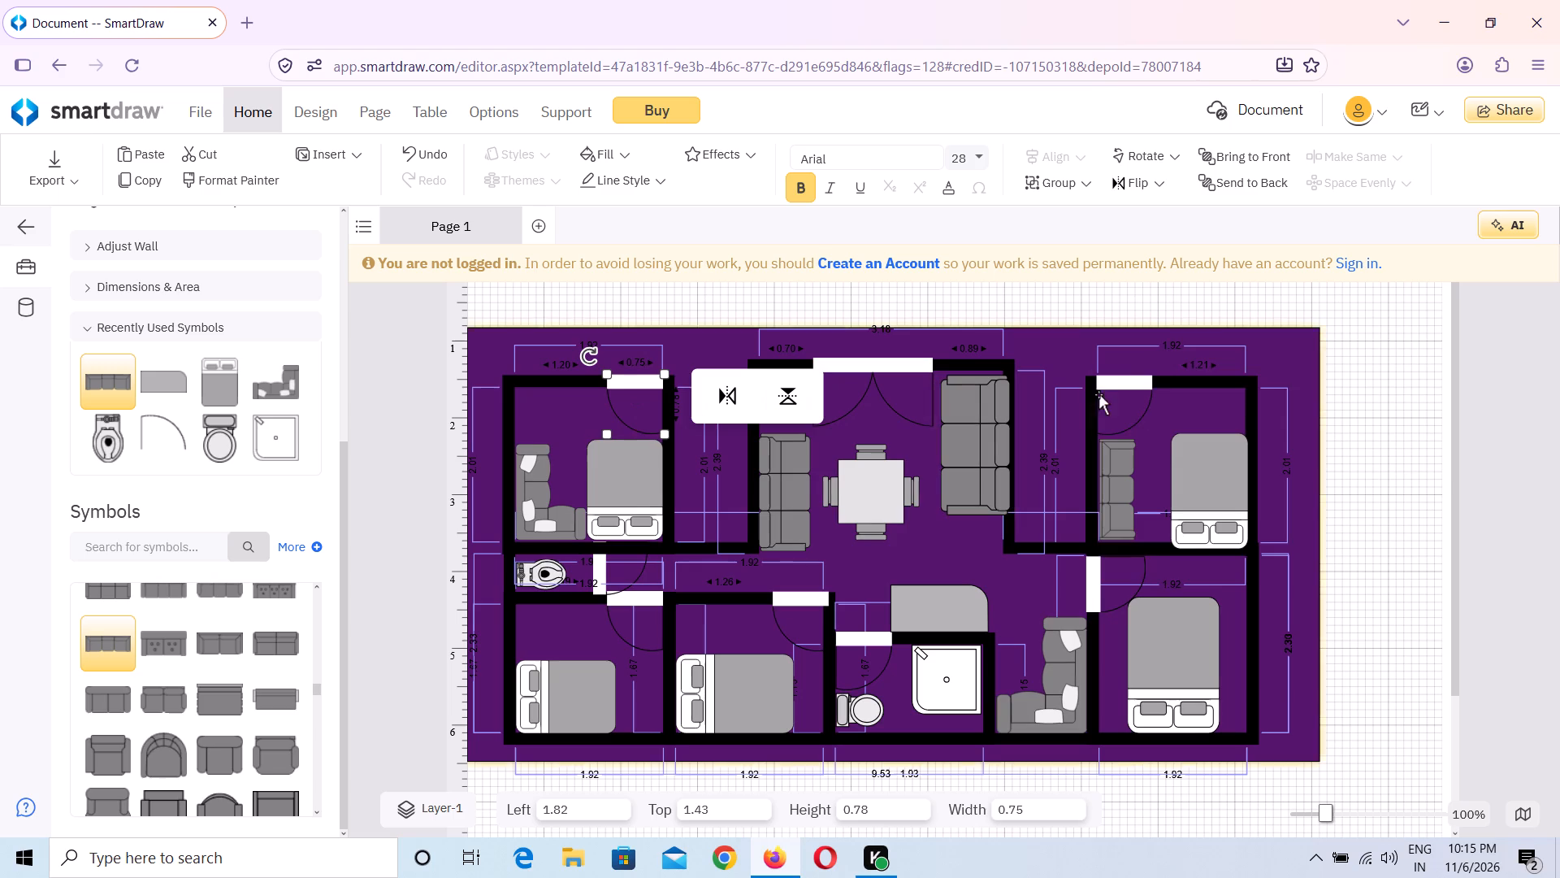
Move the upper-right room's door to the right end of its top wall, about left 9.45, and flip it horizontally.
left_click_drag(1116, 379, 1180, 388)
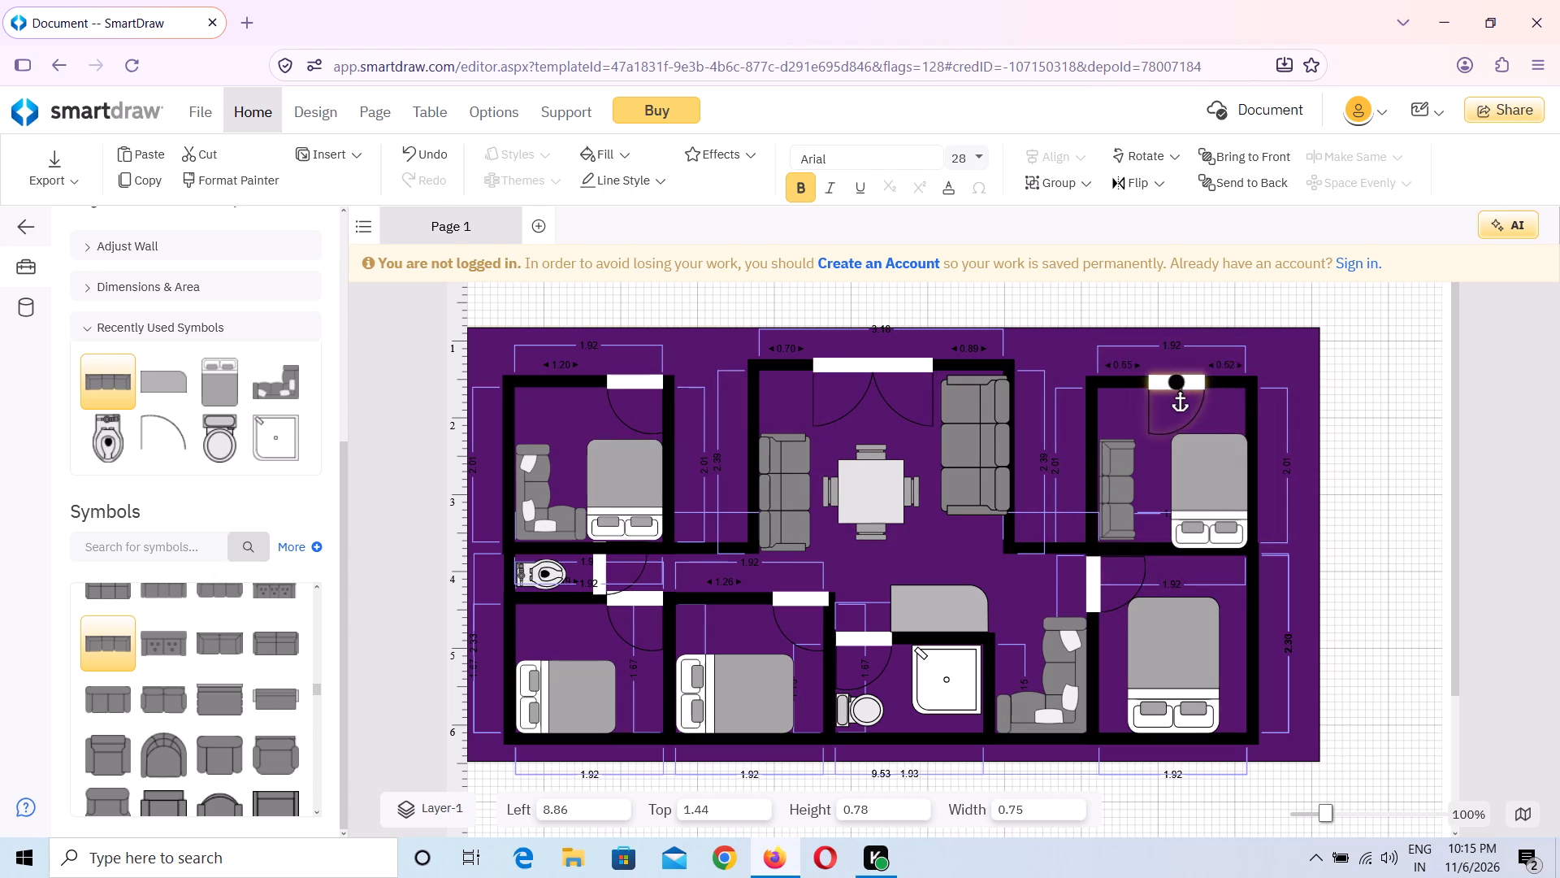
left_click_drag(1180, 388, 1215, 389)
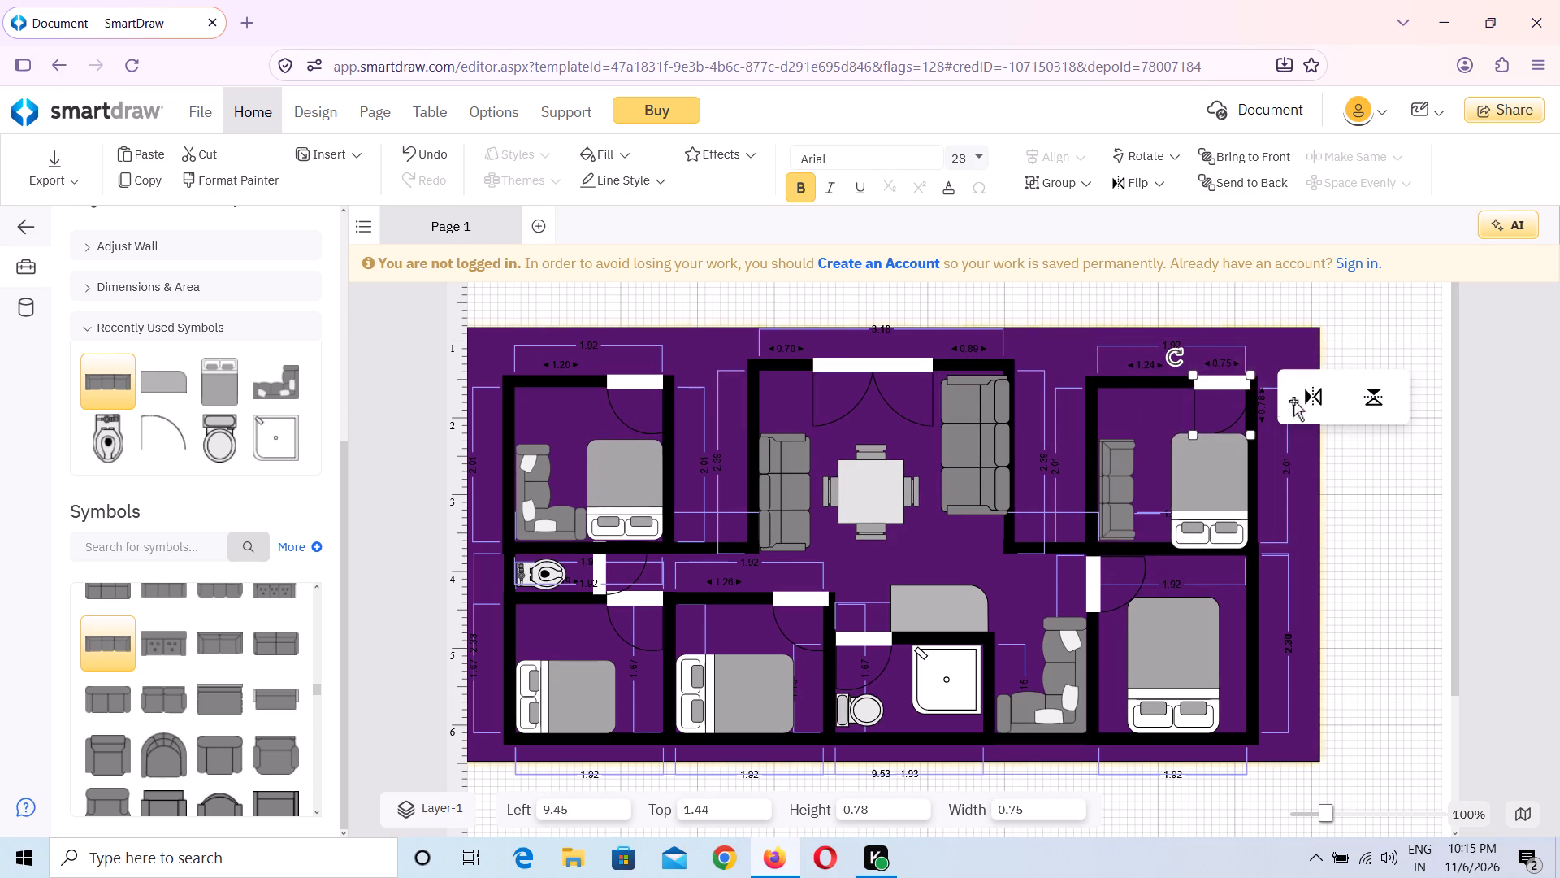
left_click(1321, 397)
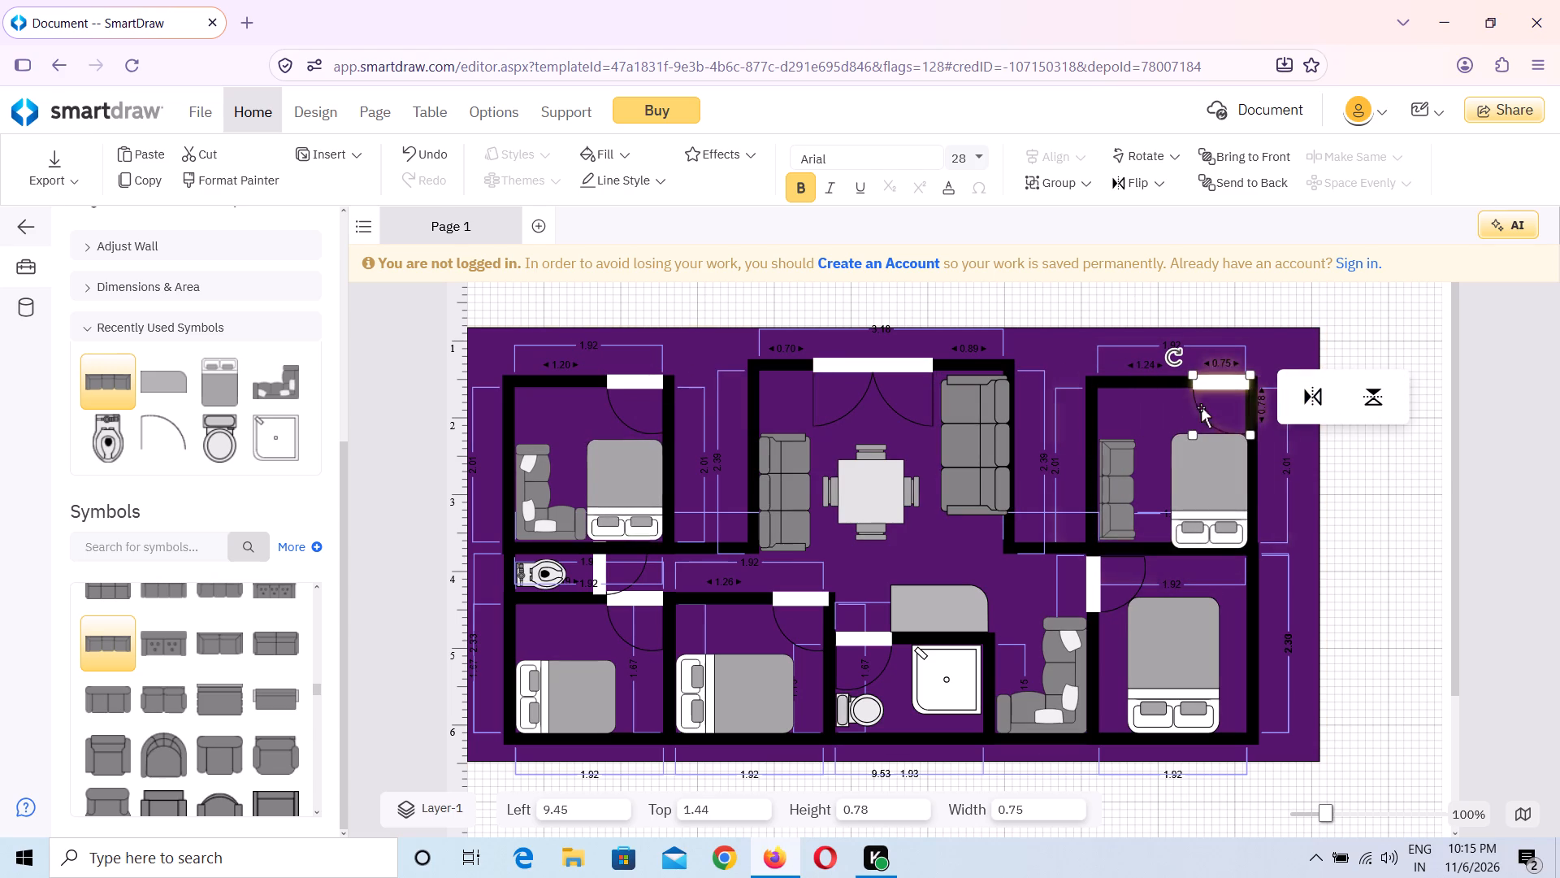
left_click(1126, 359)
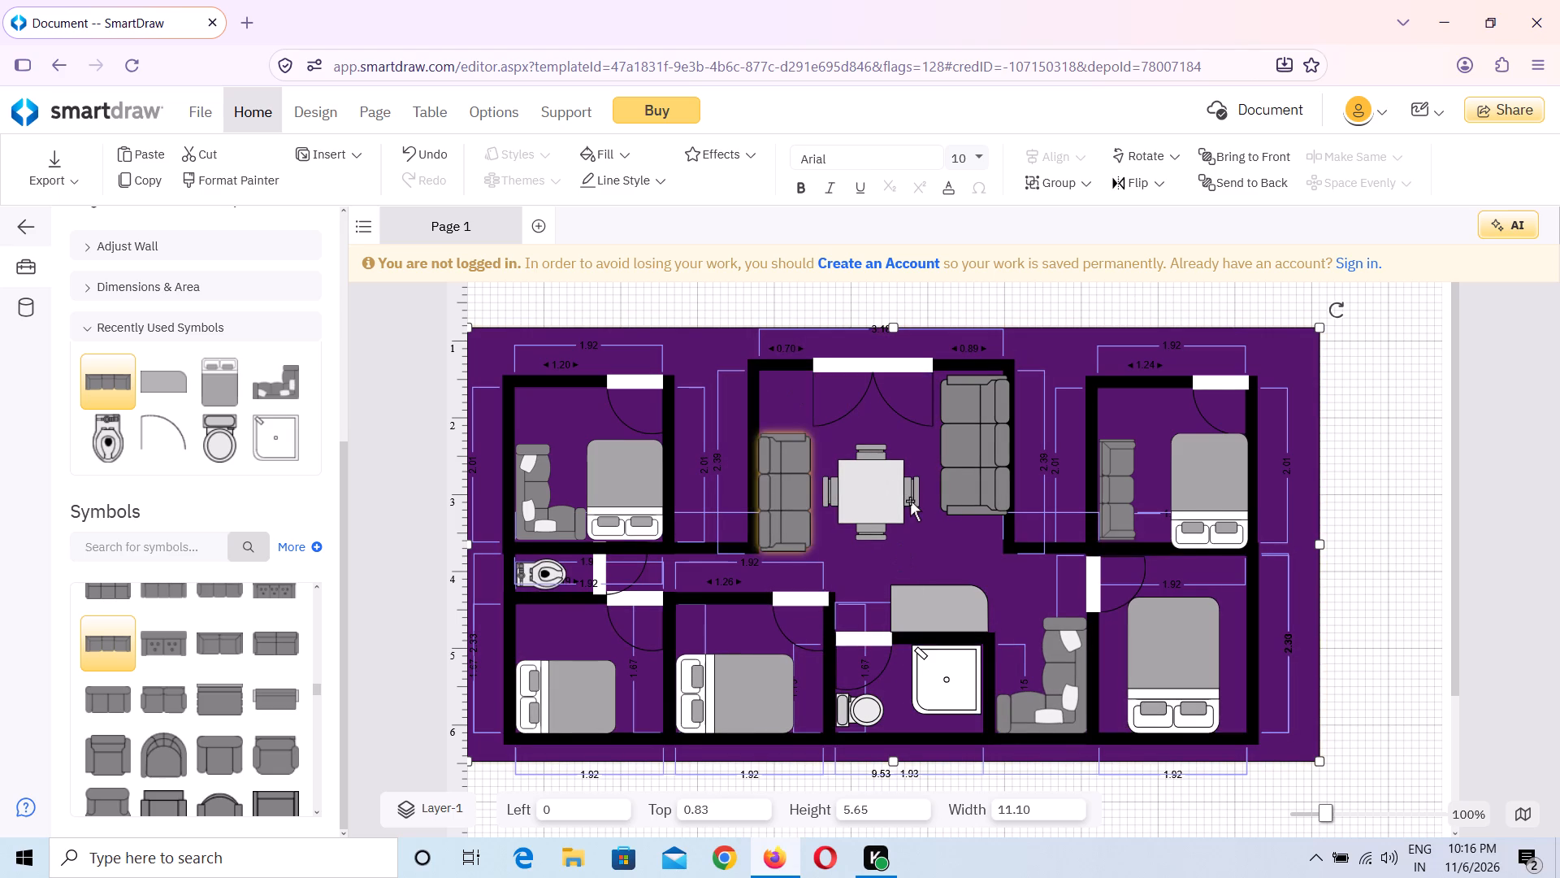
Try to widen the purple background rectangle by stretching its right edge outward beyond the floor plan.
scroll(910, 501, "down", 3)
scroll(910, 501, "up", 1)
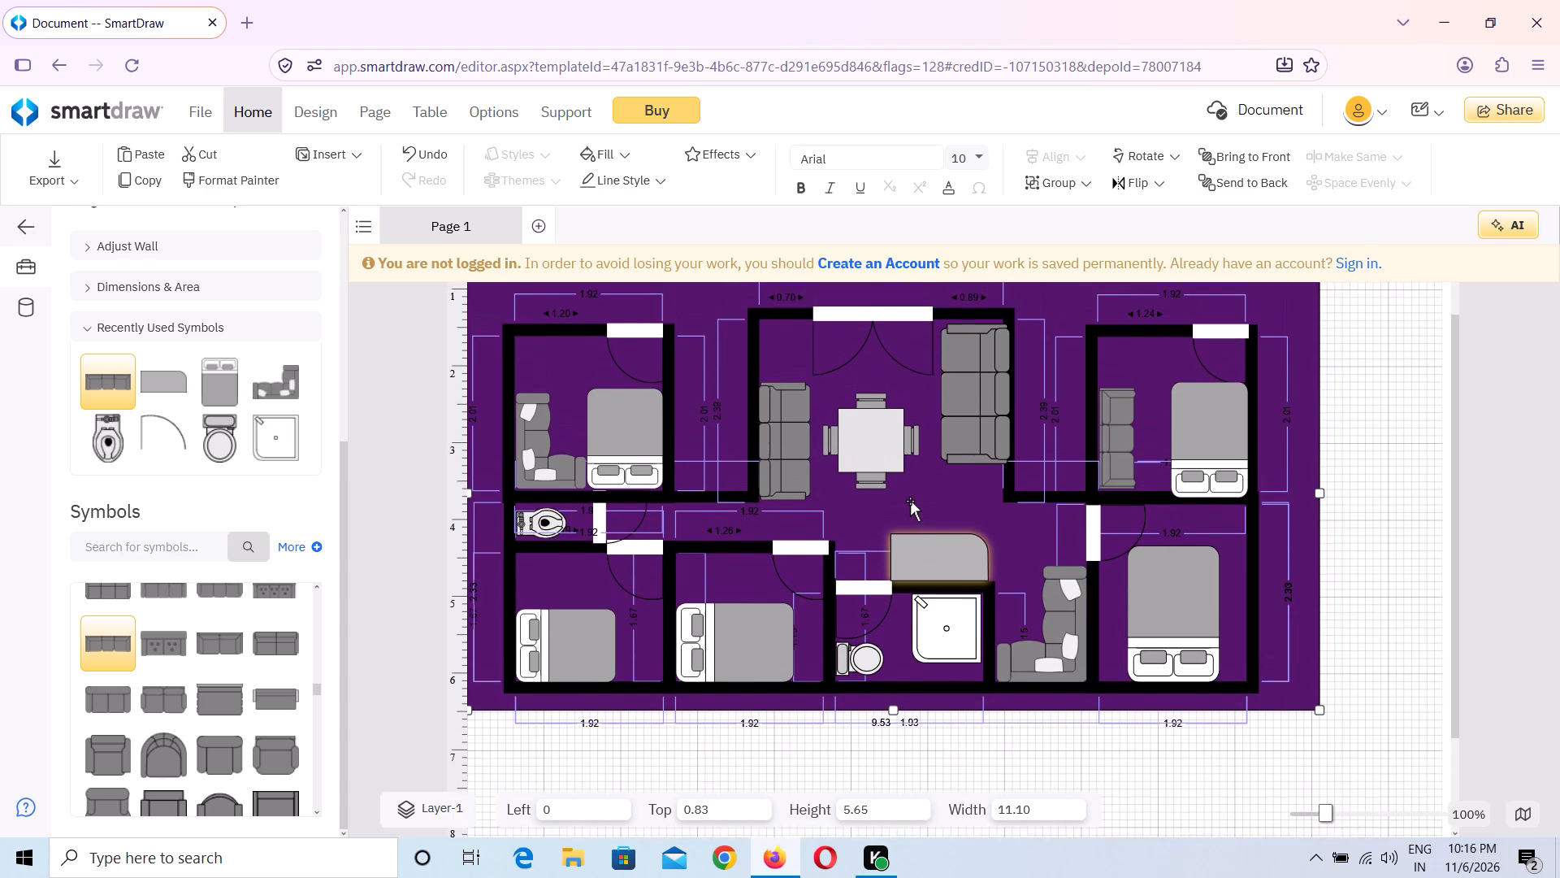
scroll(910, 501, "up", 1)
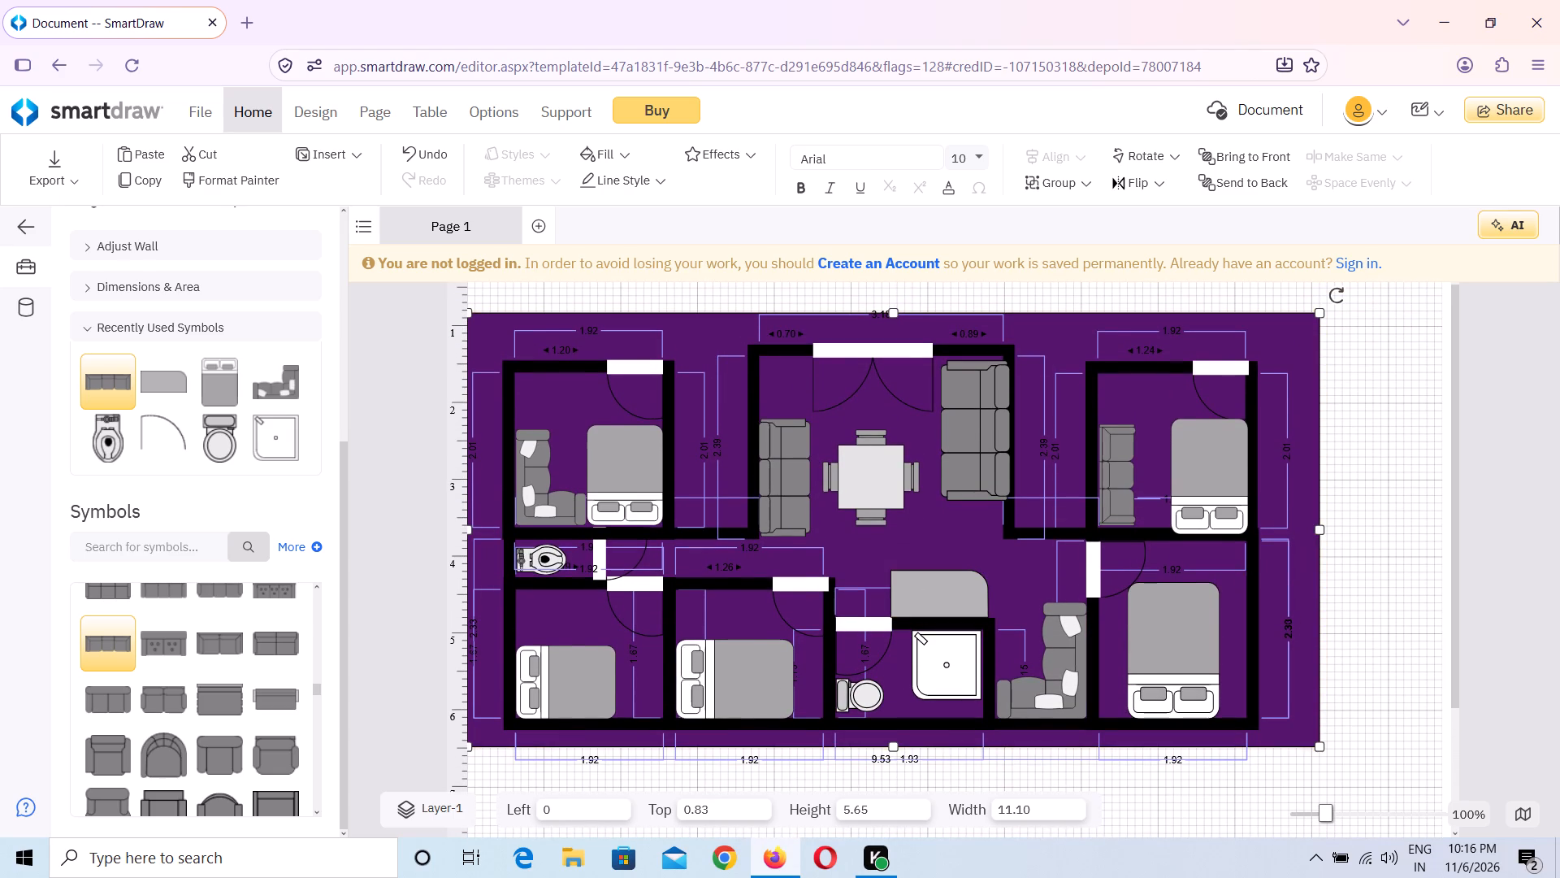
left_click_drag(1315, 529, 1418, 533)
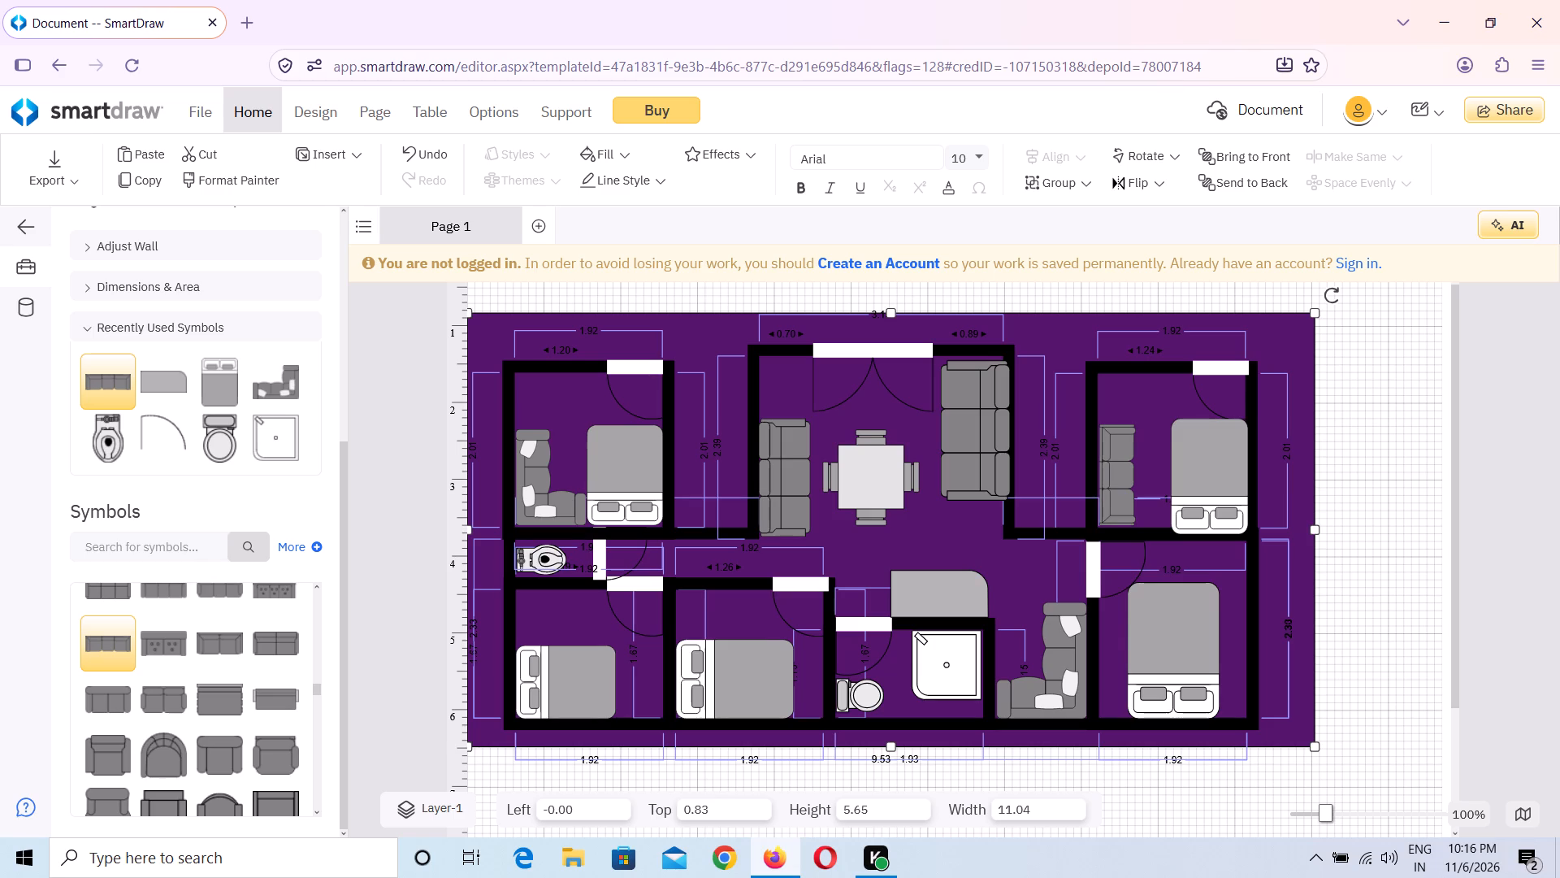
left_click_drag(1313, 533, 1427, 535)
left_click_drag(1318, 530, 1393, 536)
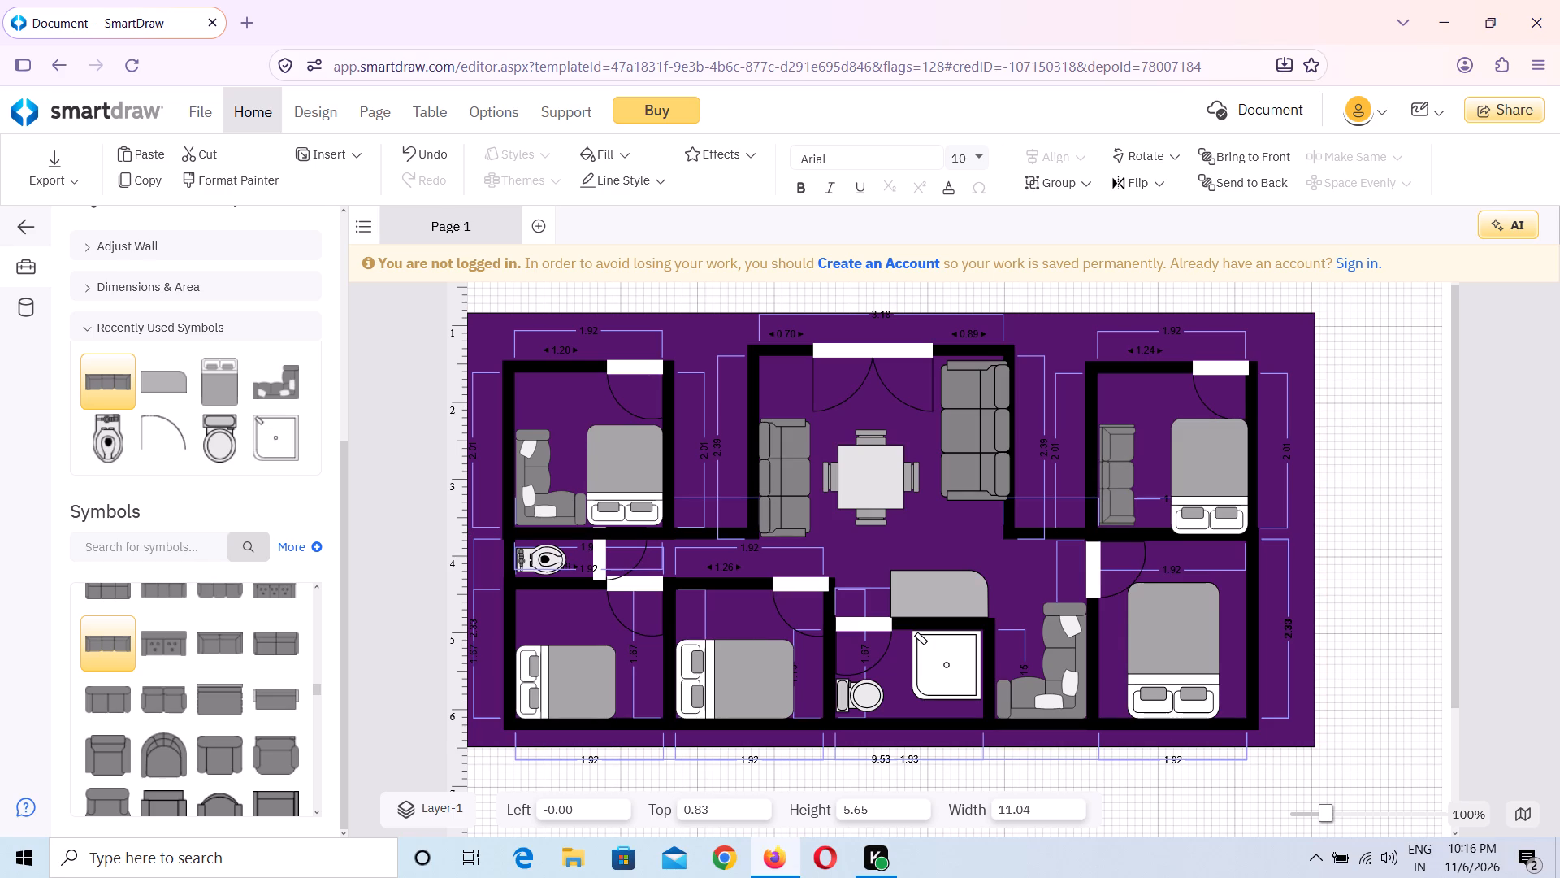
left_click_drag(1393, 536, 1392, 536)
left_click_drag(1315, 528, 1268, 531)
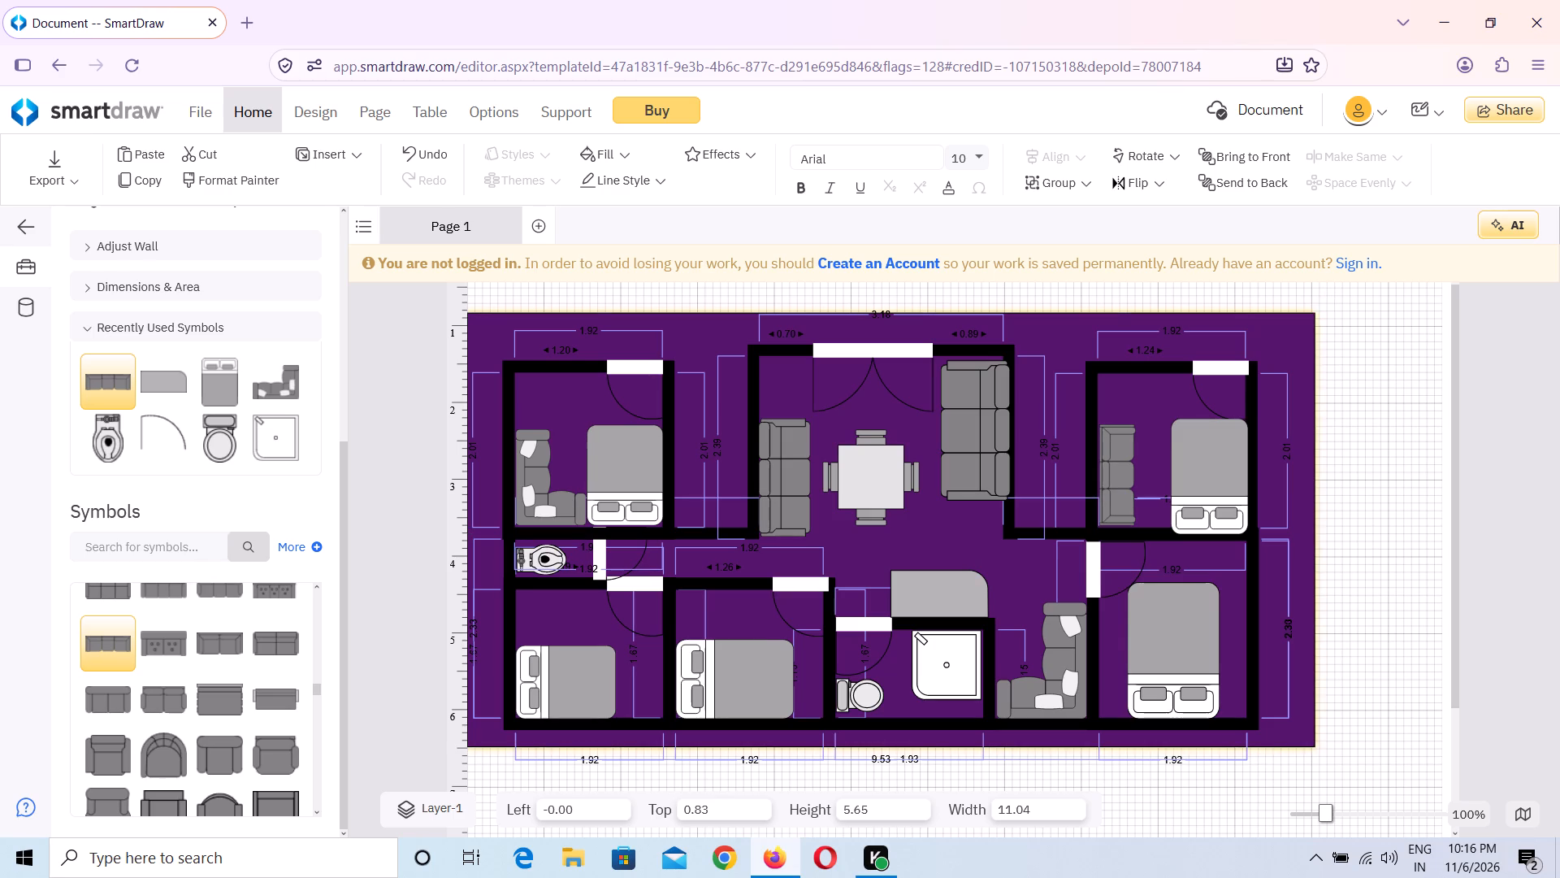
left_click_drag(1268, 531, 1399, 555)
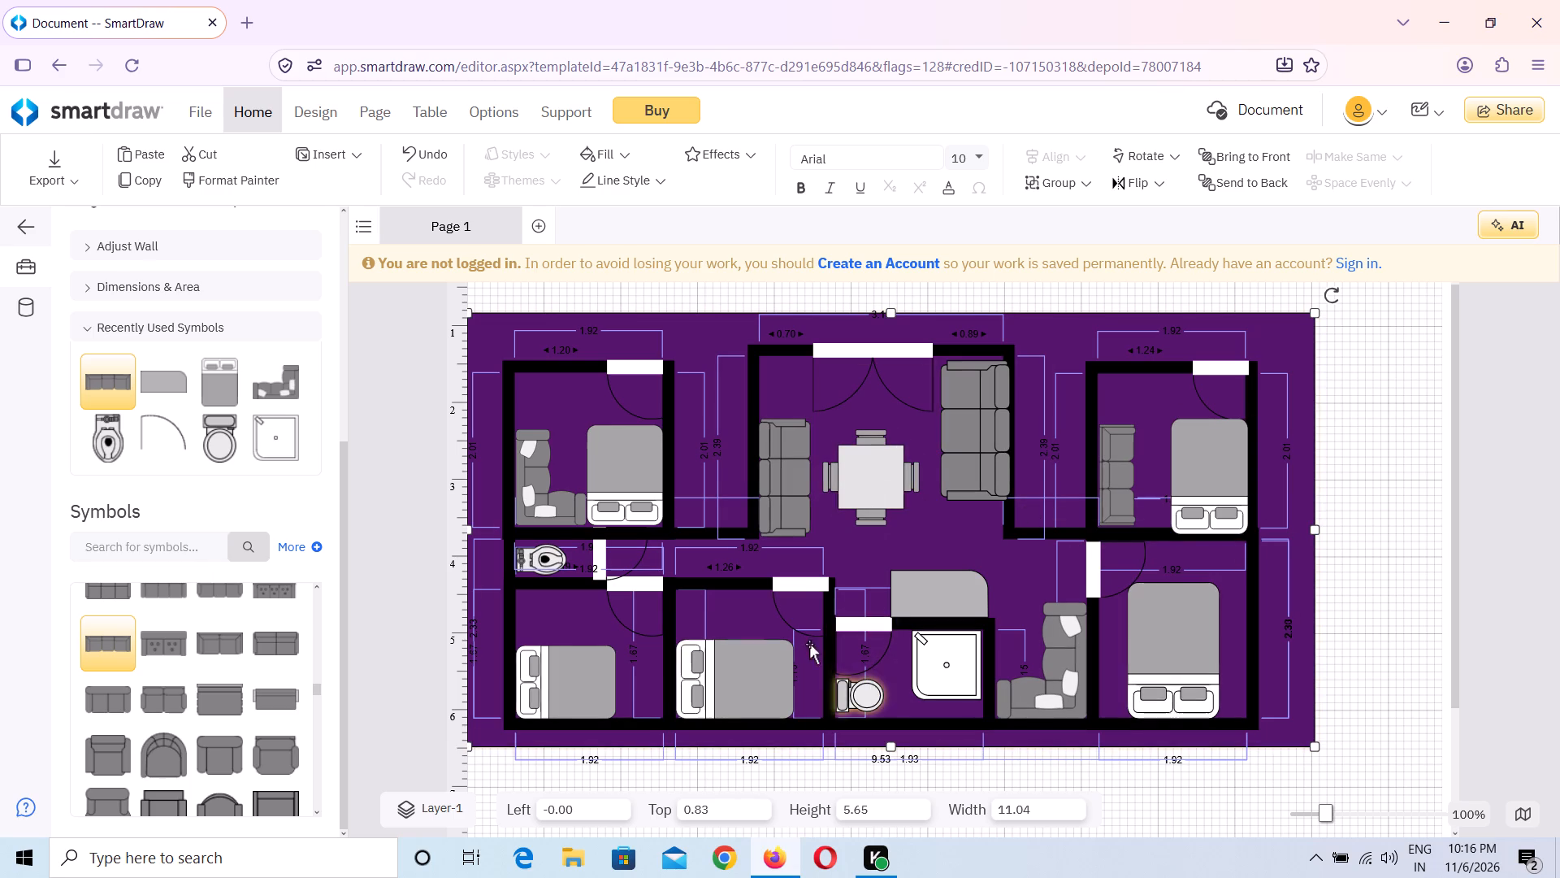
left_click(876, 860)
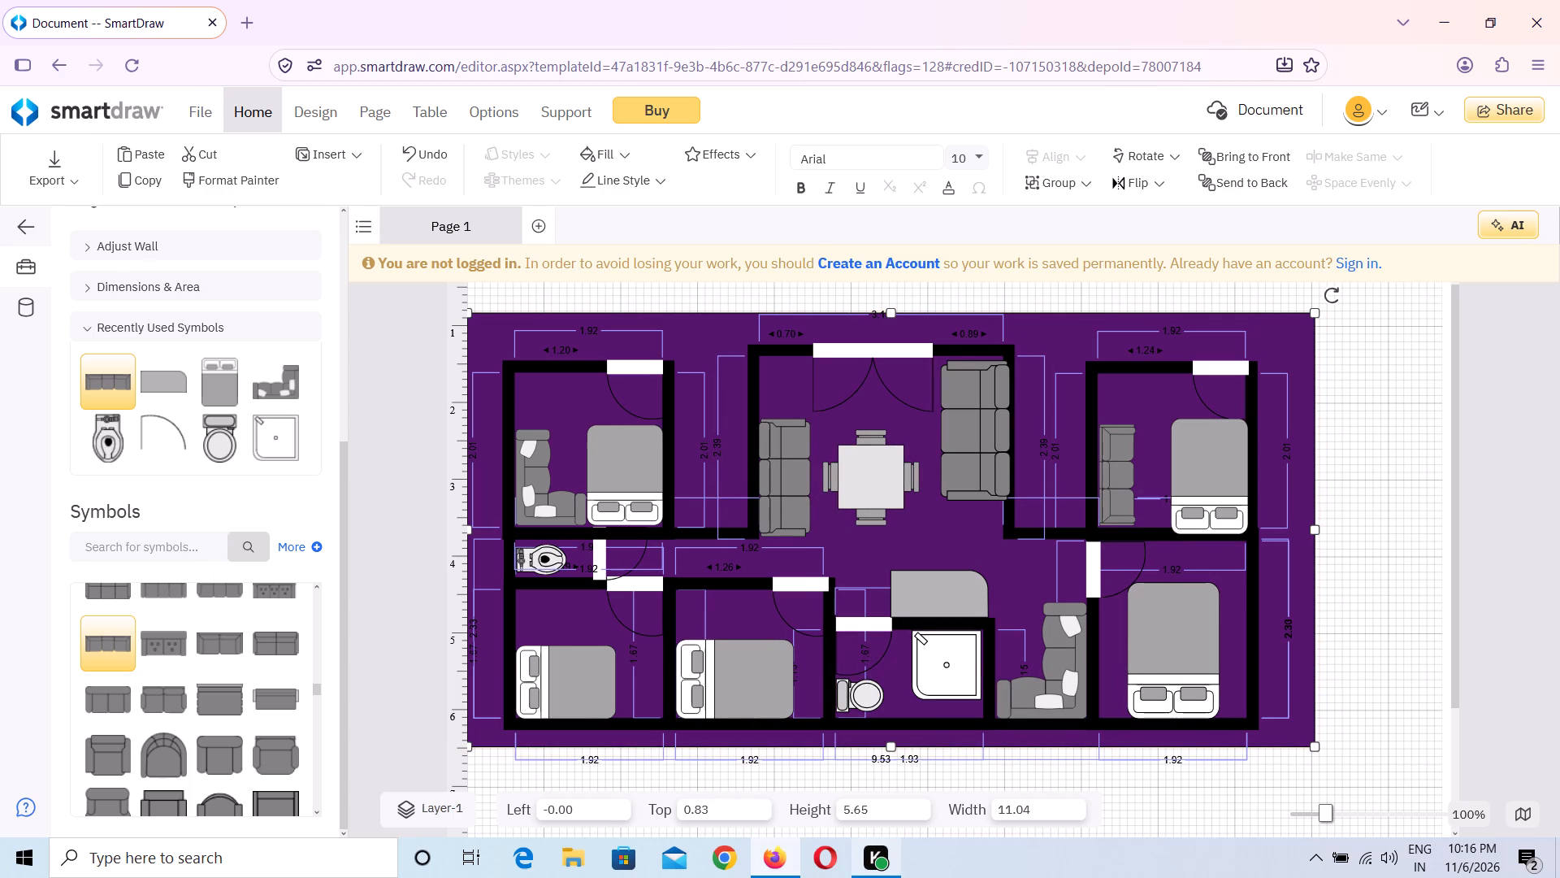